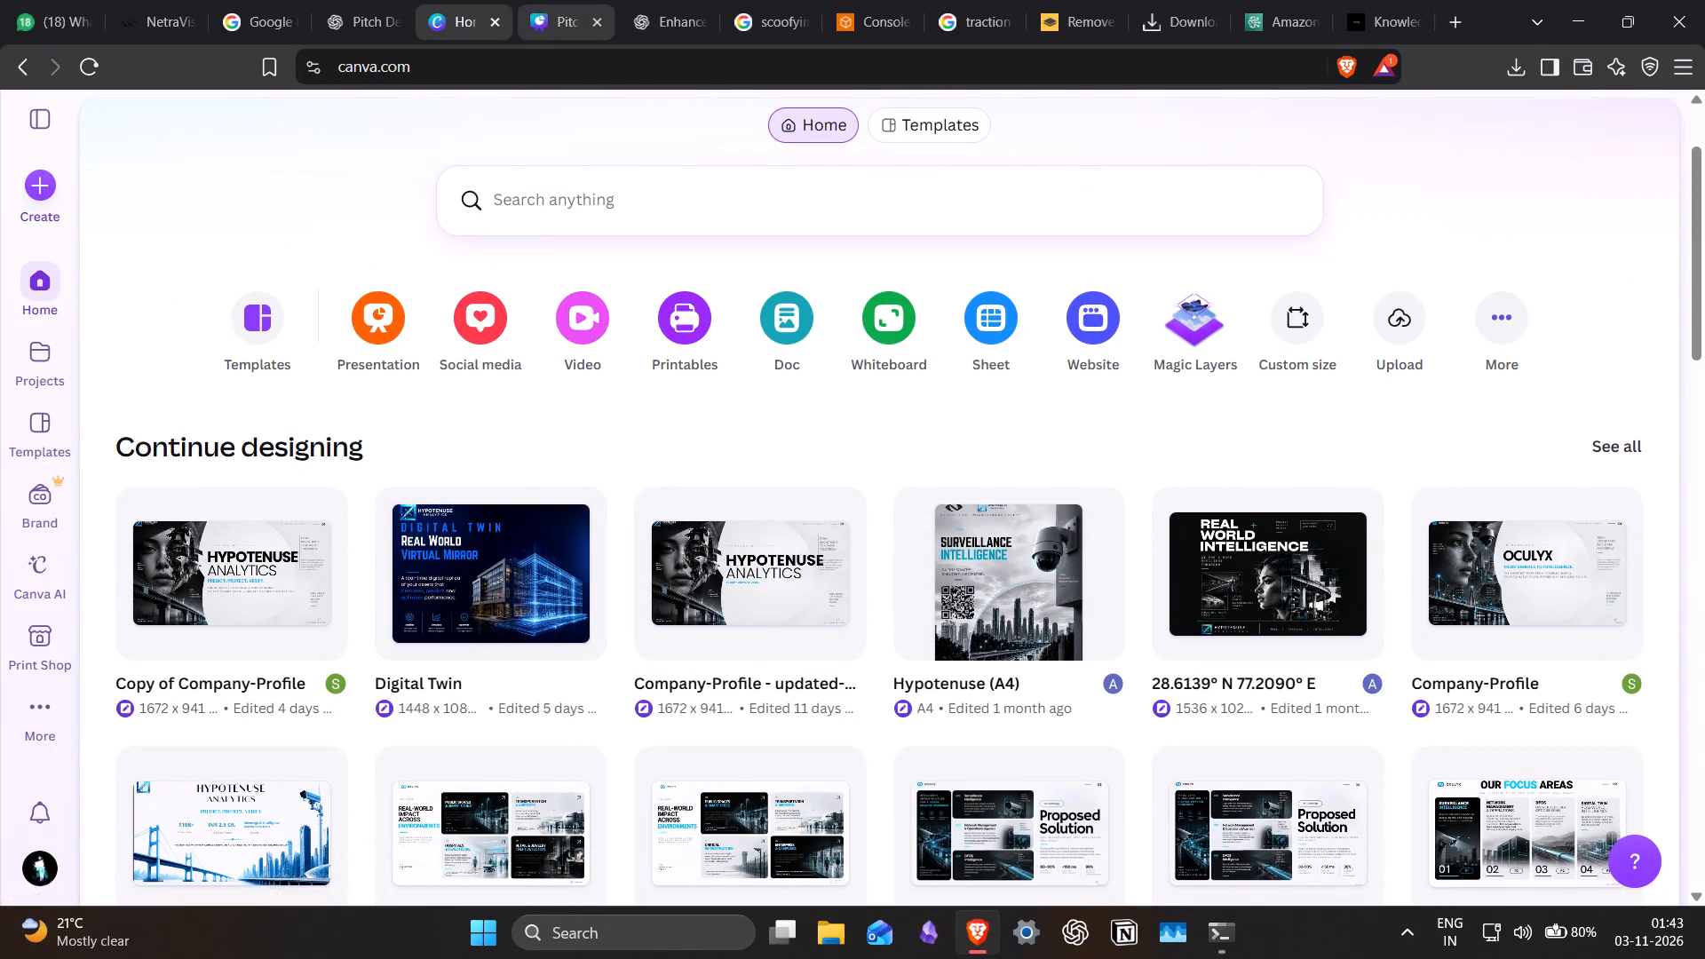
Switch to the already open PitchDeck_final.pdf design in the Canva editor.
click(563, 3)
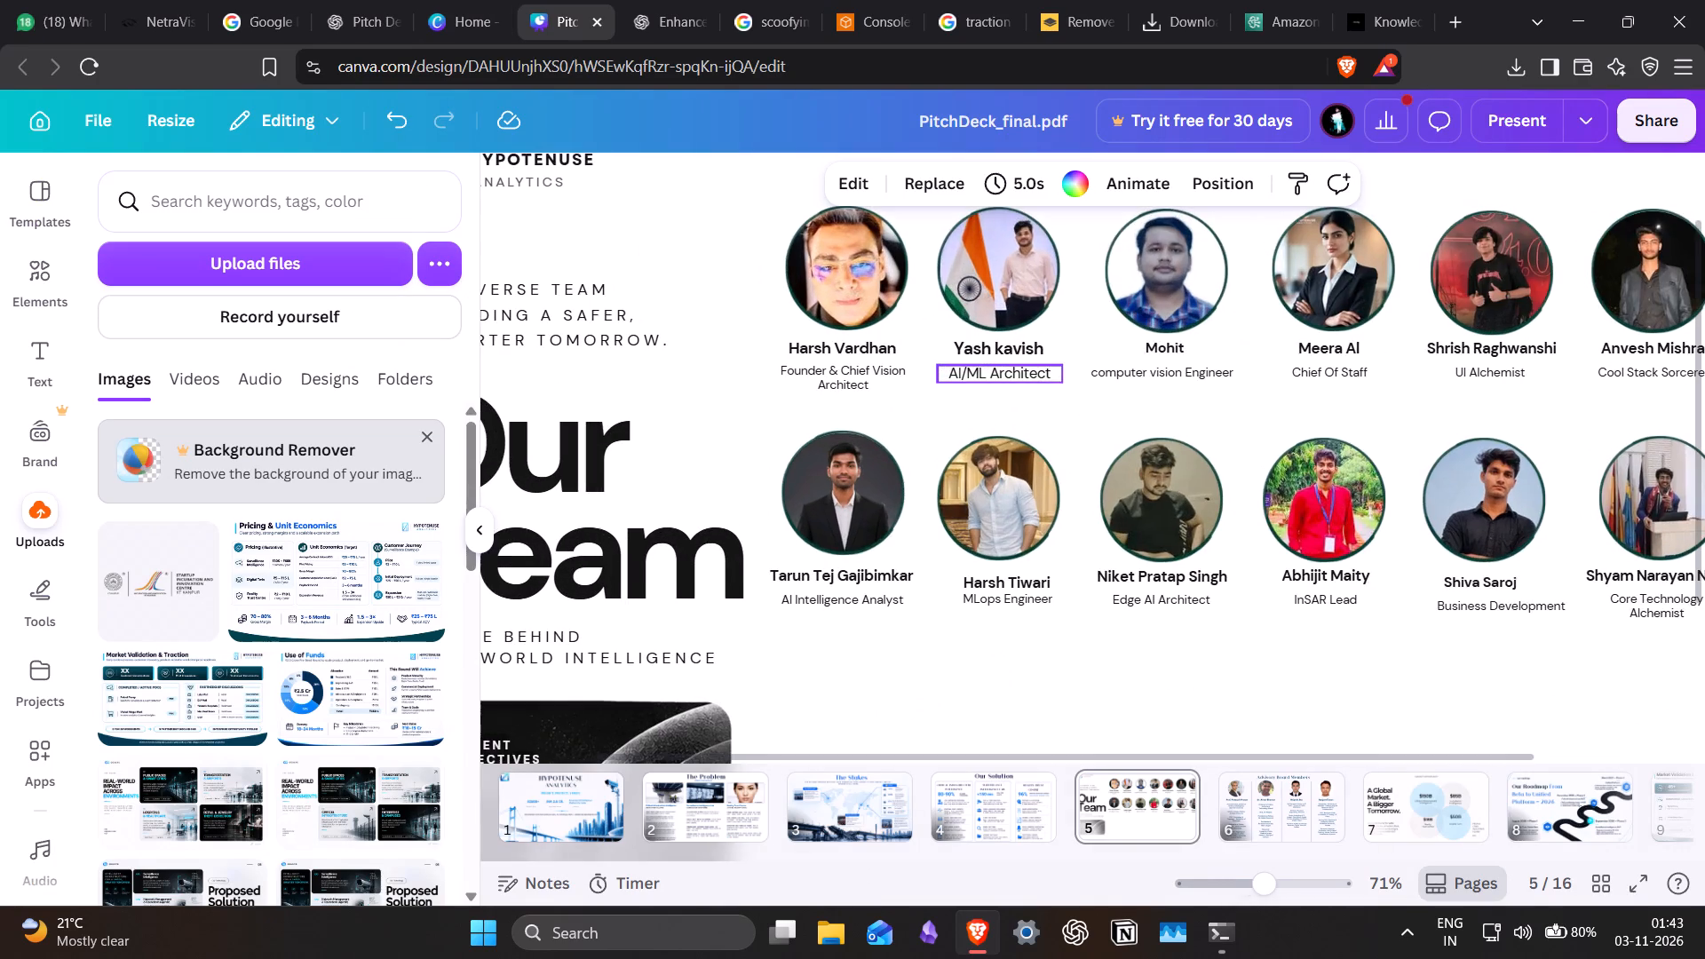
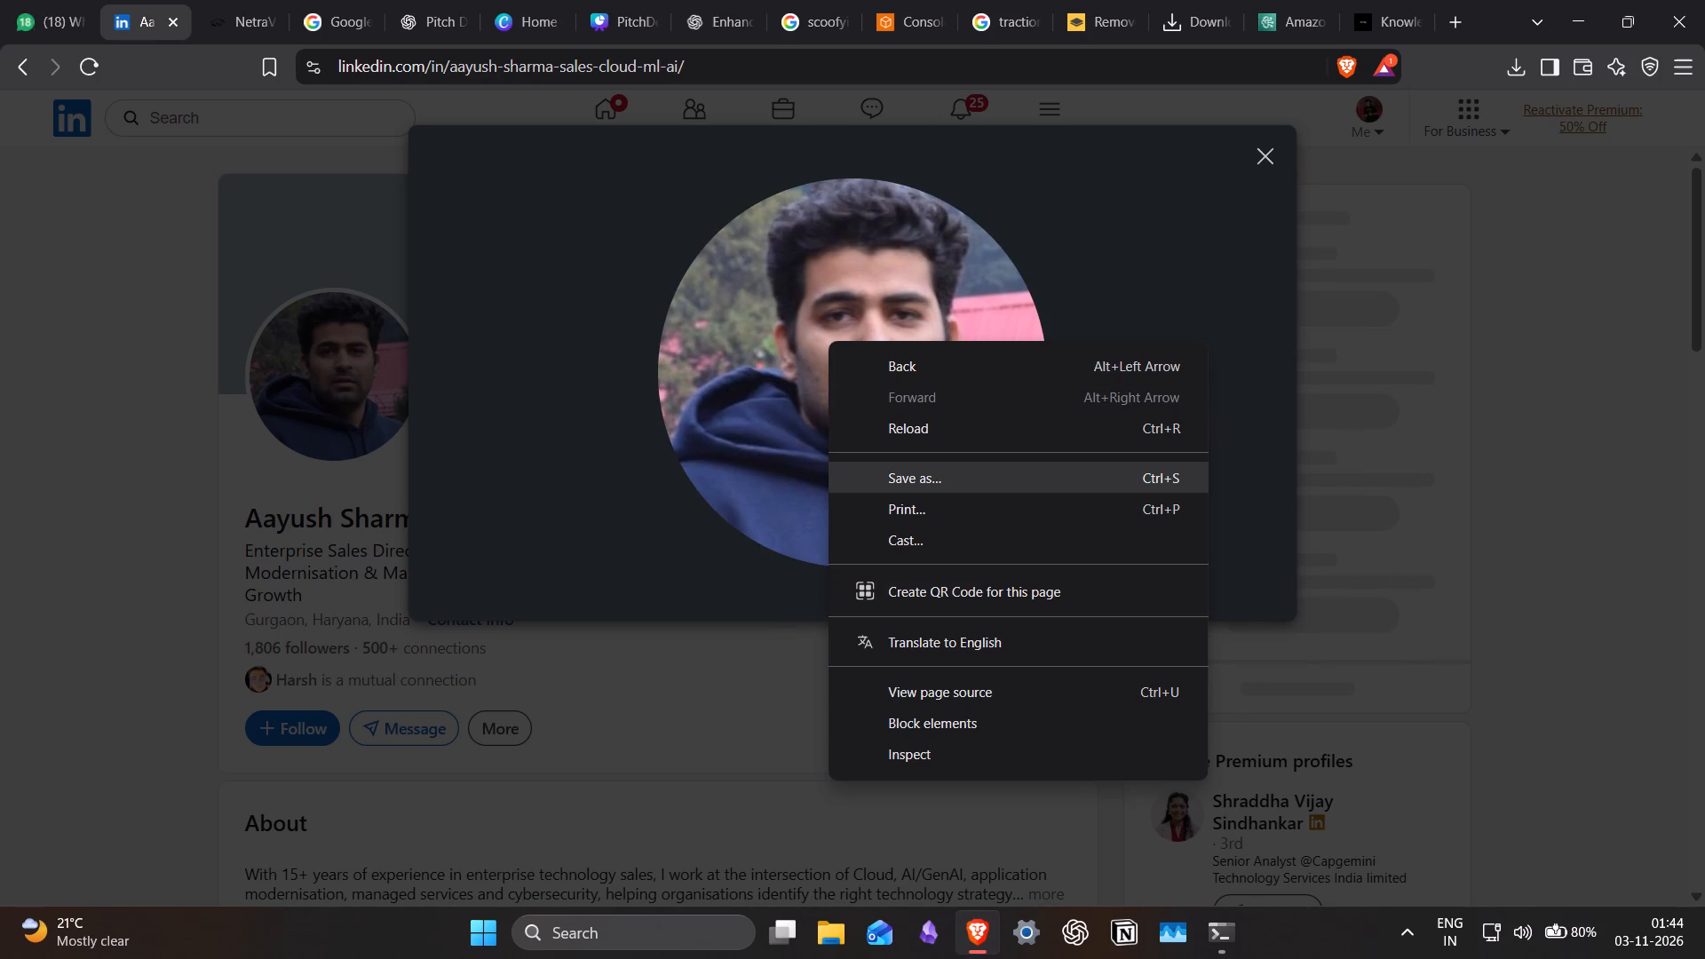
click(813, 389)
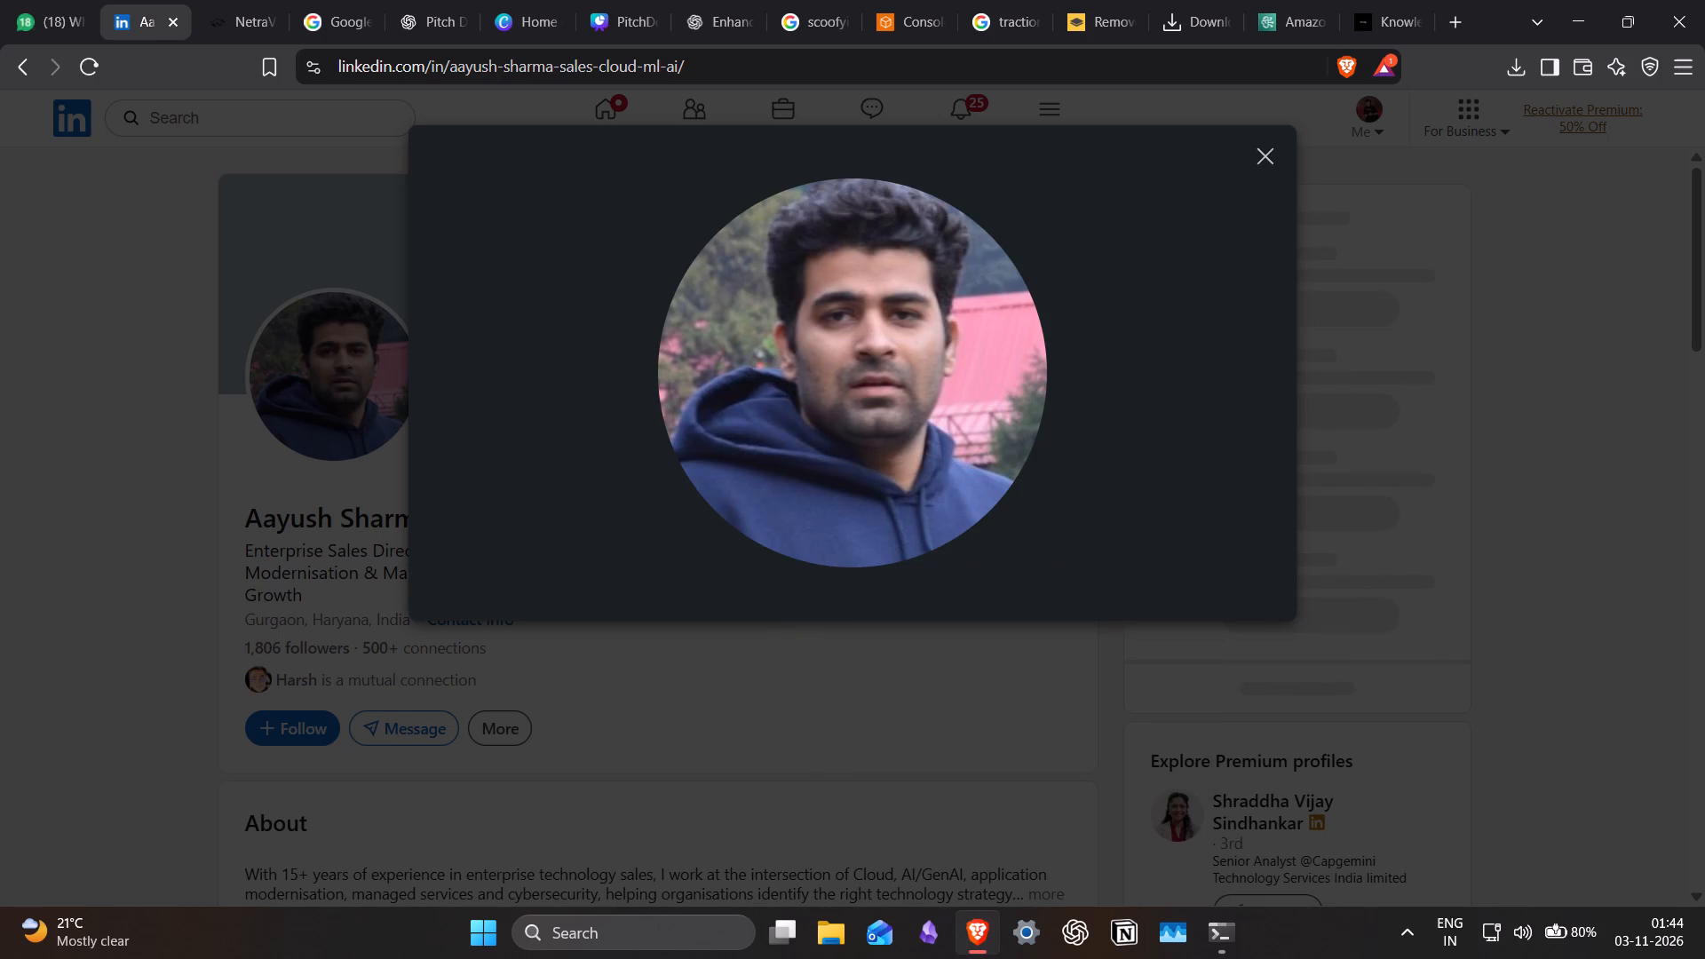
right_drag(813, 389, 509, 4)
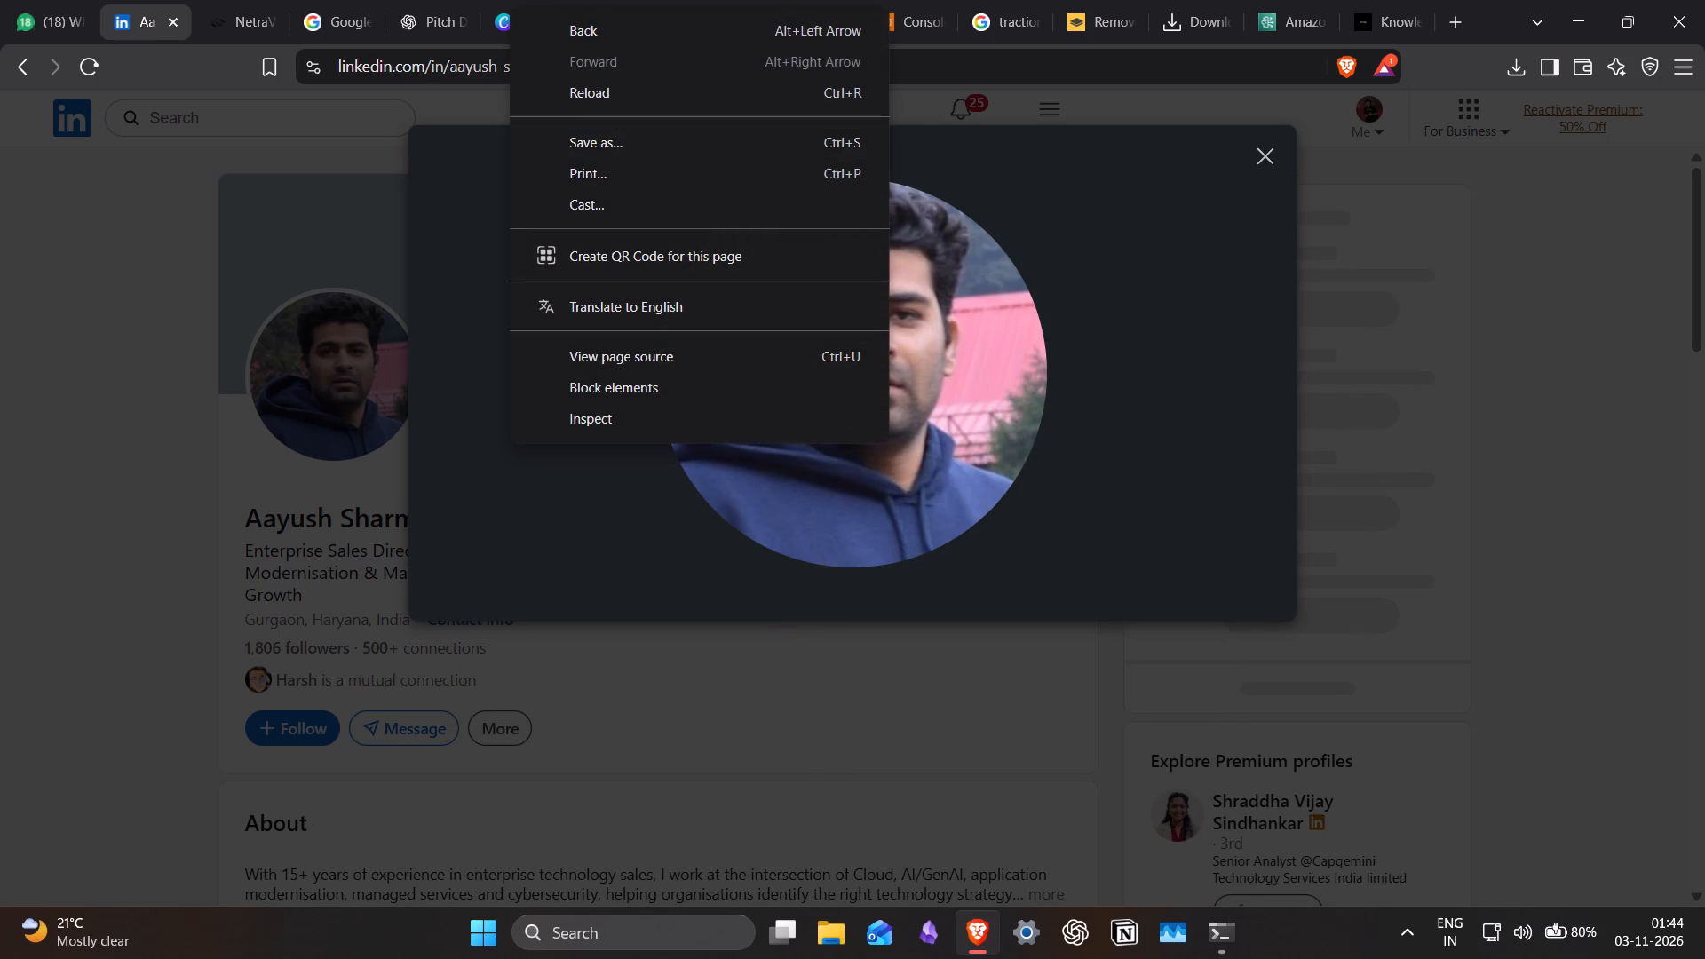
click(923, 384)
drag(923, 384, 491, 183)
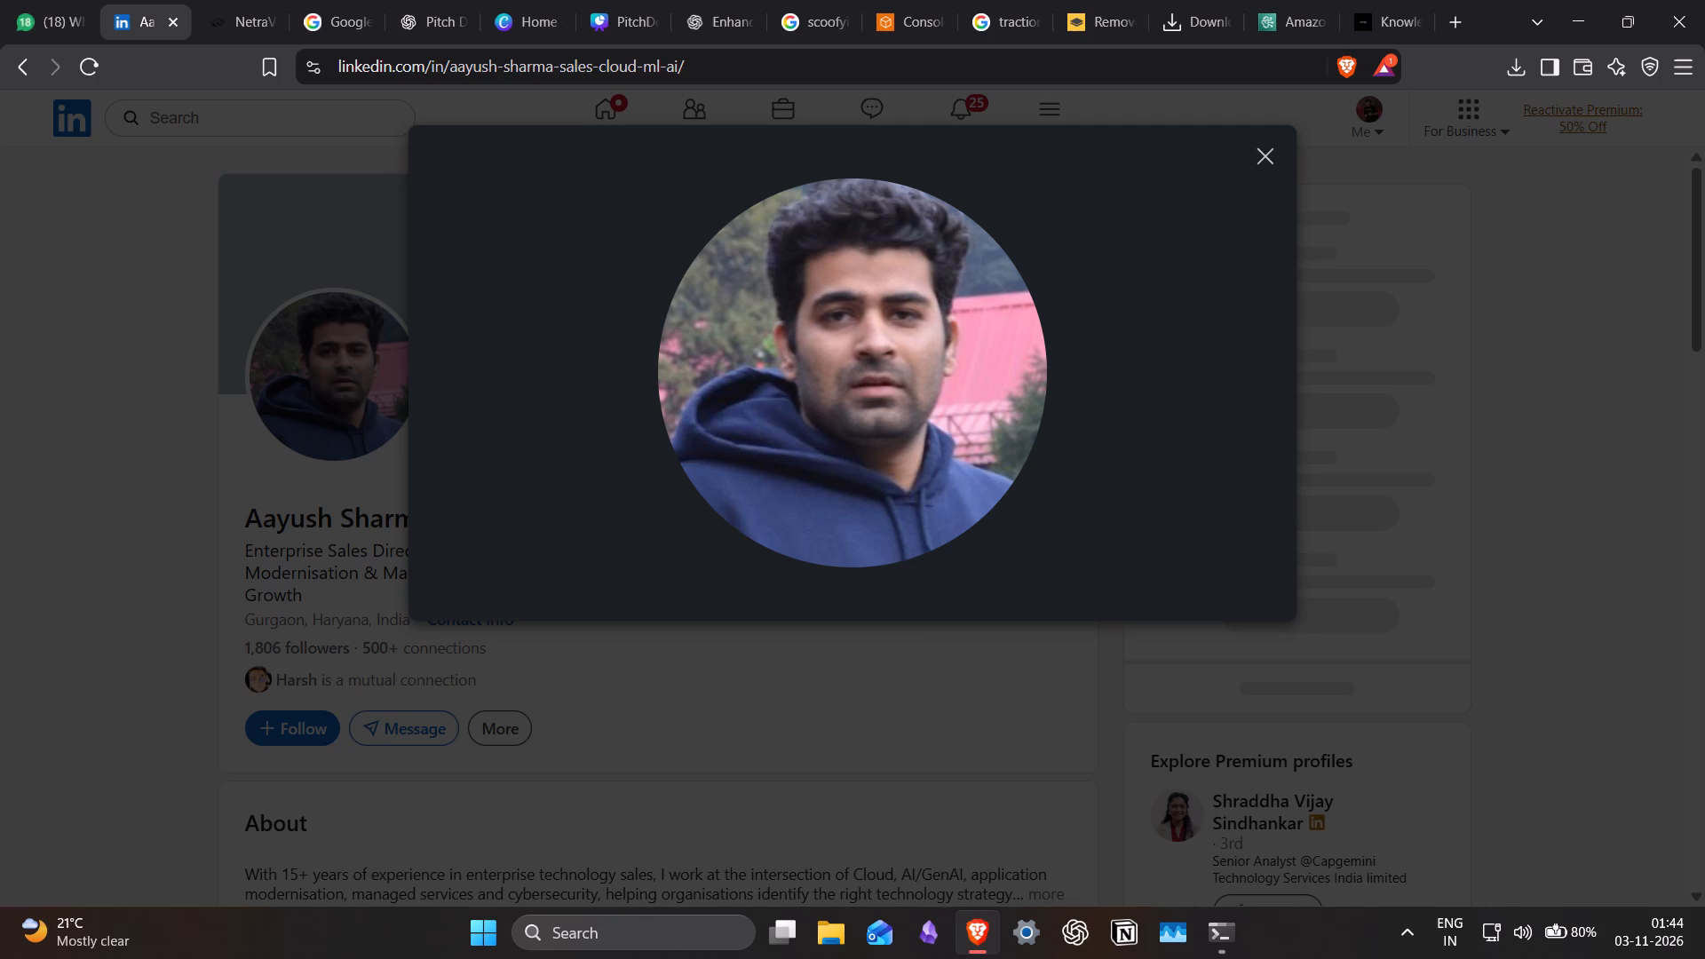
Start saving the enlarged LinkedIn profile photo to Downloads as a JPEG image and clear the suggested file name.
right_click(860, 379)
click(946, 438)
key(BackSpace)
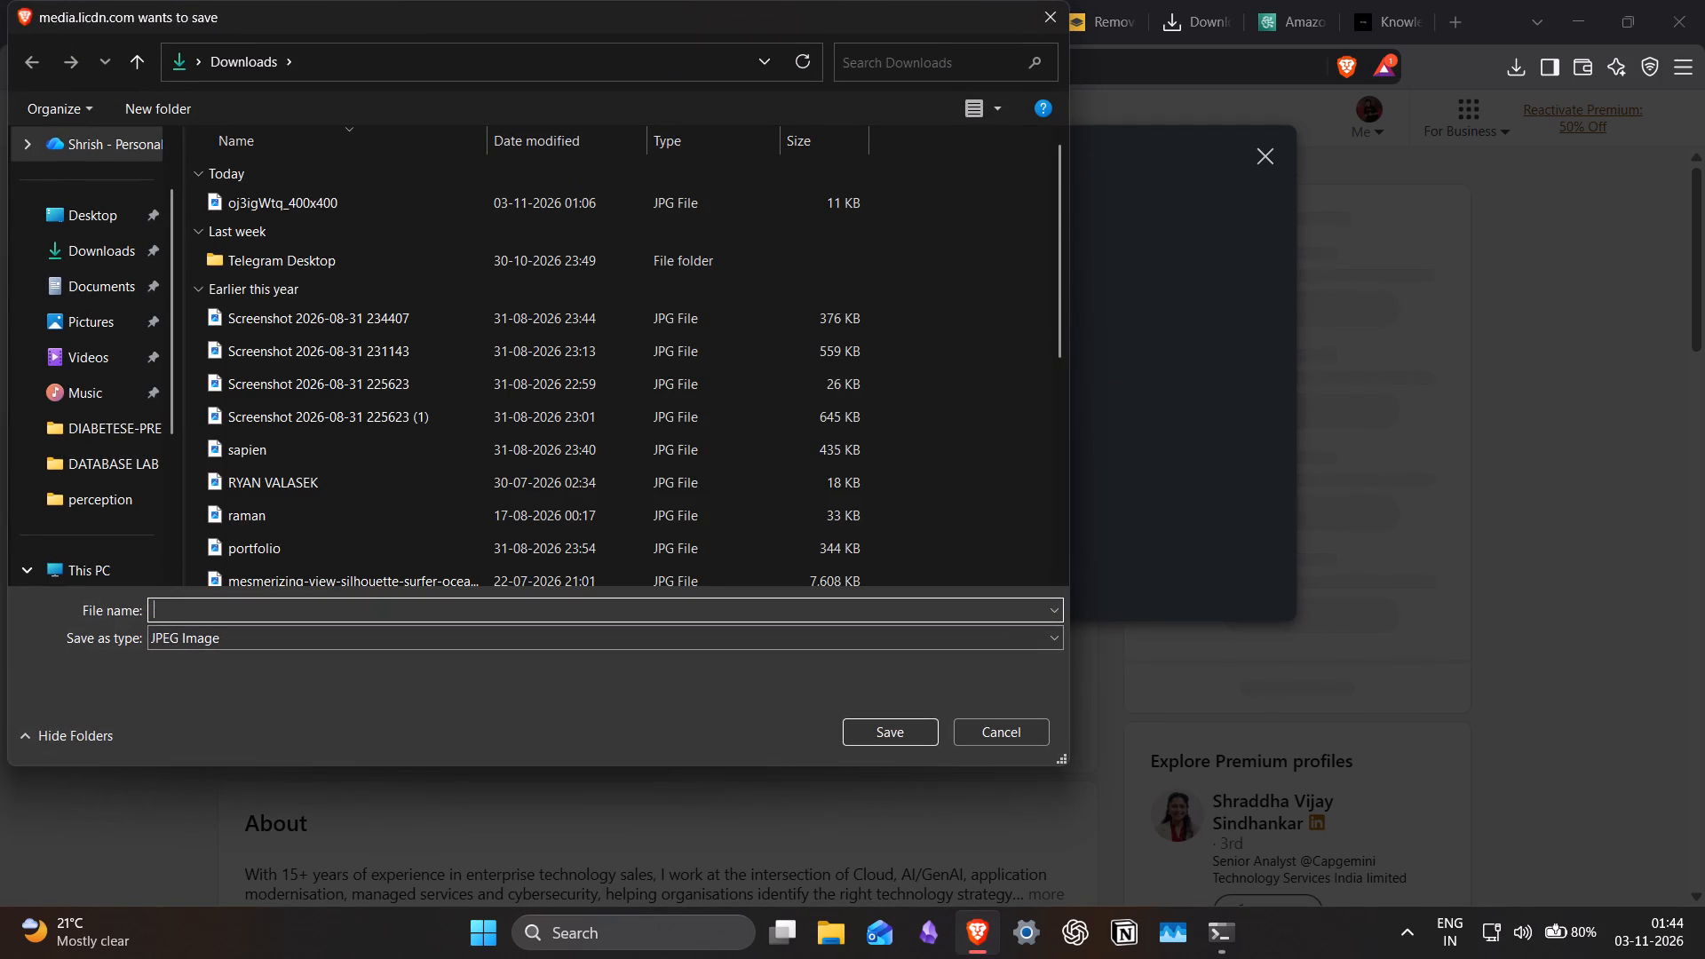
Save the LinkedIn profile photo as a JPEG named oooo in Downloads and close the photo viewer.
text(oooo)
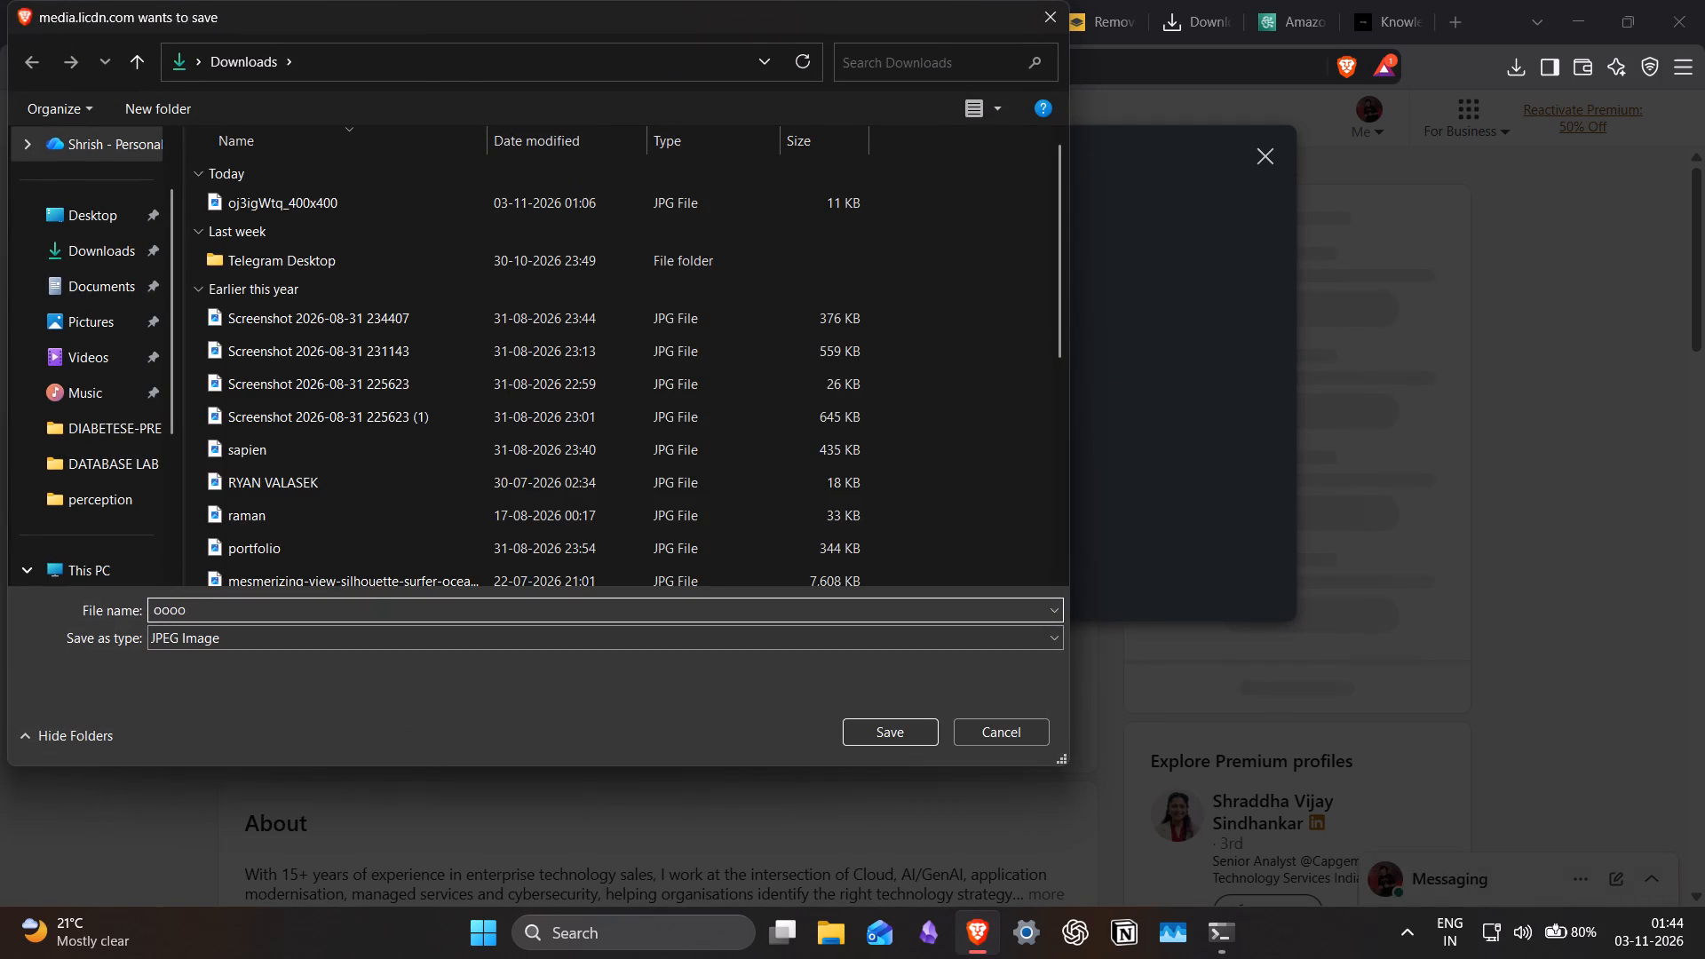
key(Return)
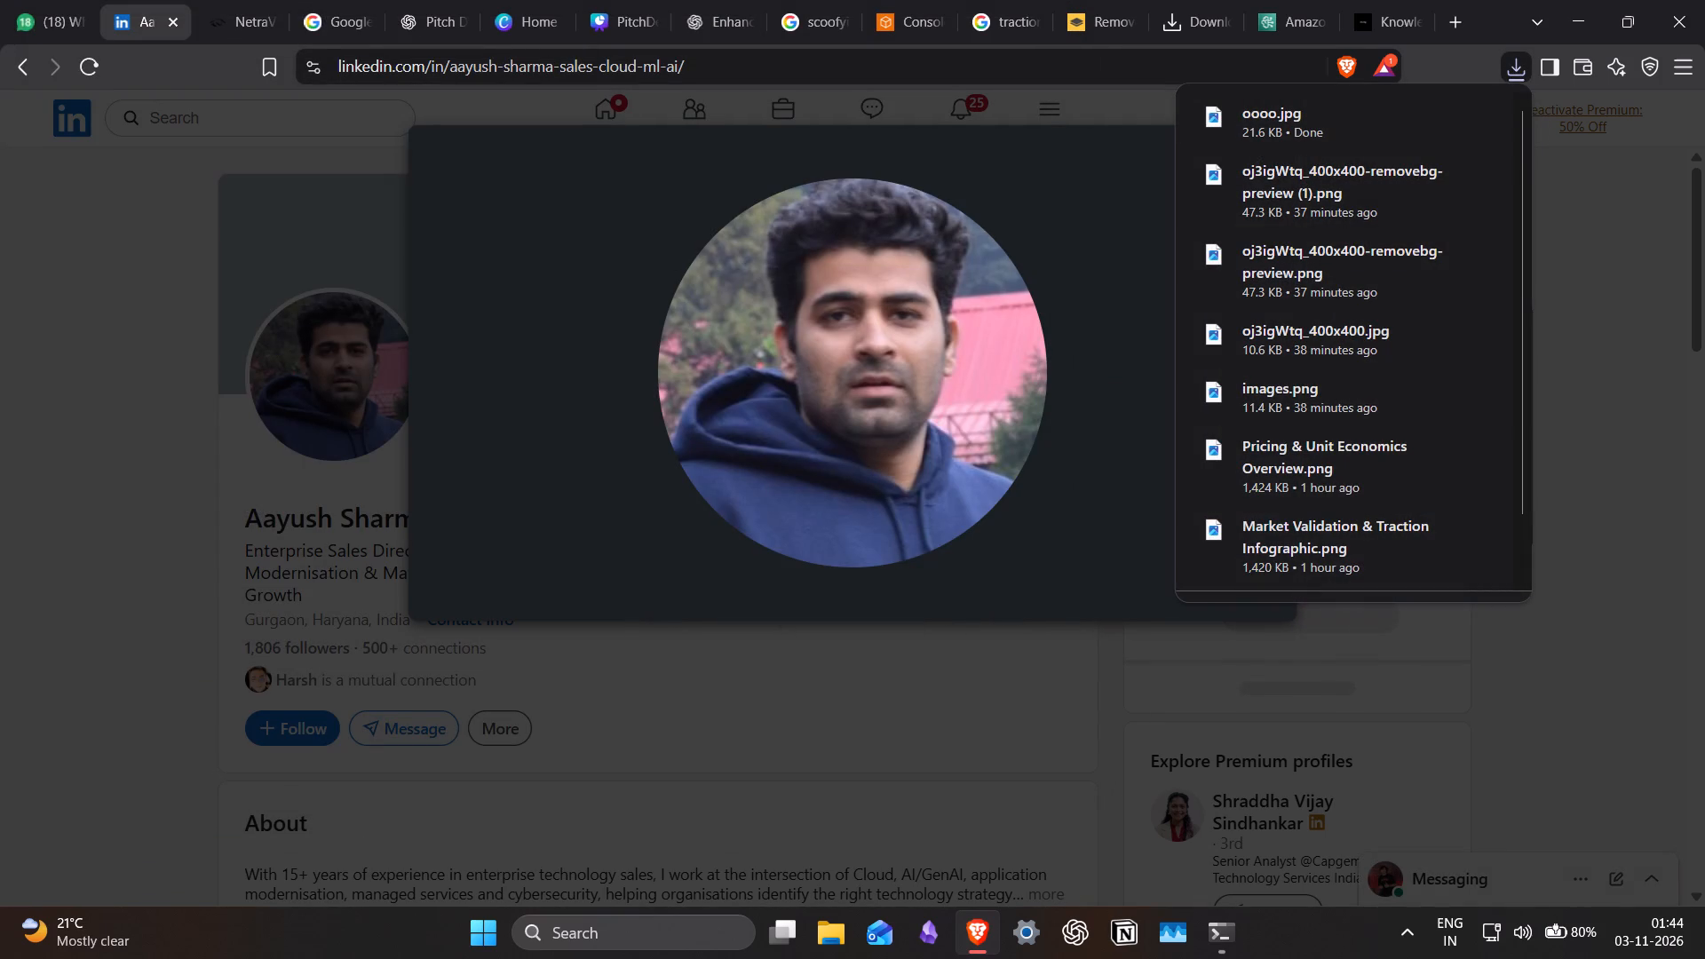
click(63, 473)
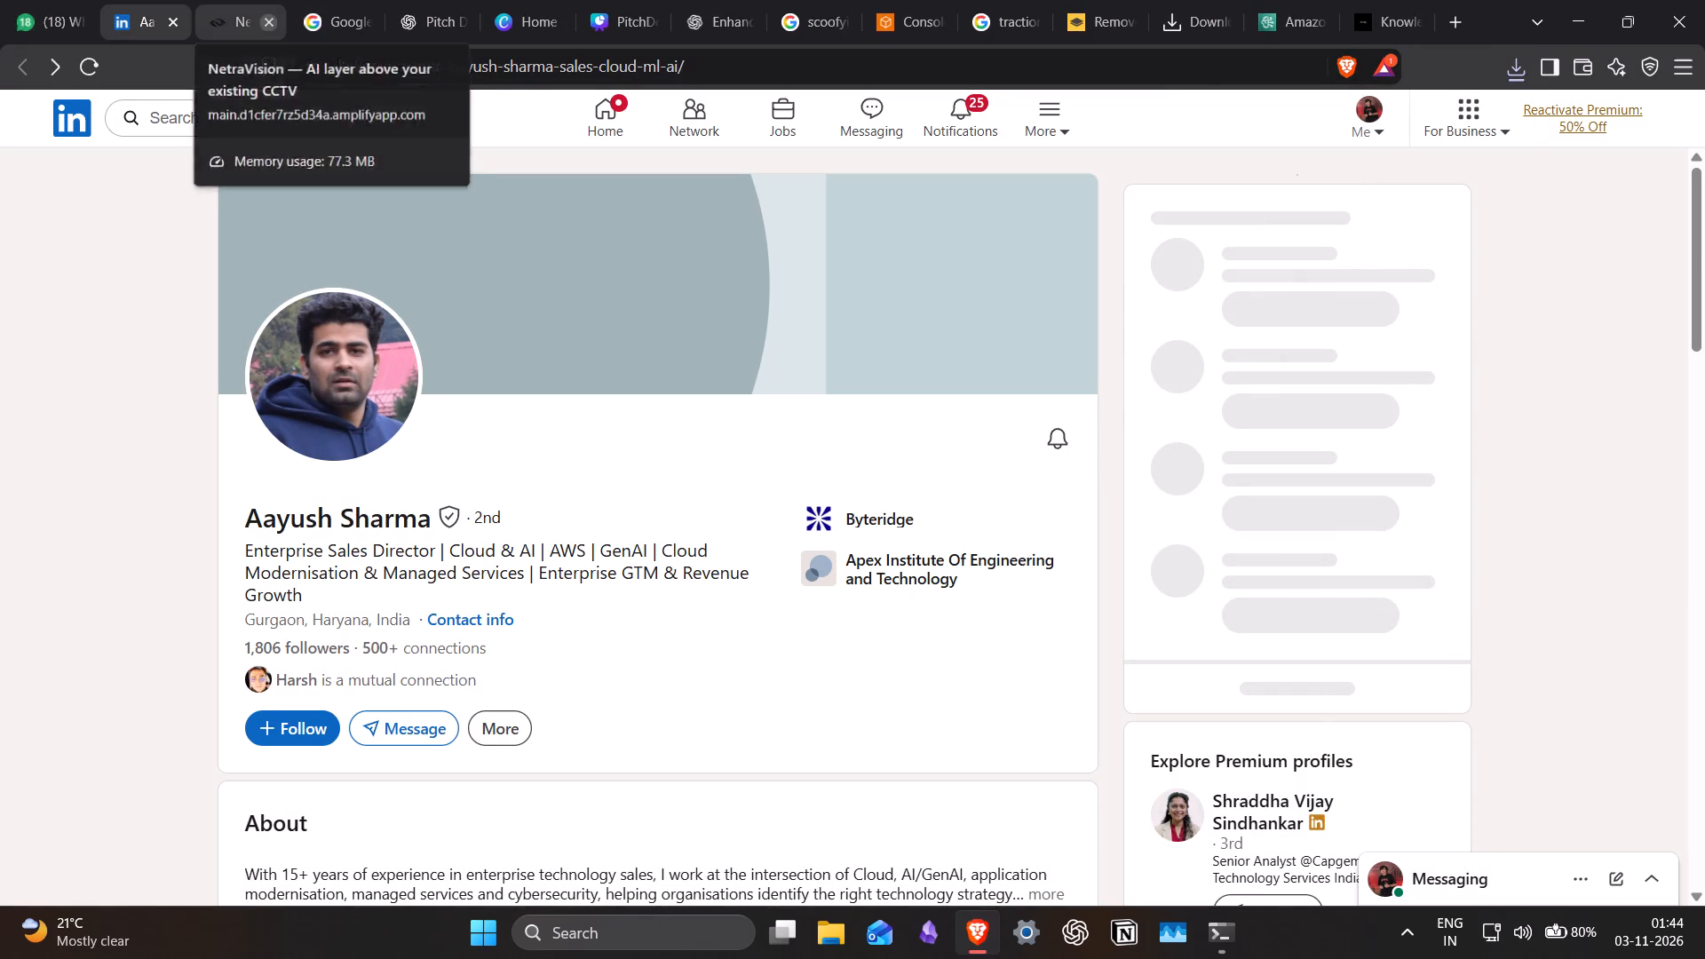
Close the unneeded browser tabs, keeping only WhatsApp, the LinkedIn profile and the PitchDeck_final.pdf design.
click(271, 19)
click(271, 19)
click(266, 19)
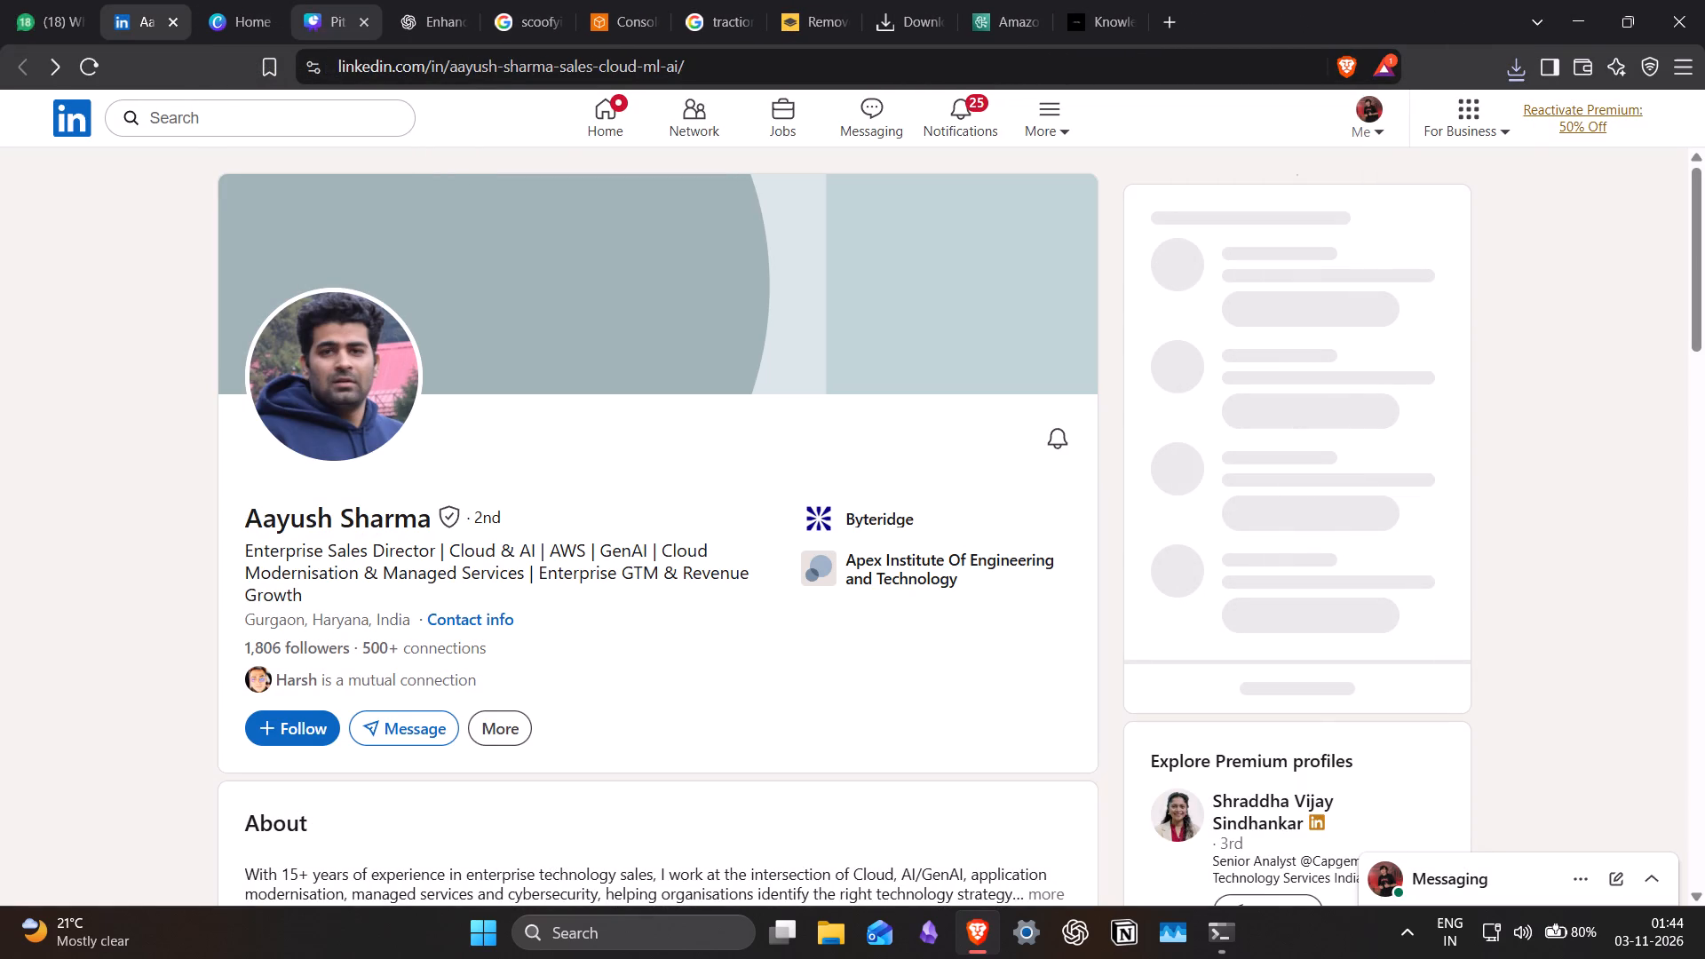
click(270, 24)
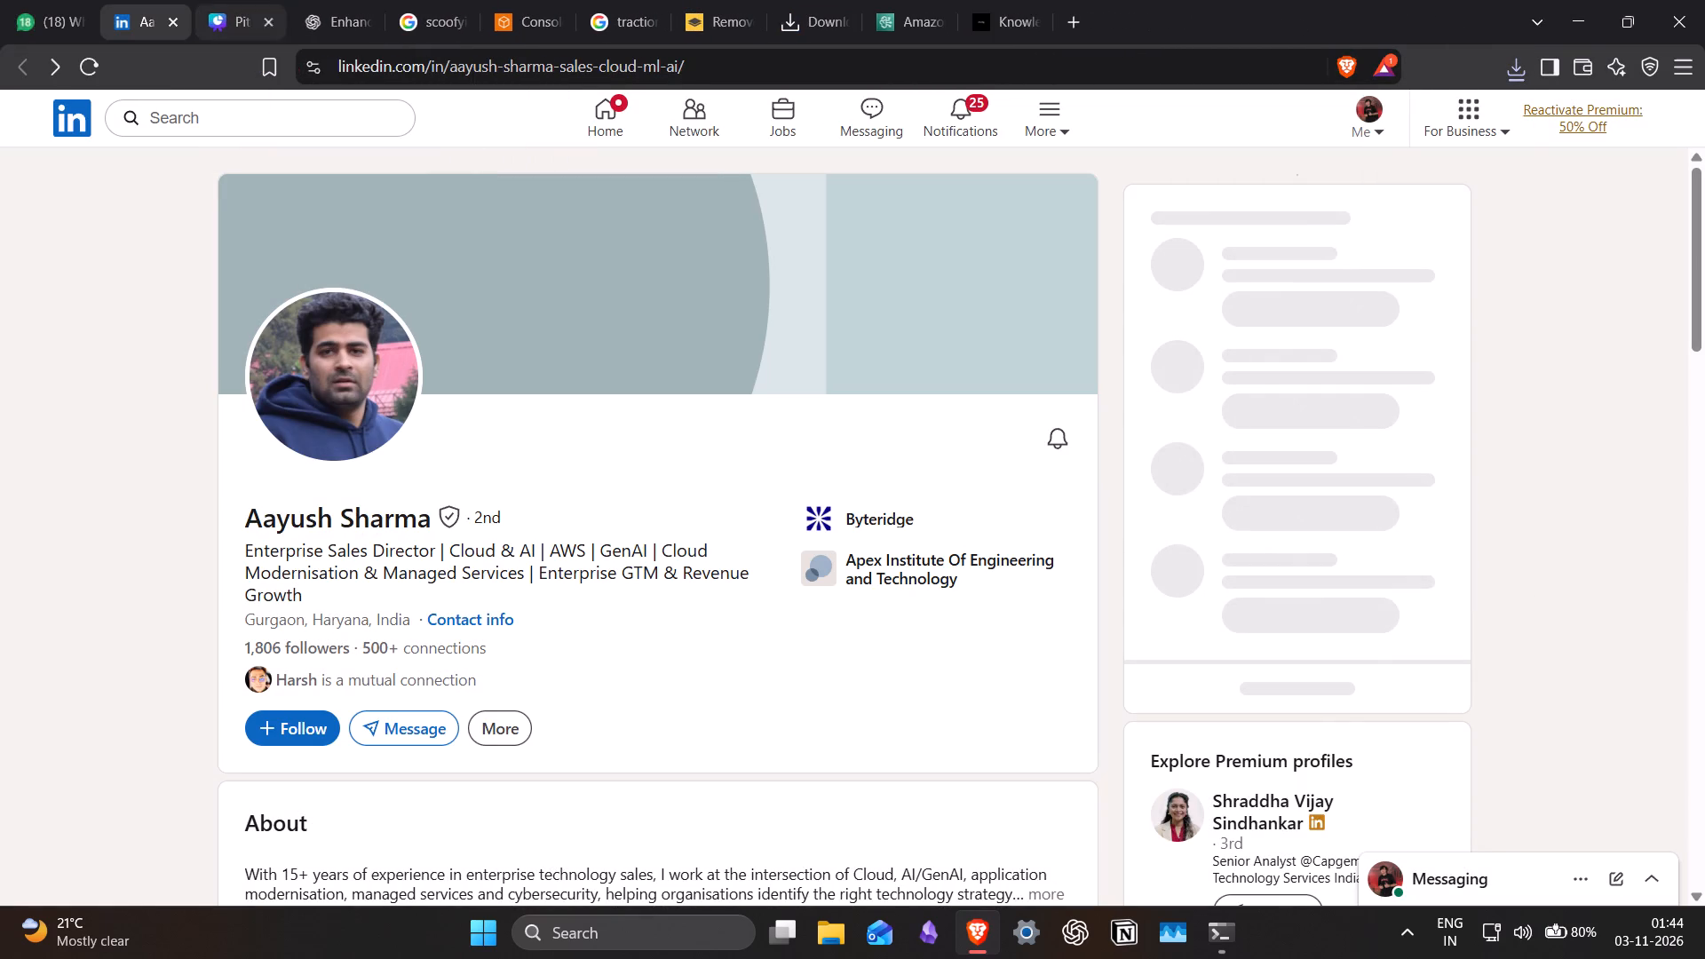
triple_click(366, 24)
triple_click(366, 24)
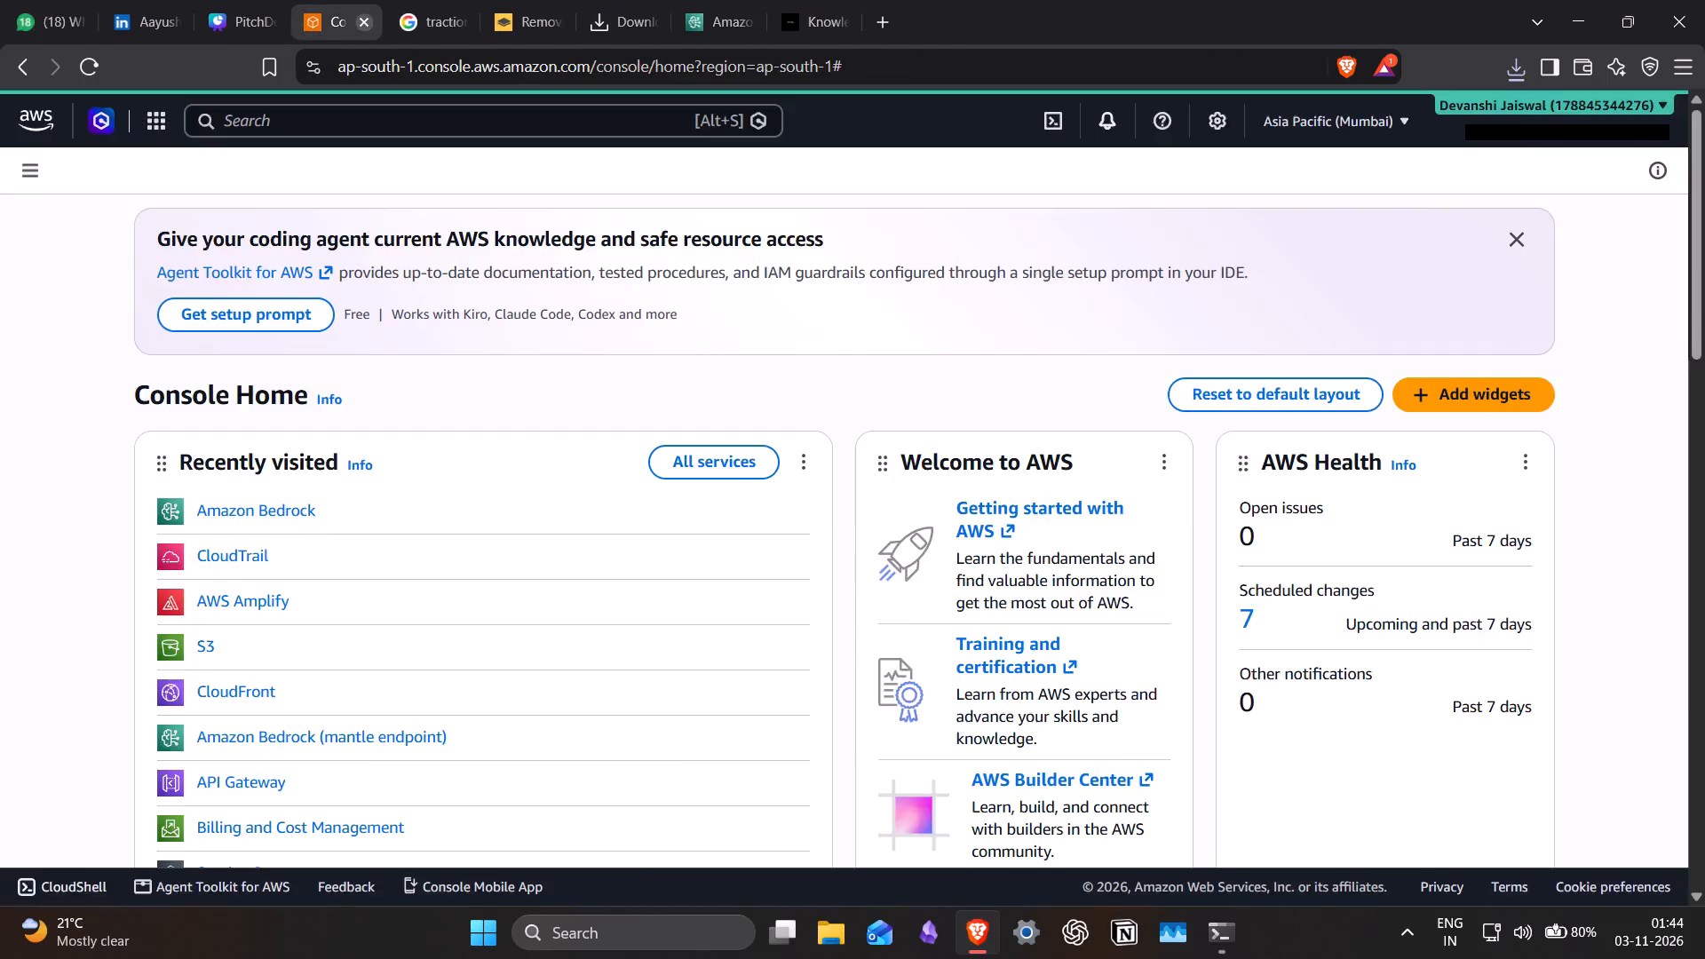
triple_click(366, 24)
click(366, 24)
click(366, 24)
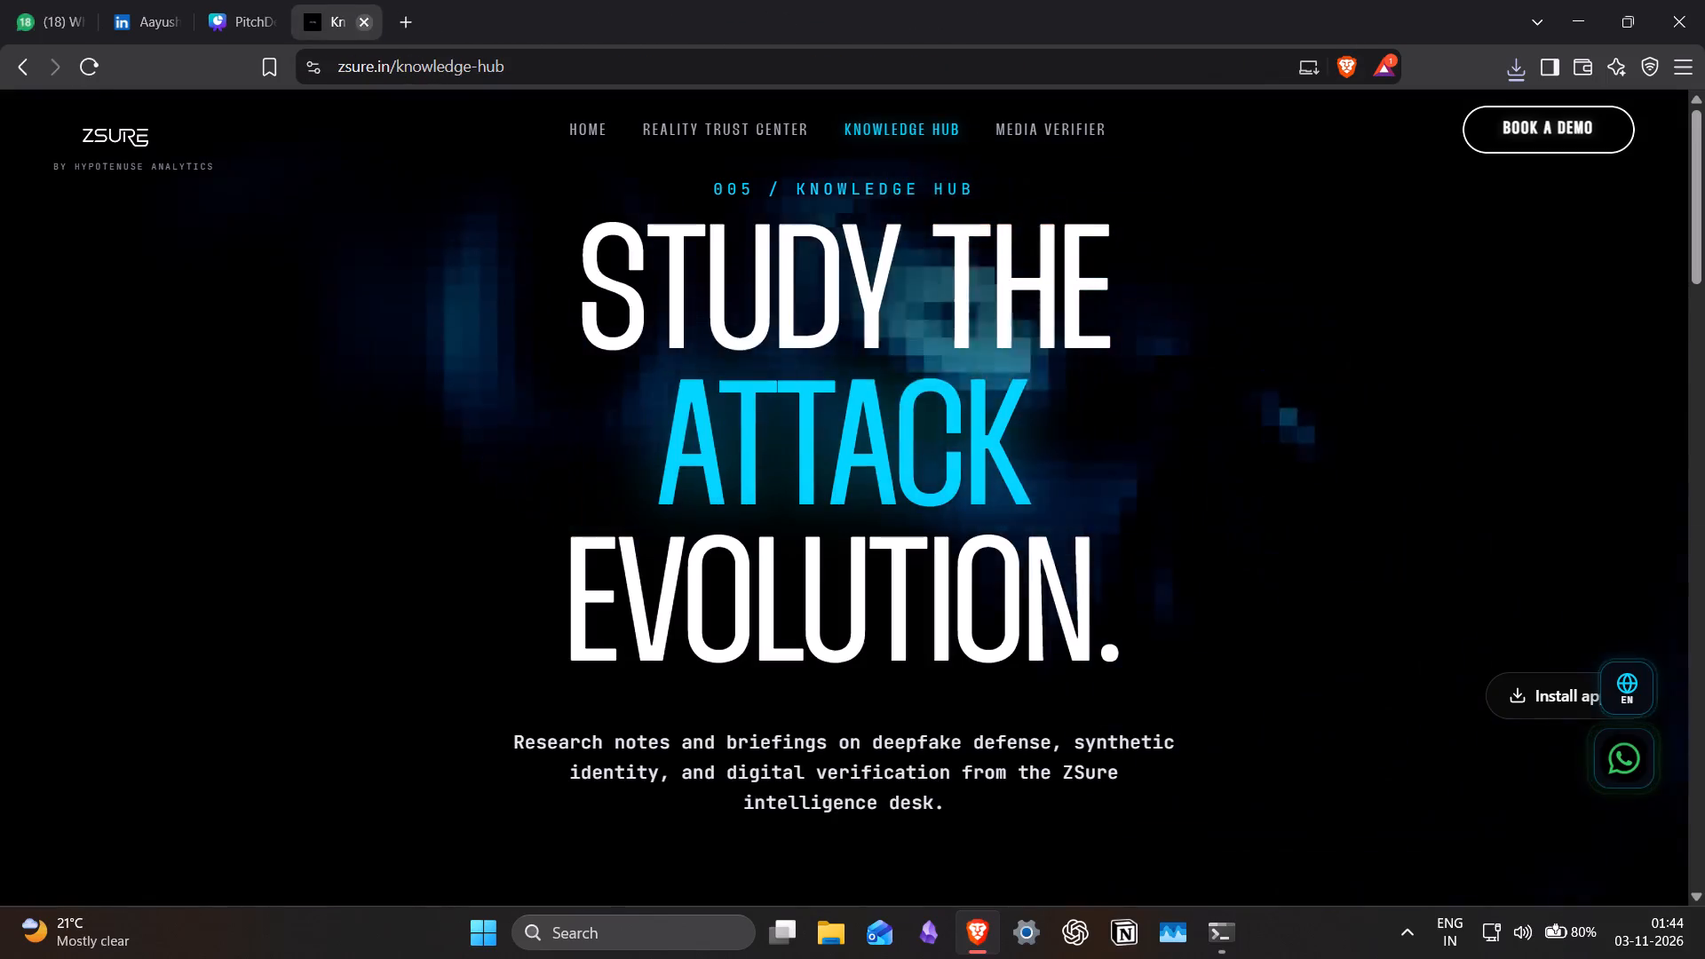
click(366, 24)
Remove the computer vision Engineer's photo from its circular frame on the Our Team slide.
scroll(900, 393, up, 1)
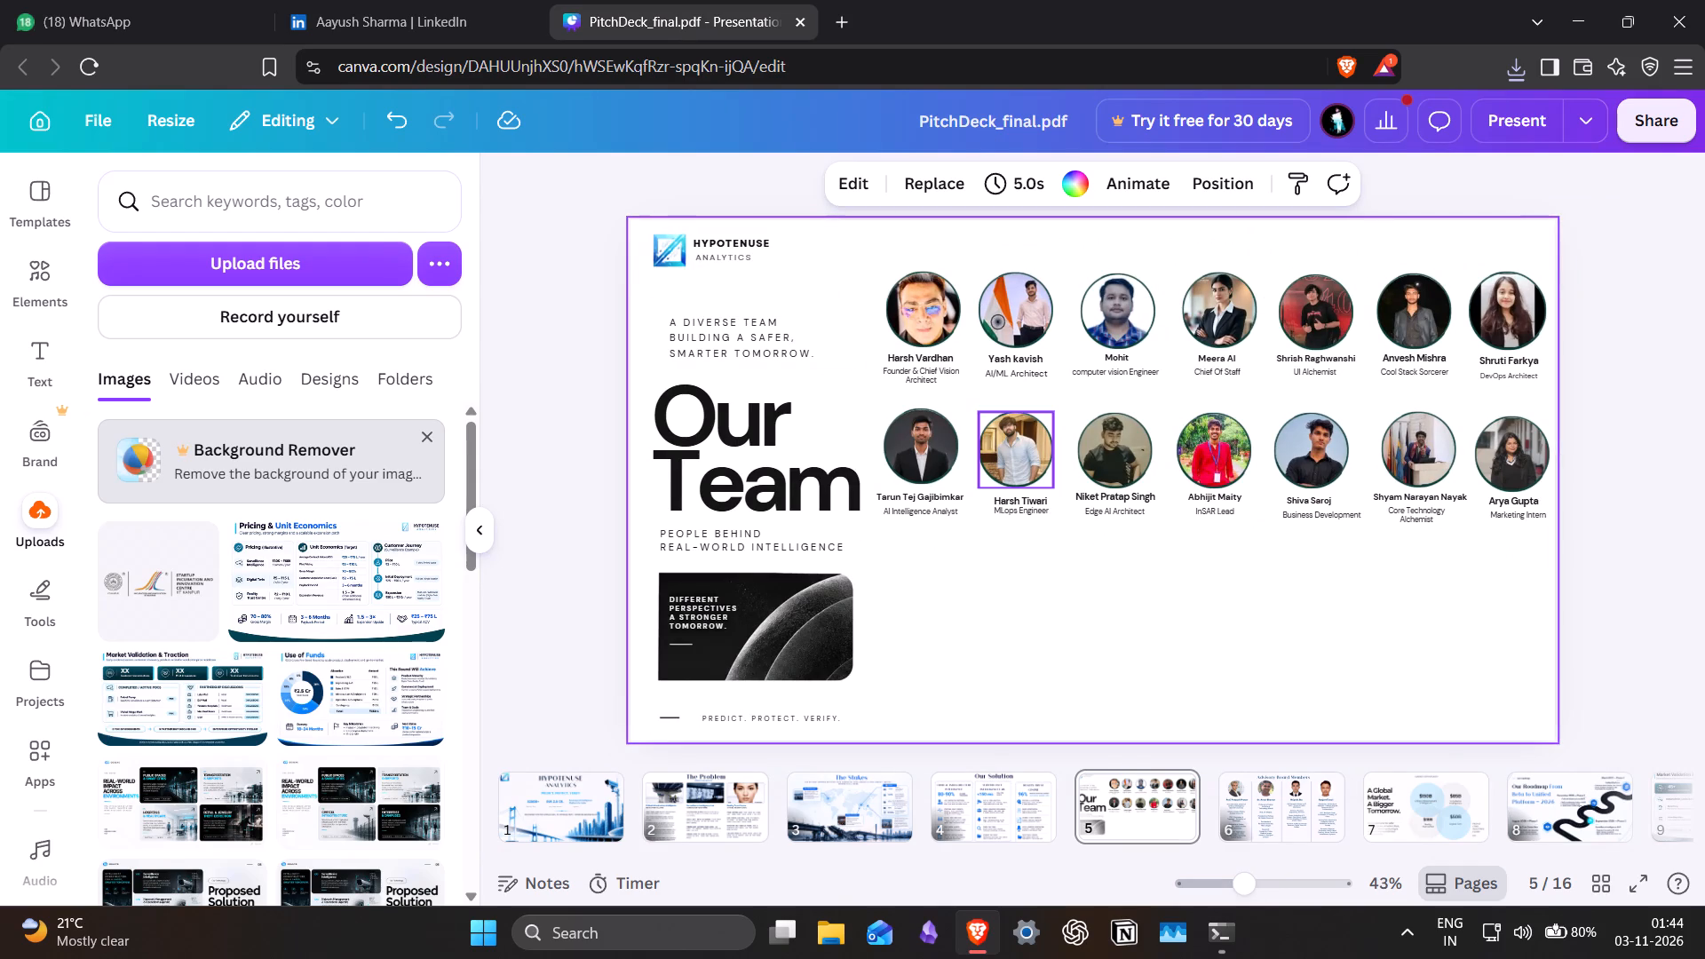
scroll(998, 422, up, 1)
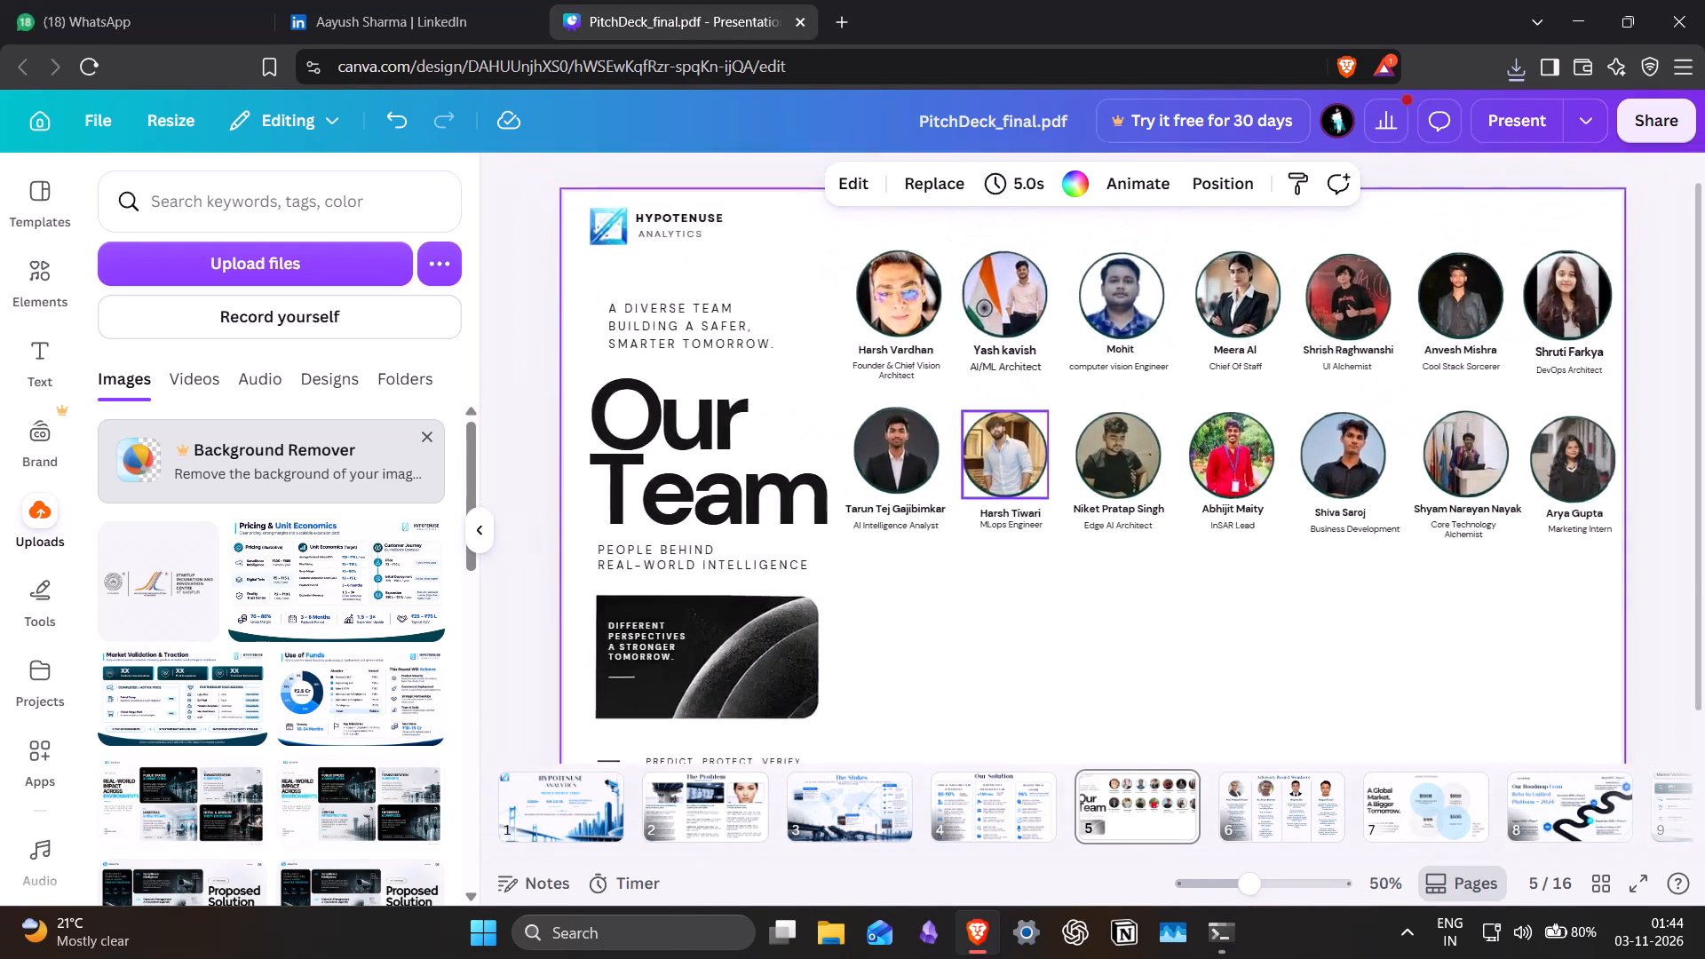
scroll(998, 422, left, 2)
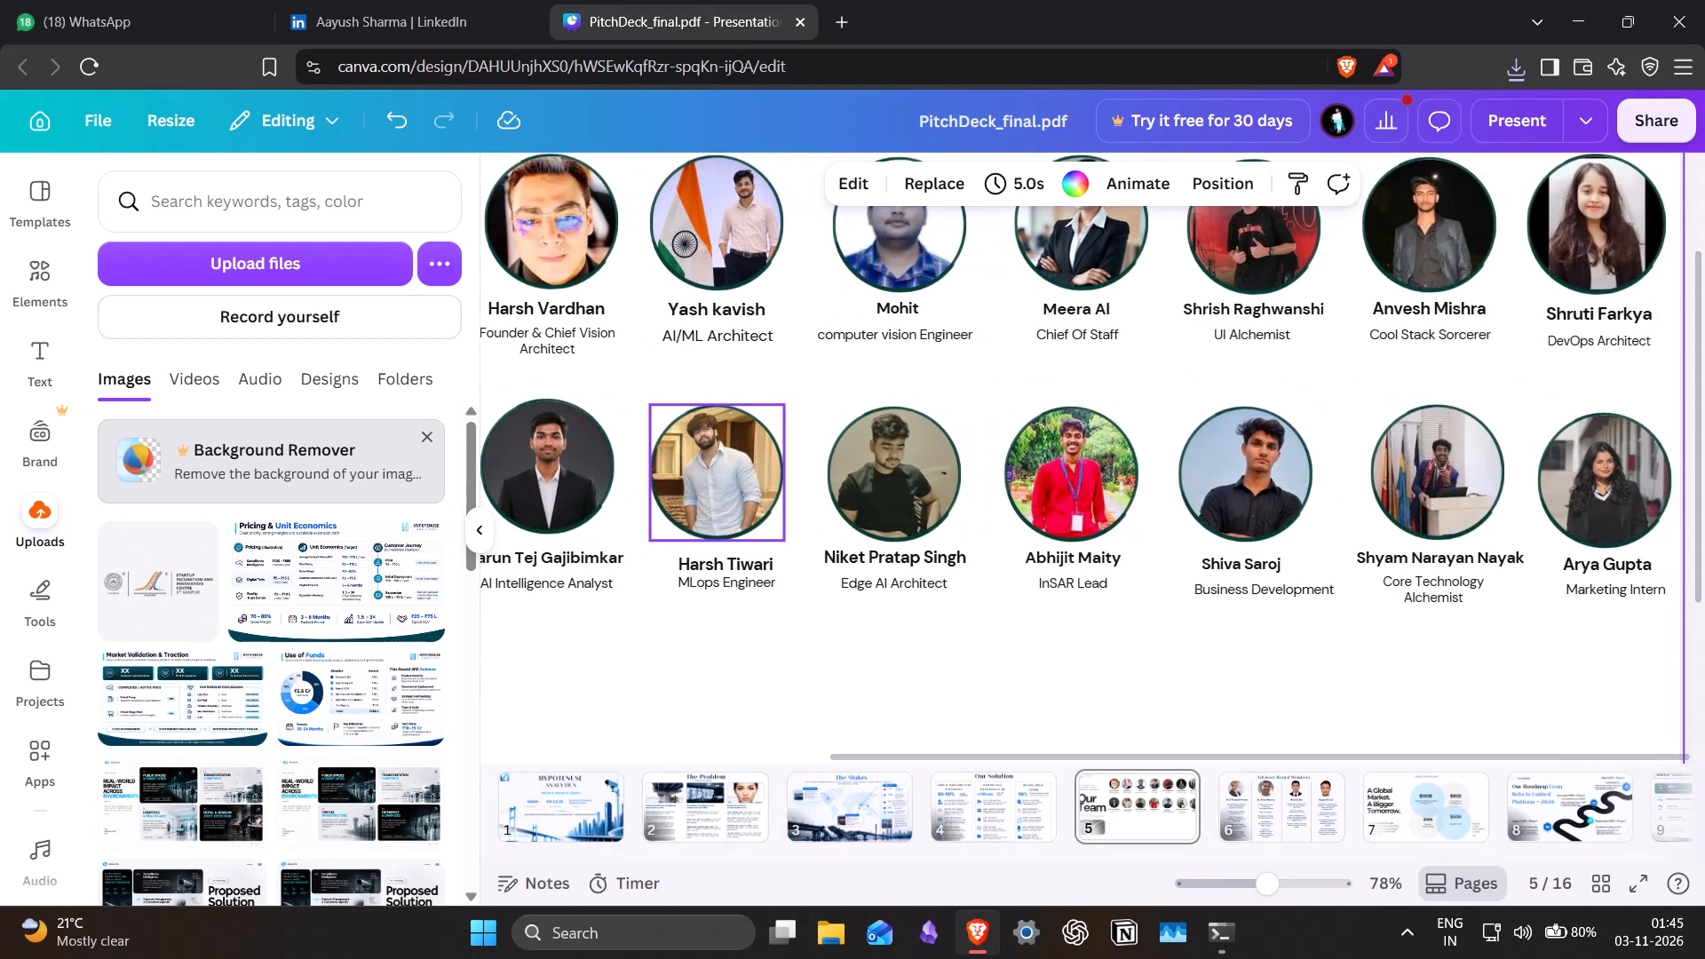
scroll(998, 422, up, 1)
scroll(998, 422, right, 1)
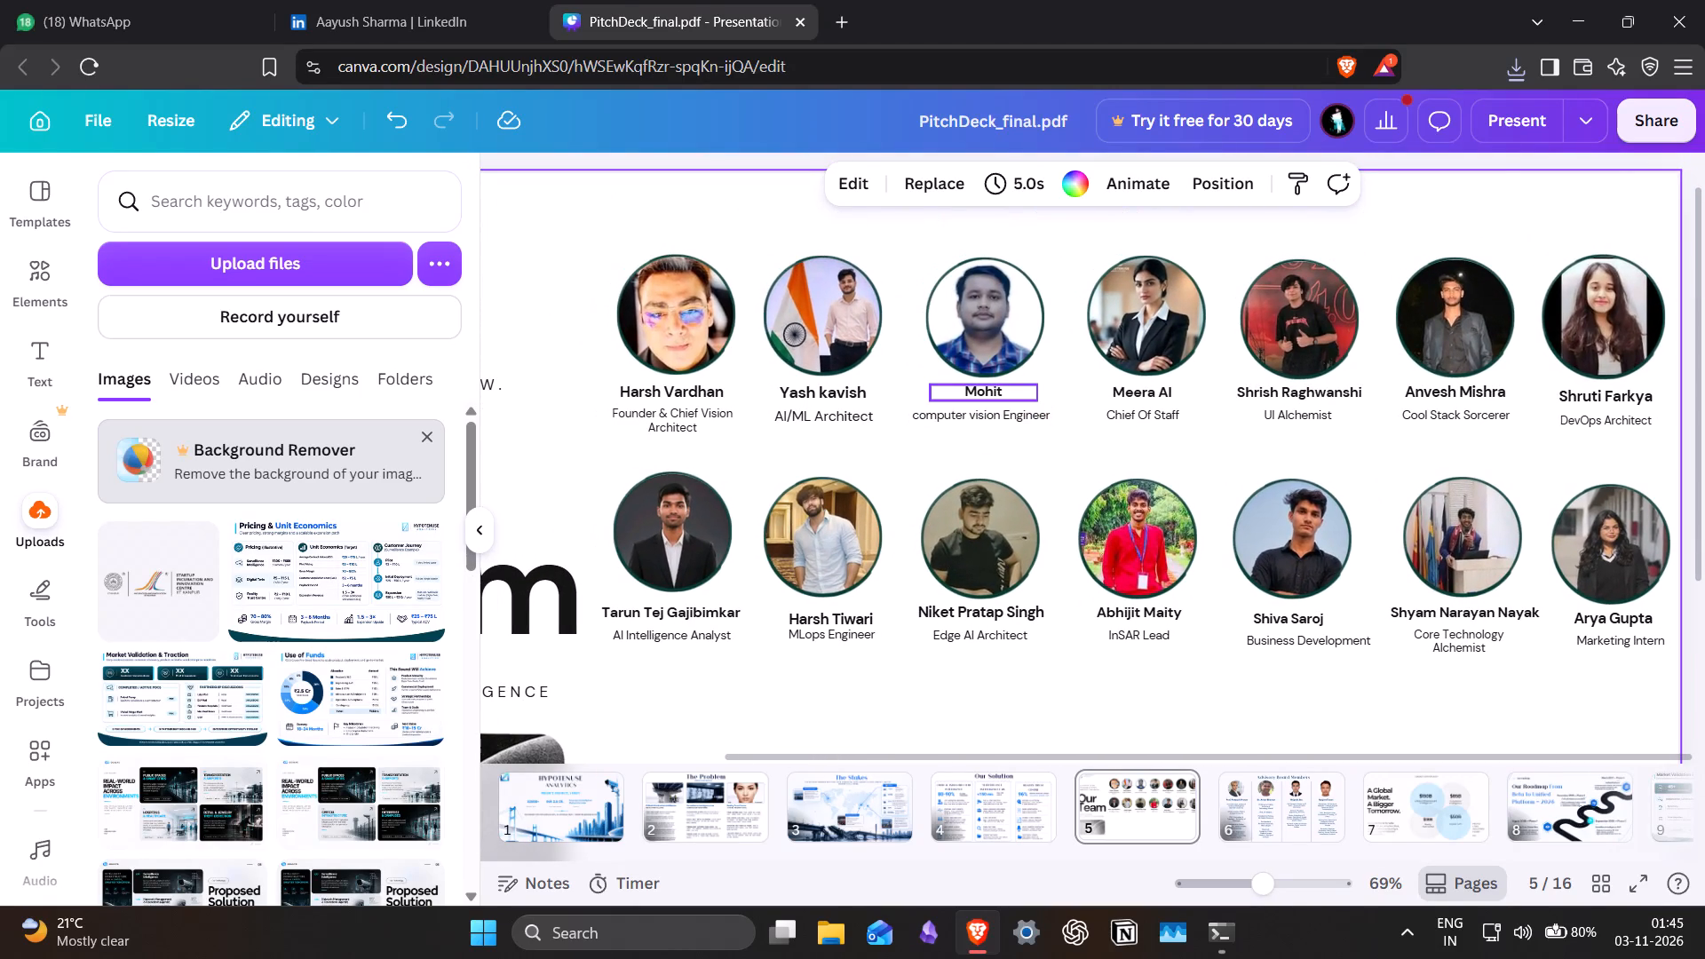
click(990, 306)
double_click(990, 306)
double_click(990, 306)
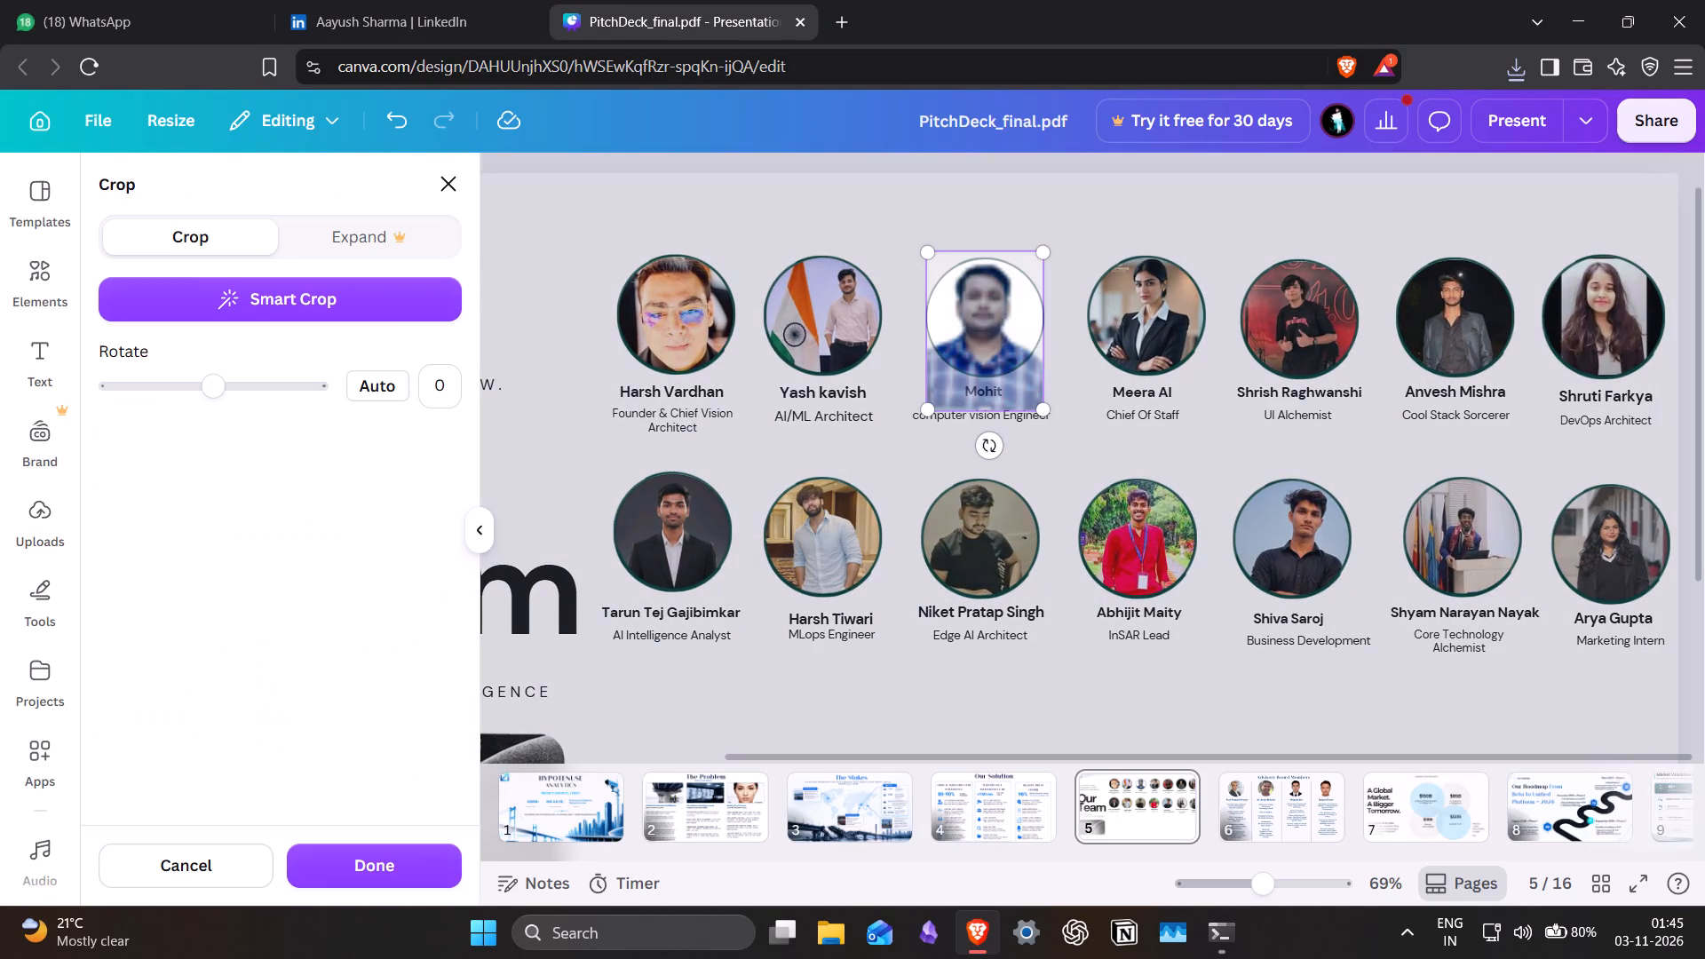
key(BackSpace)
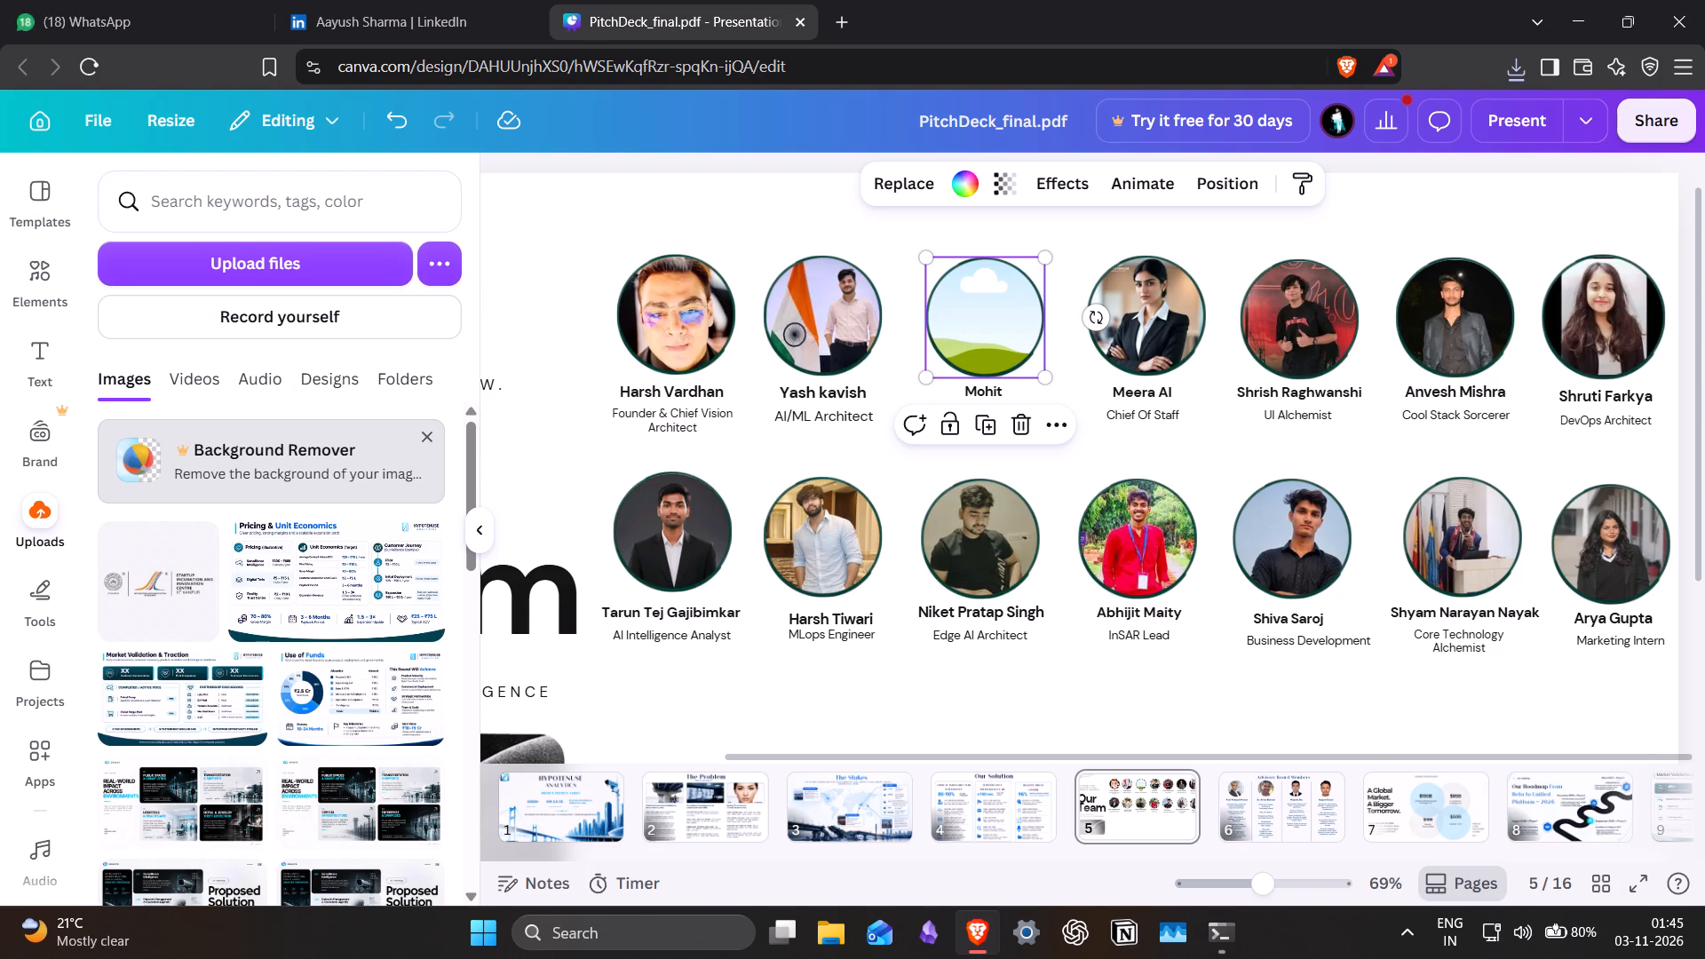
Upload the oooo image from Downloads and place it in the empty circular frame in the top row.
click(263, 256)
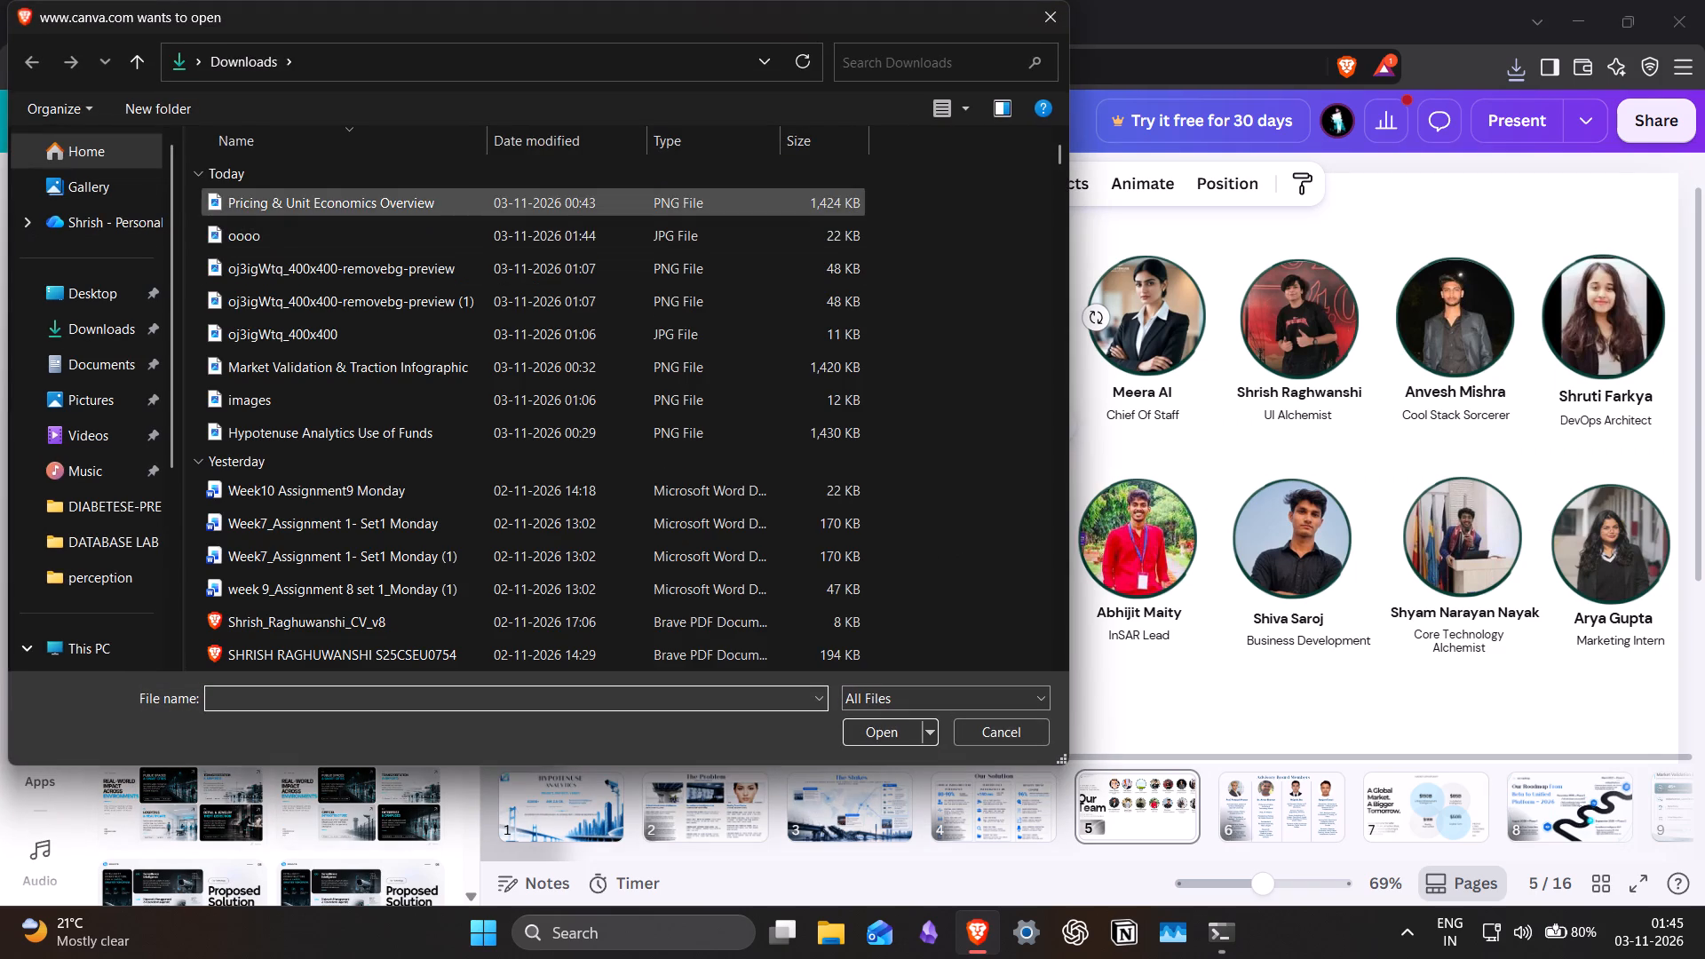
click(301, 229)
click(862, 733)
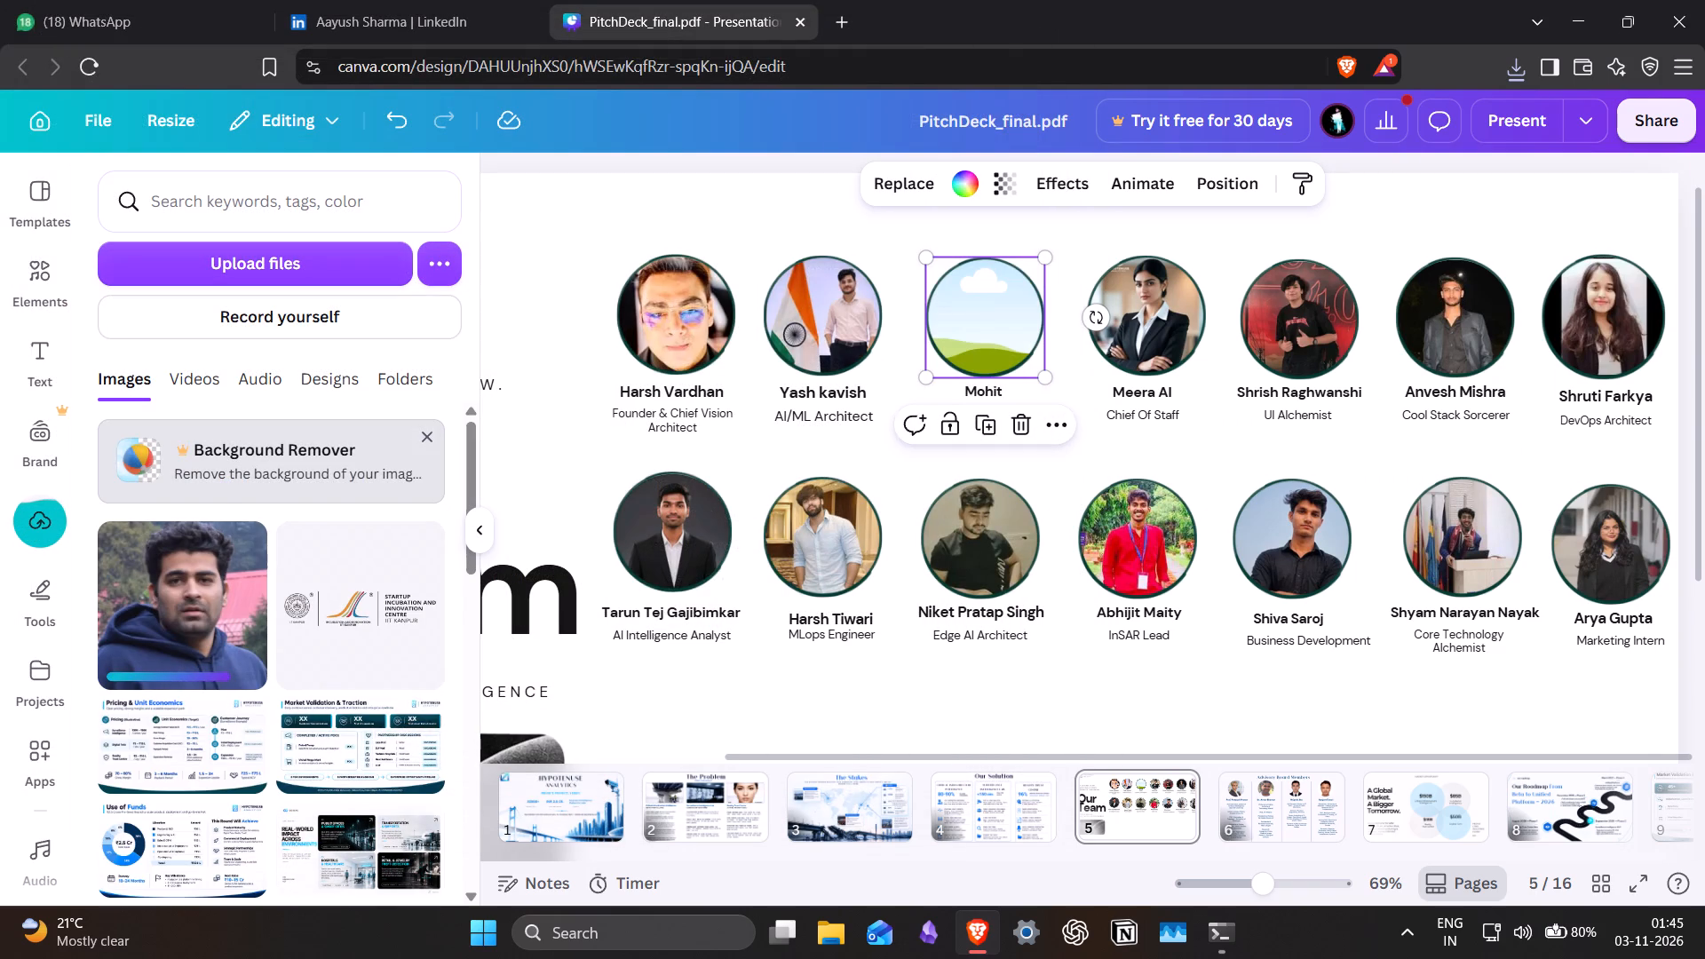
click(213, 620)
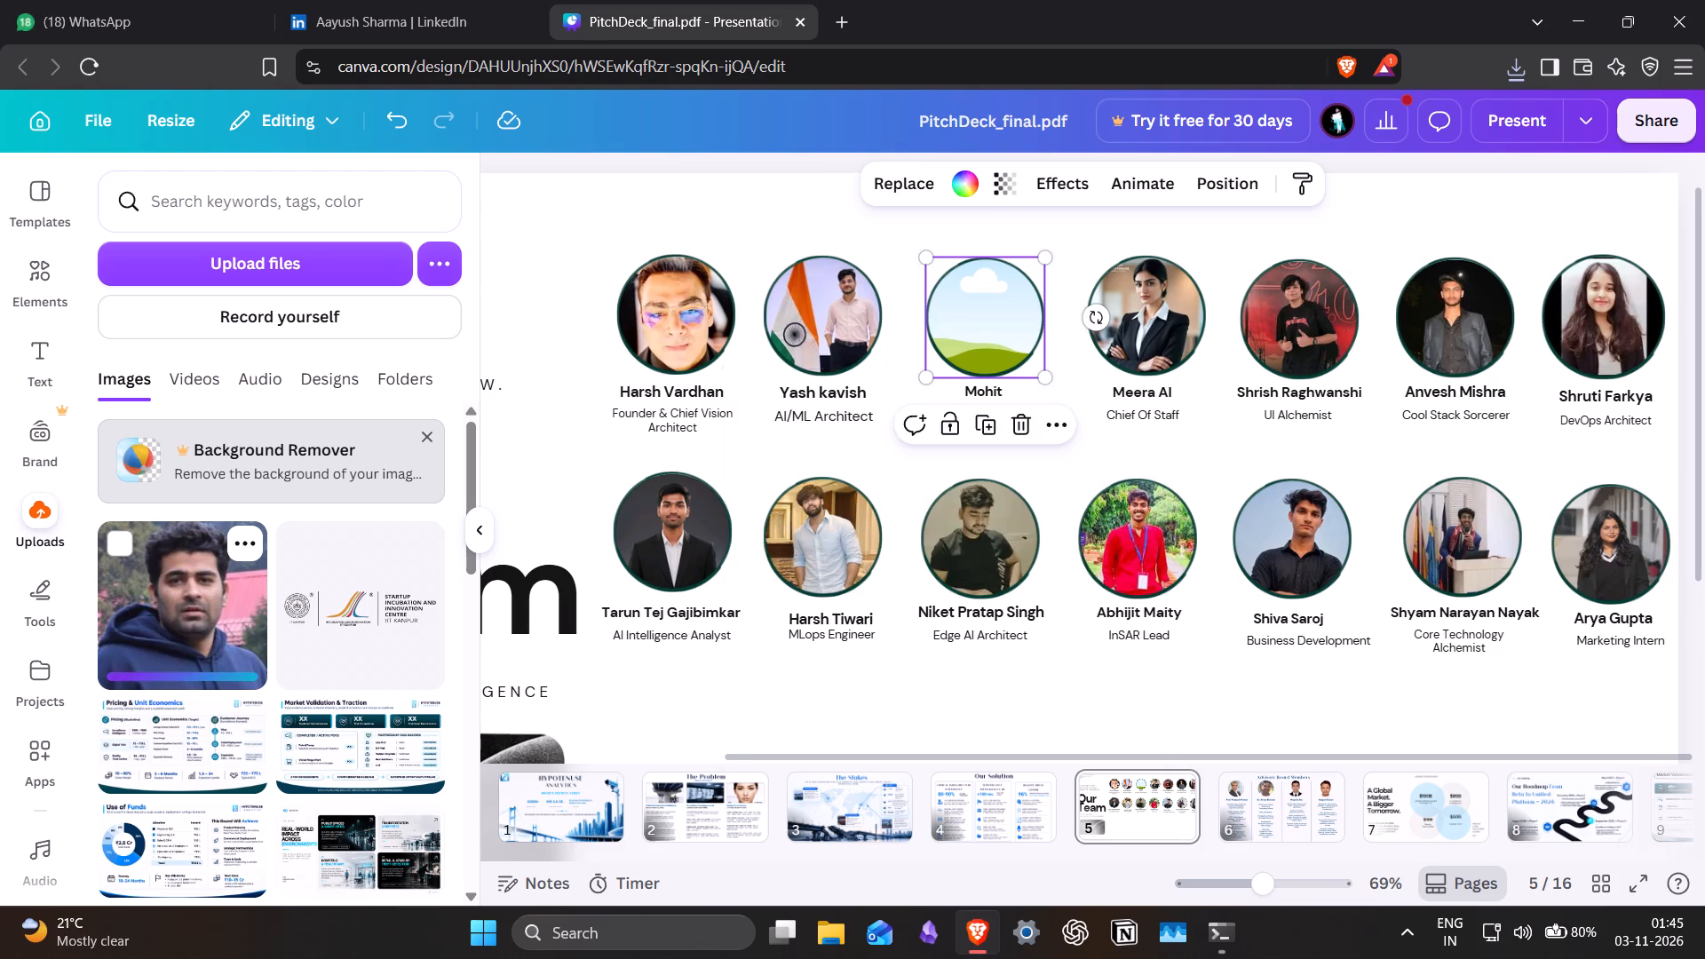
drag(847, 535, 918, 313)
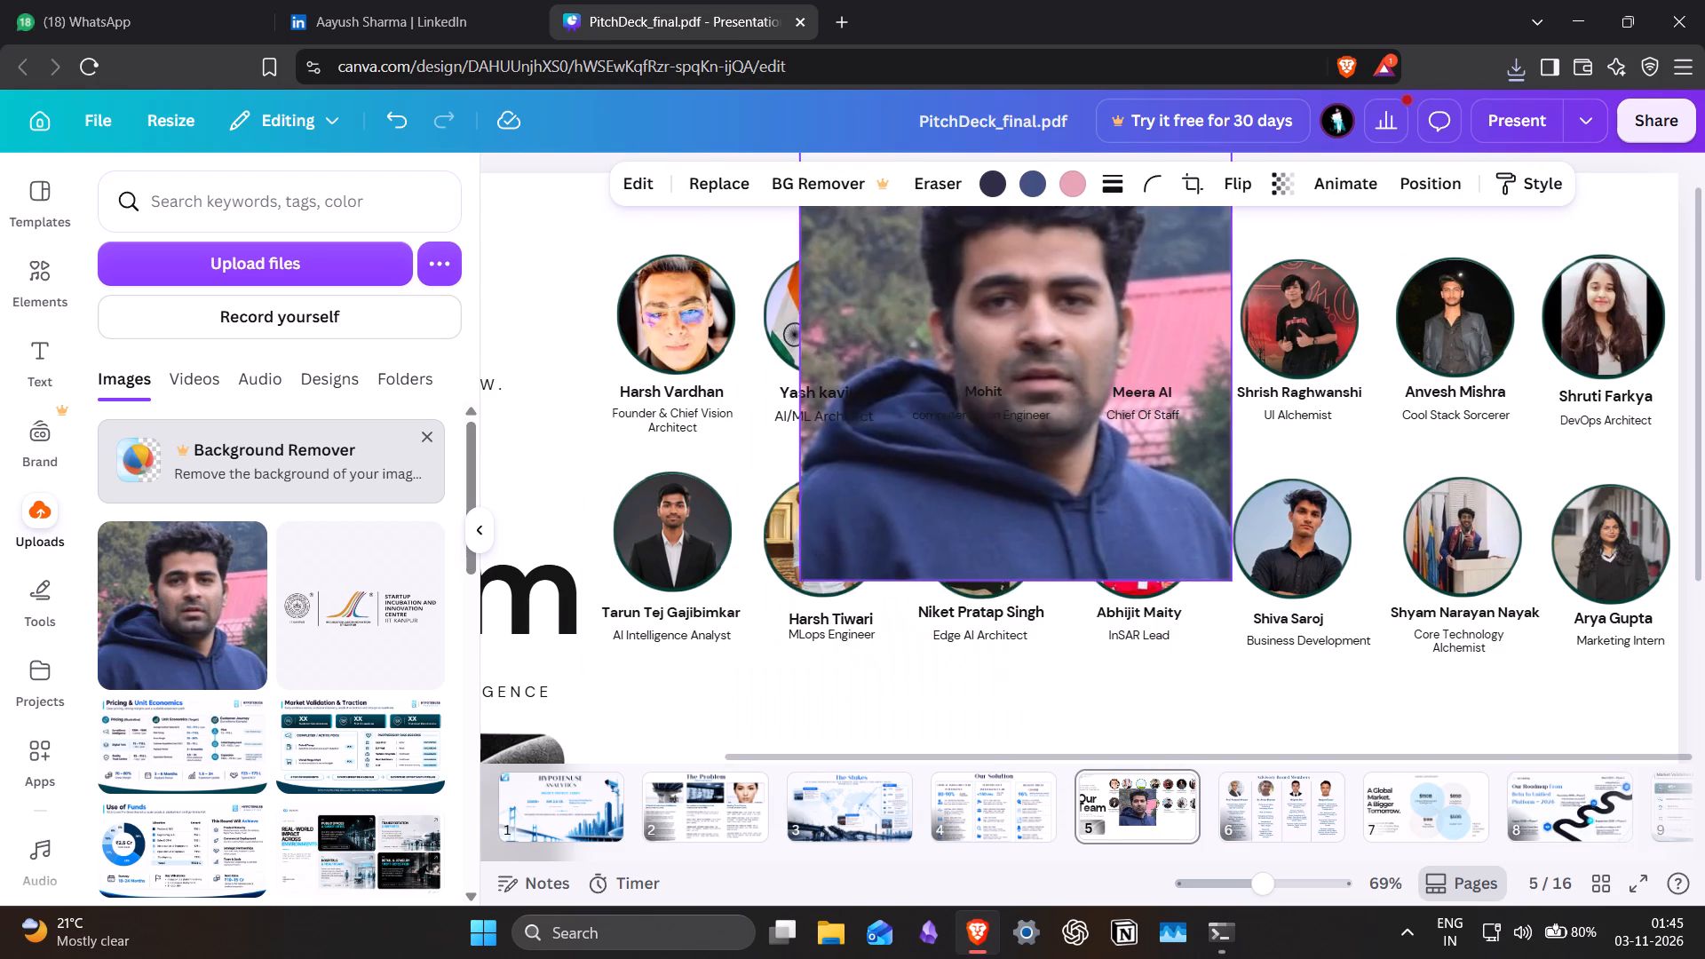
drag(918, 313, 945, 321)
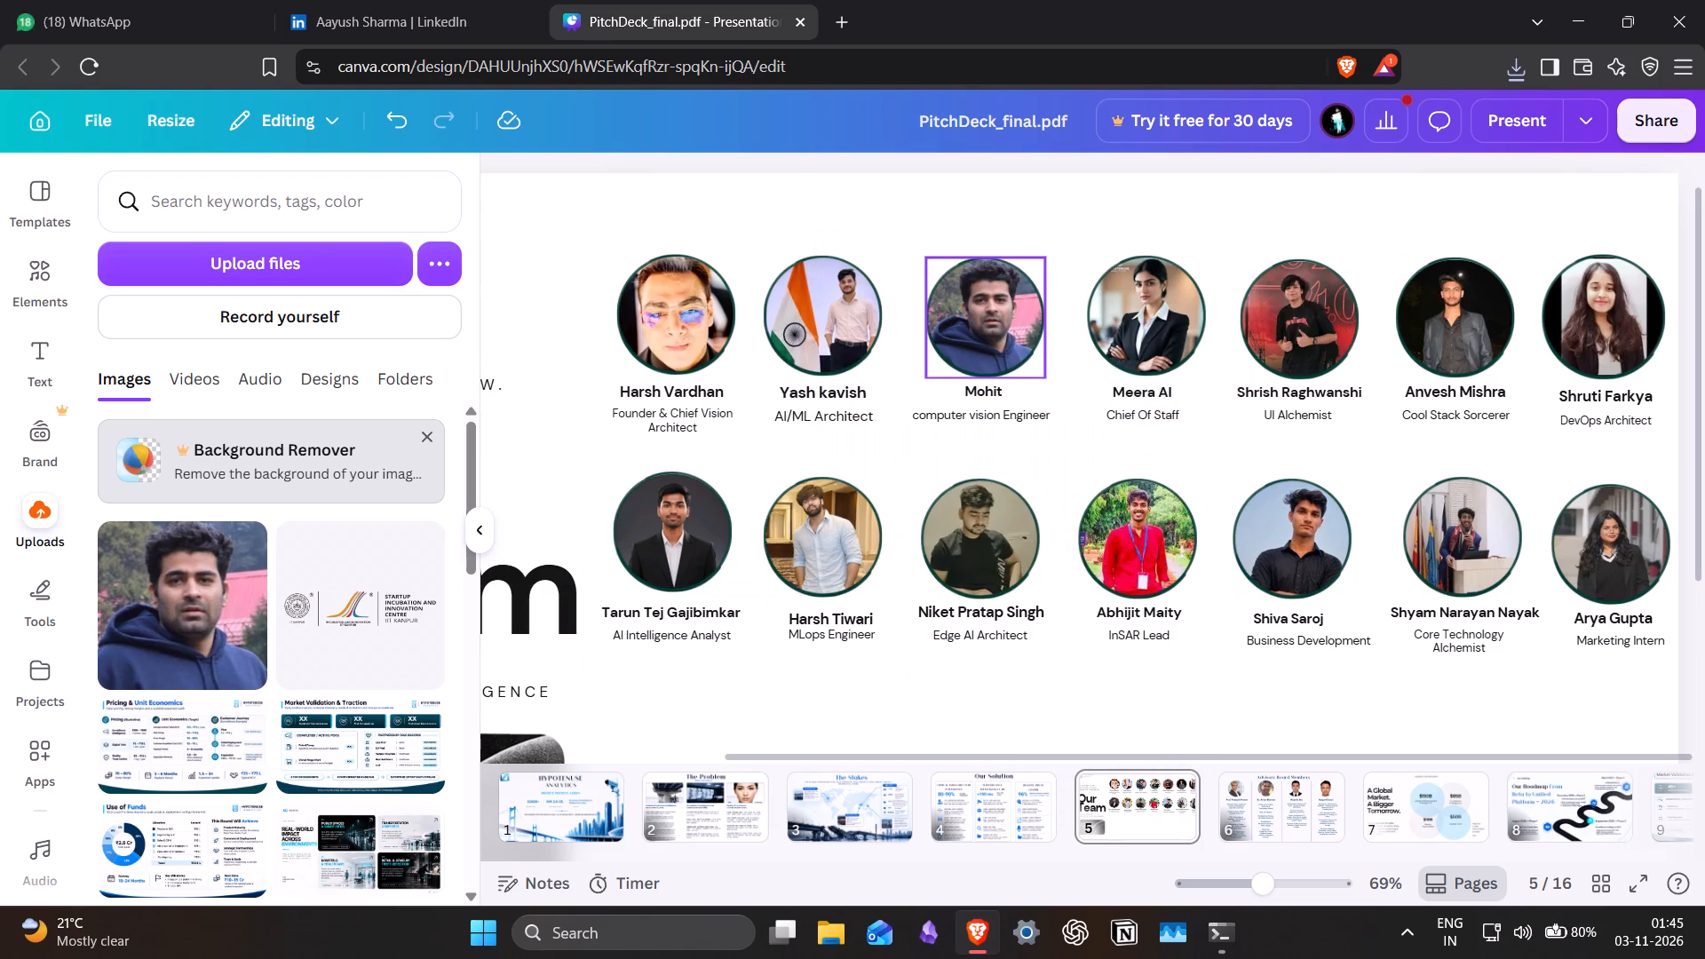
Replace the name under the new photo with the name copied from the open LinkedIn profile.
click(434, 0)
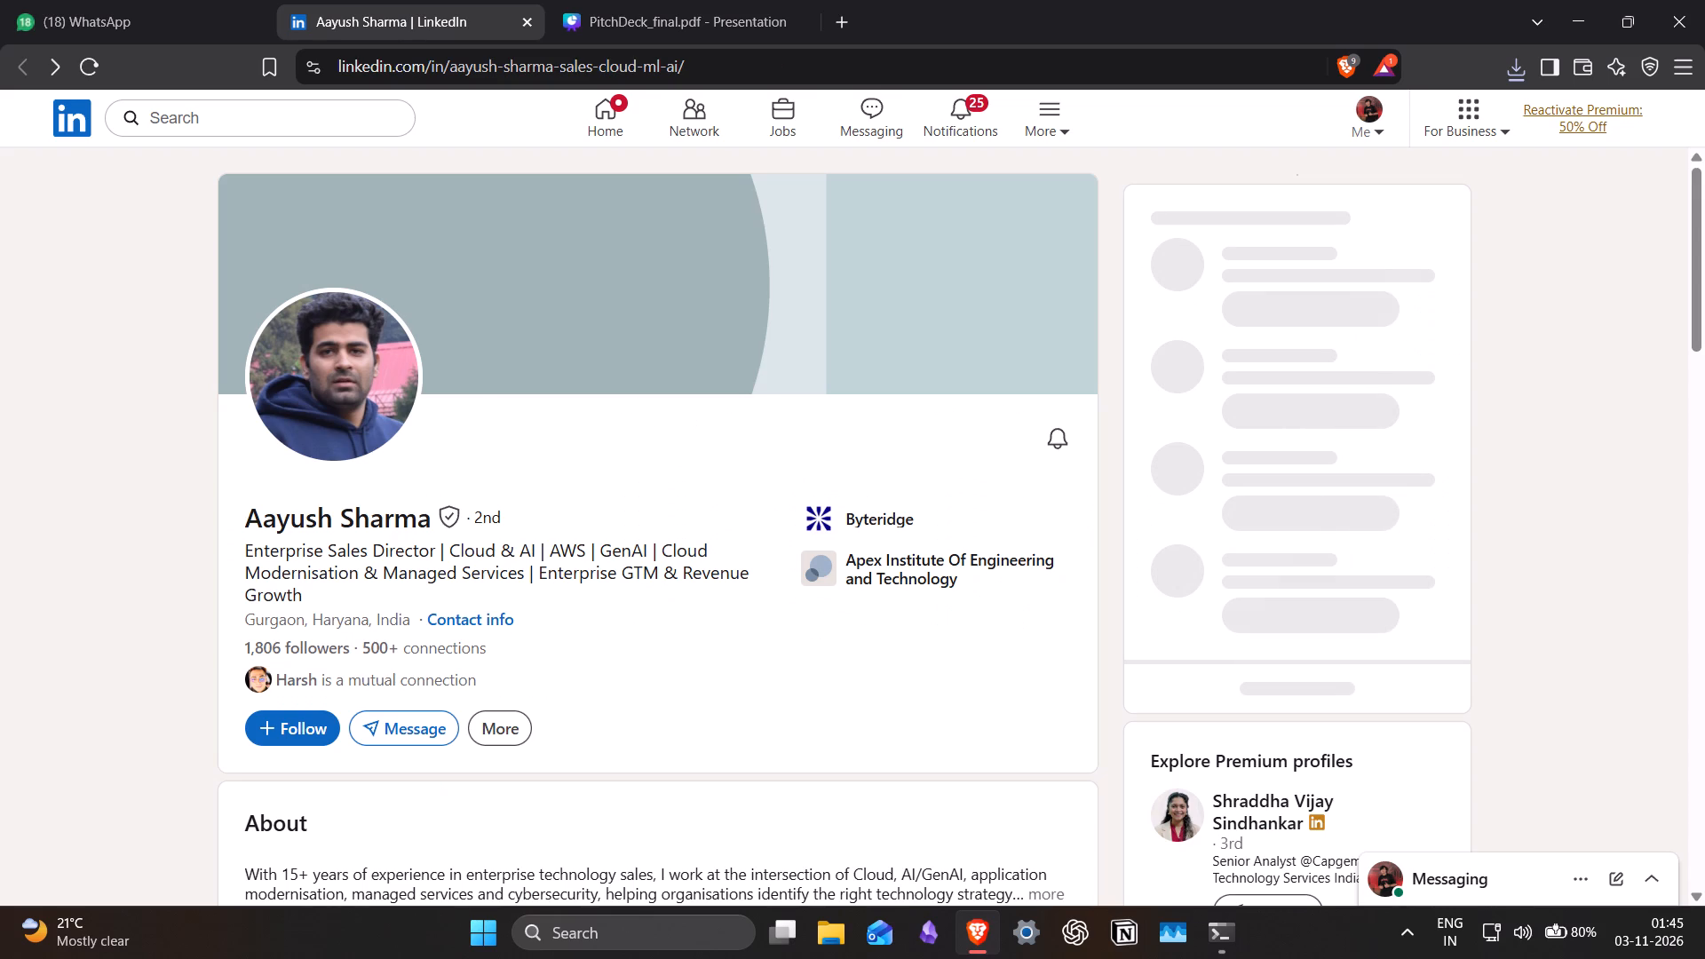
drag(430, 514, 268, 515)
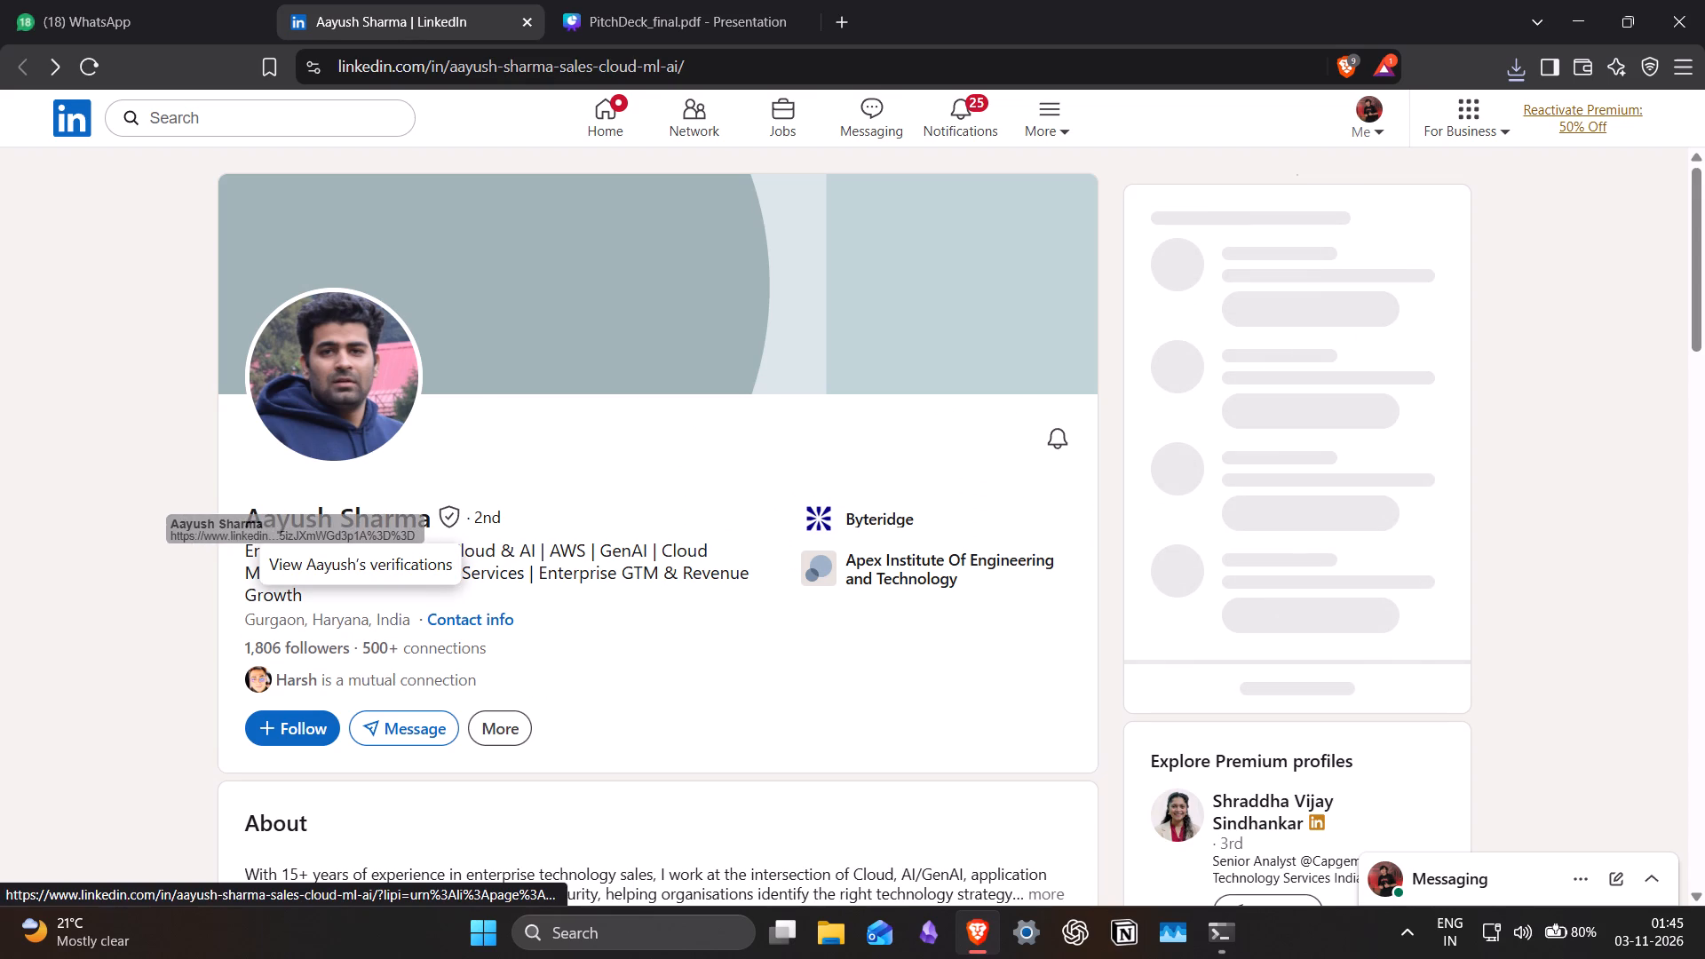
drag(226, 508, 434, 497)
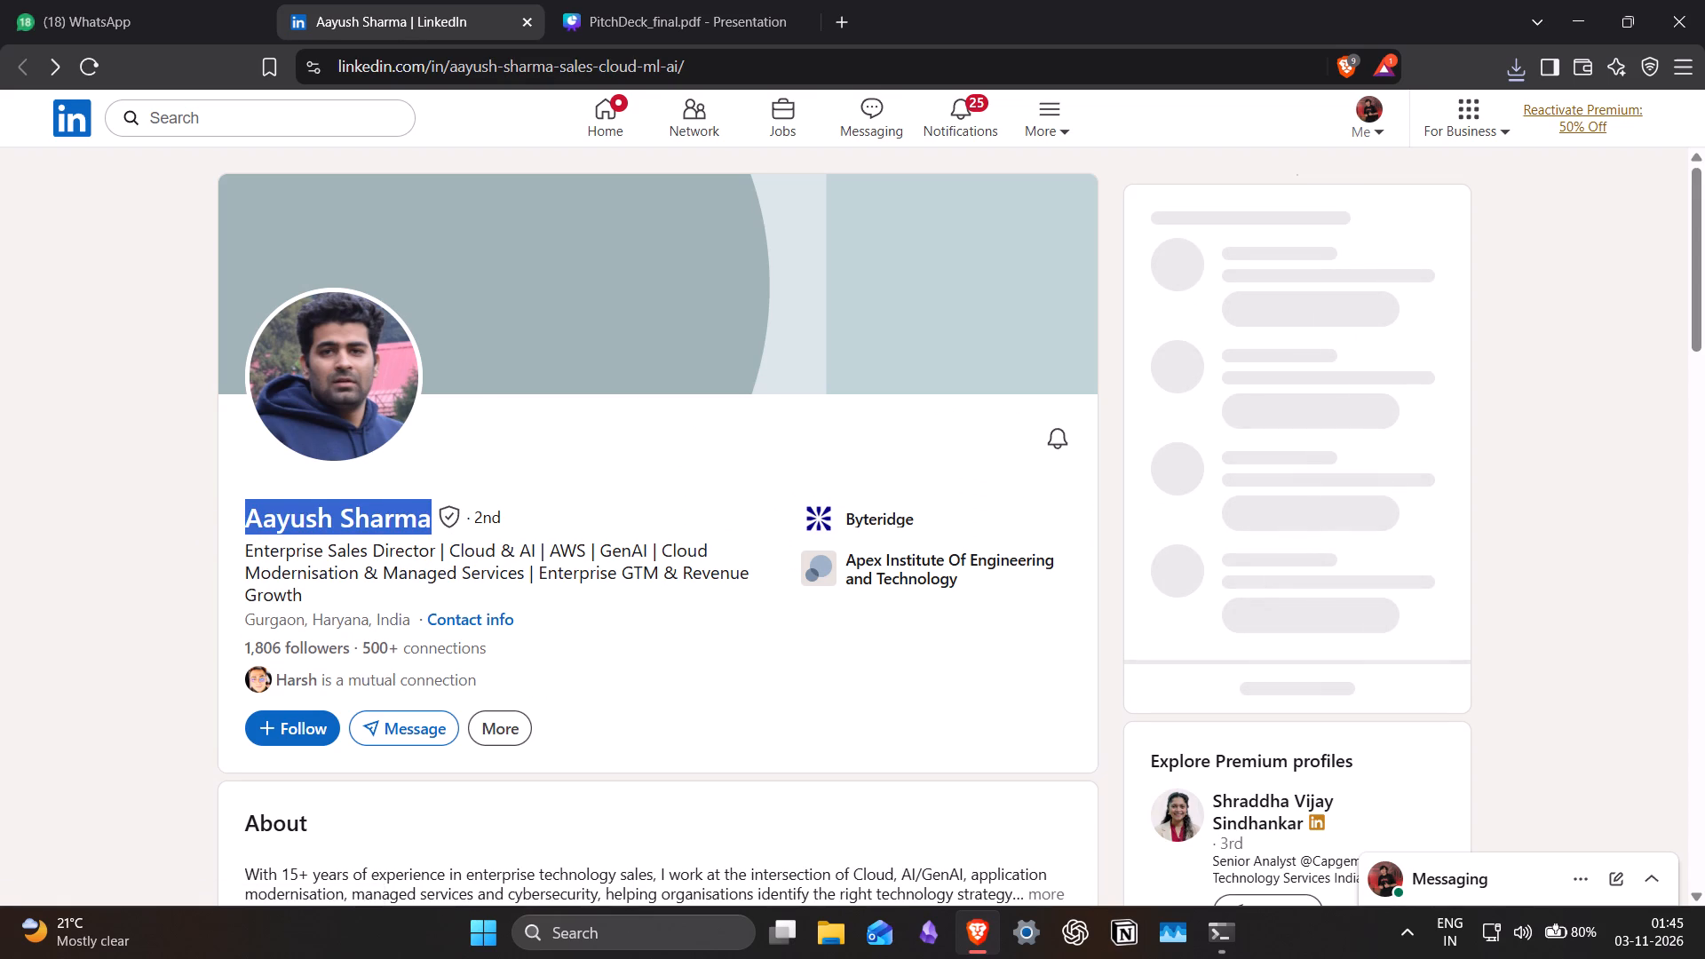
key(ctrl+c)
click(752, 0)
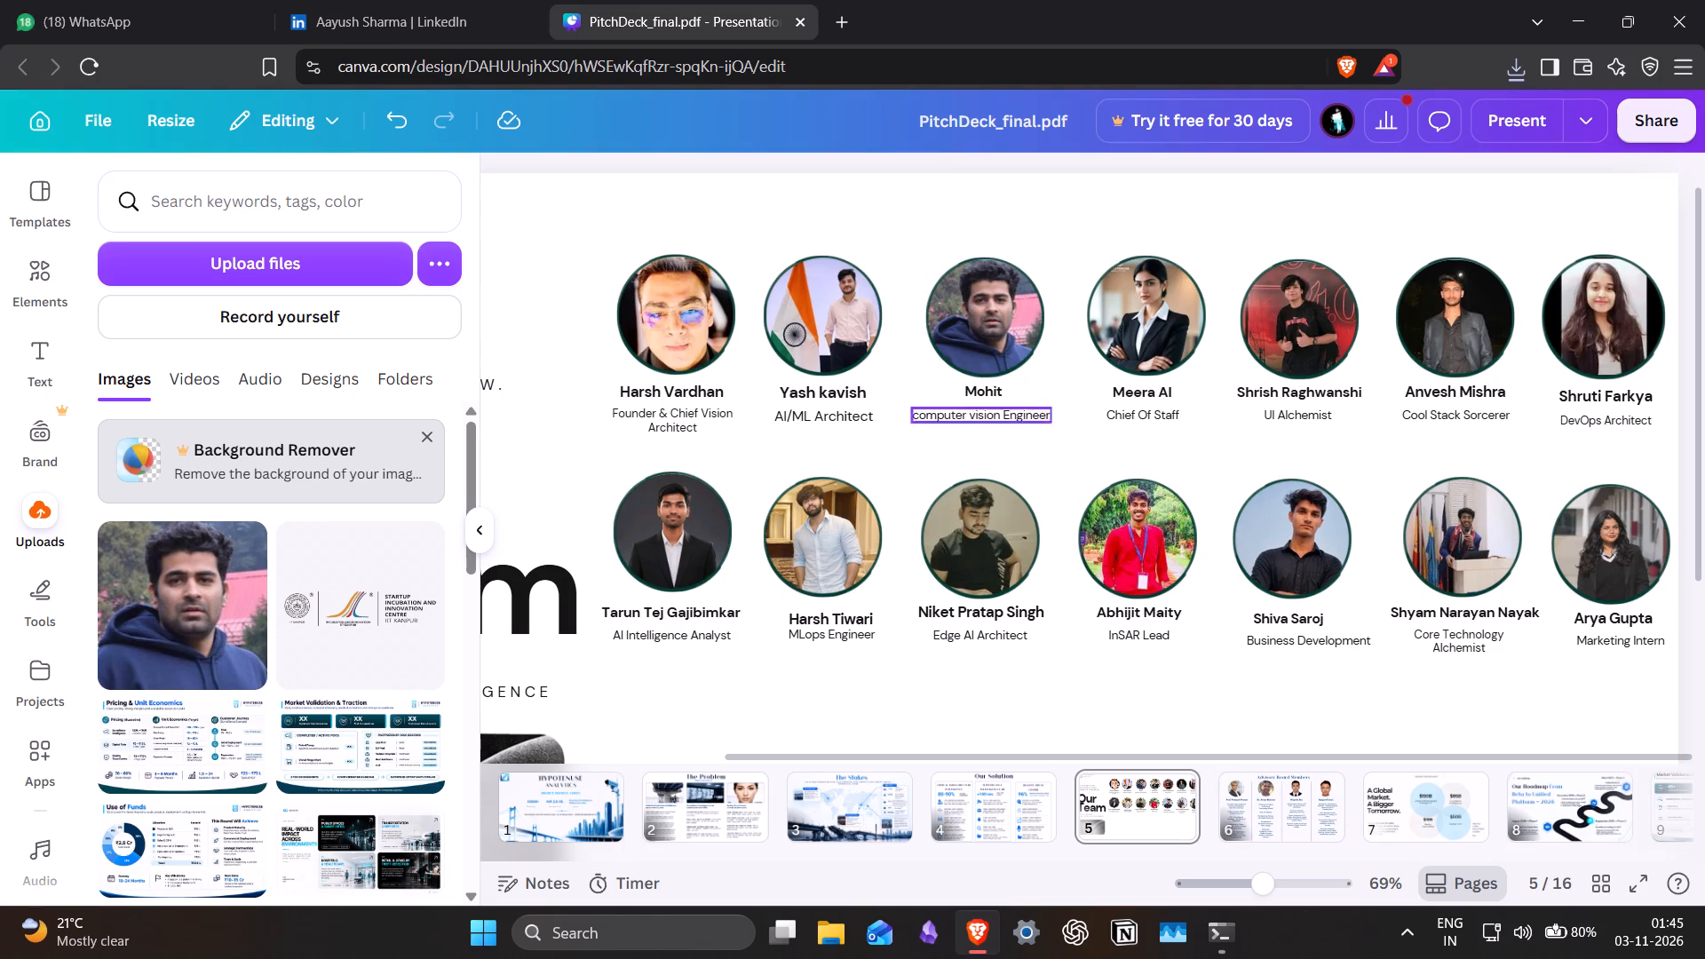
double_click(994, 392)
key(BackSpace)
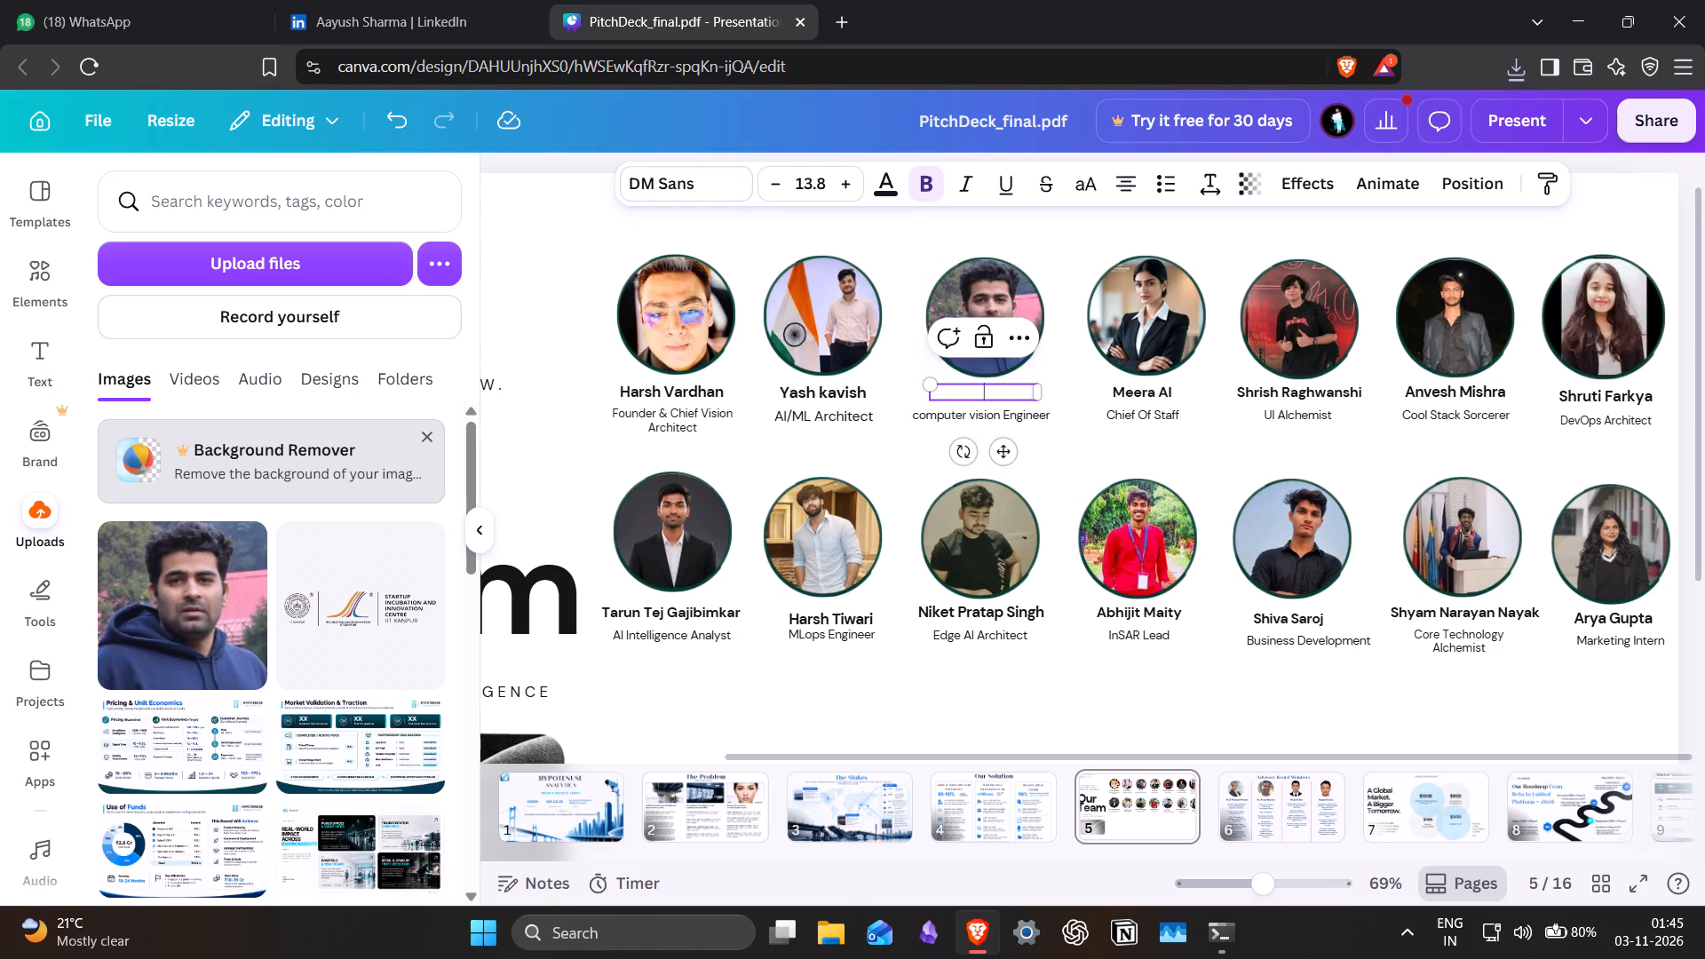
key(ctrl+v)
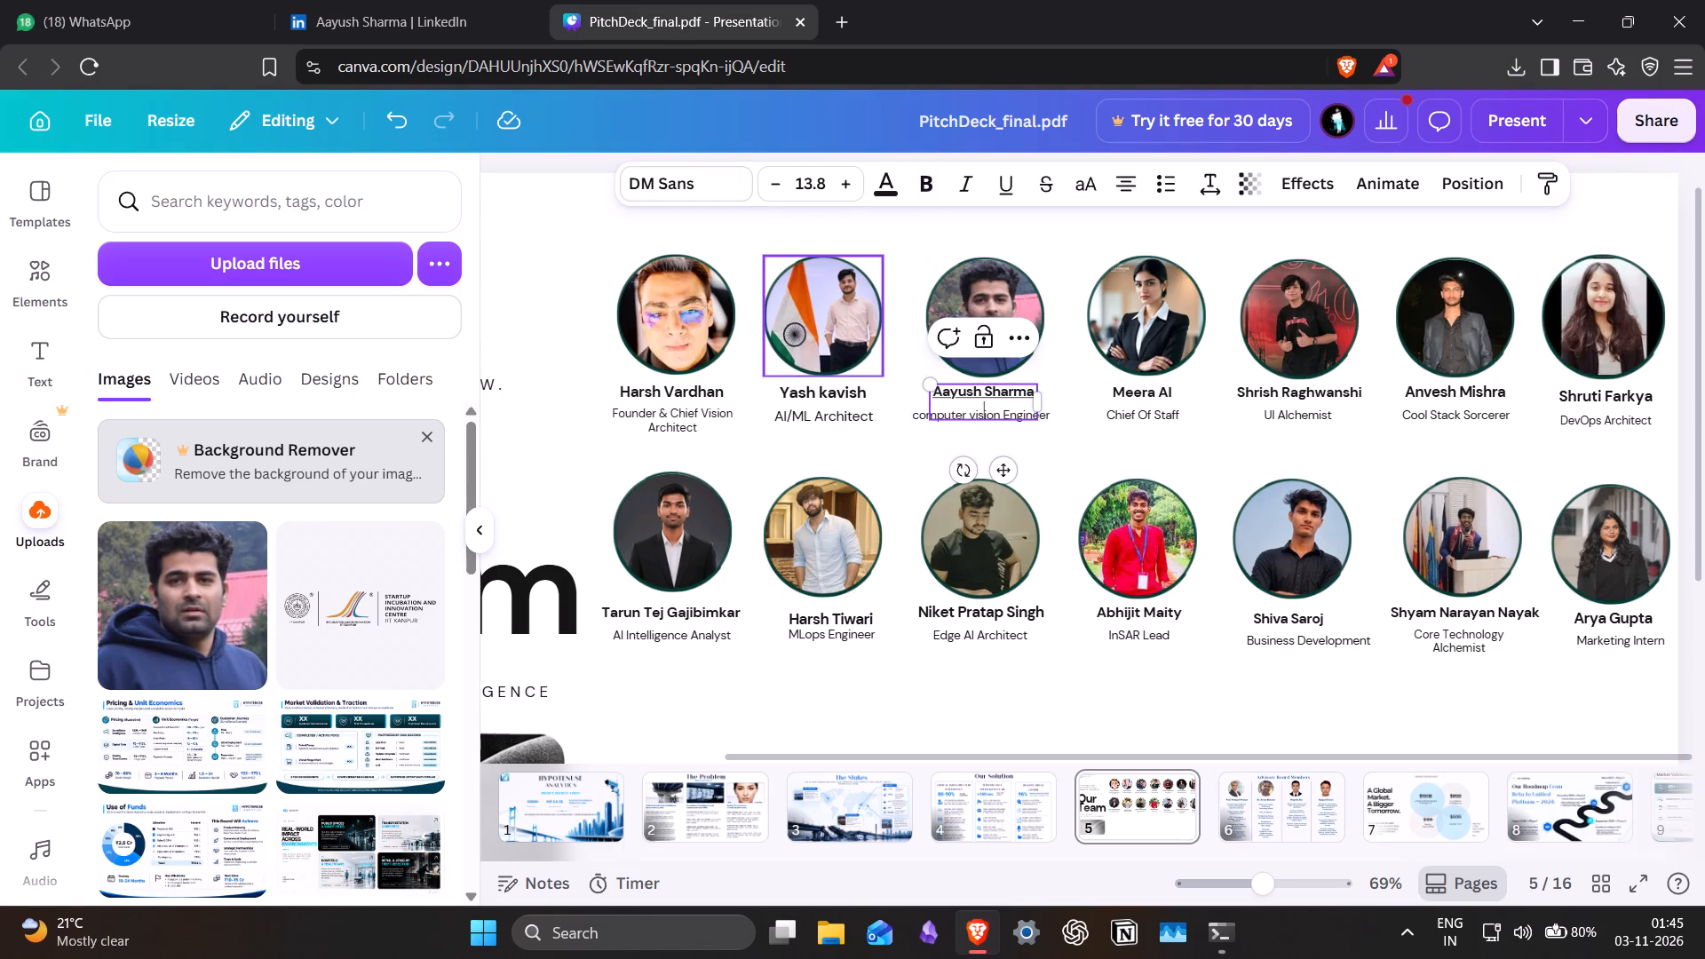
click(710, 233)
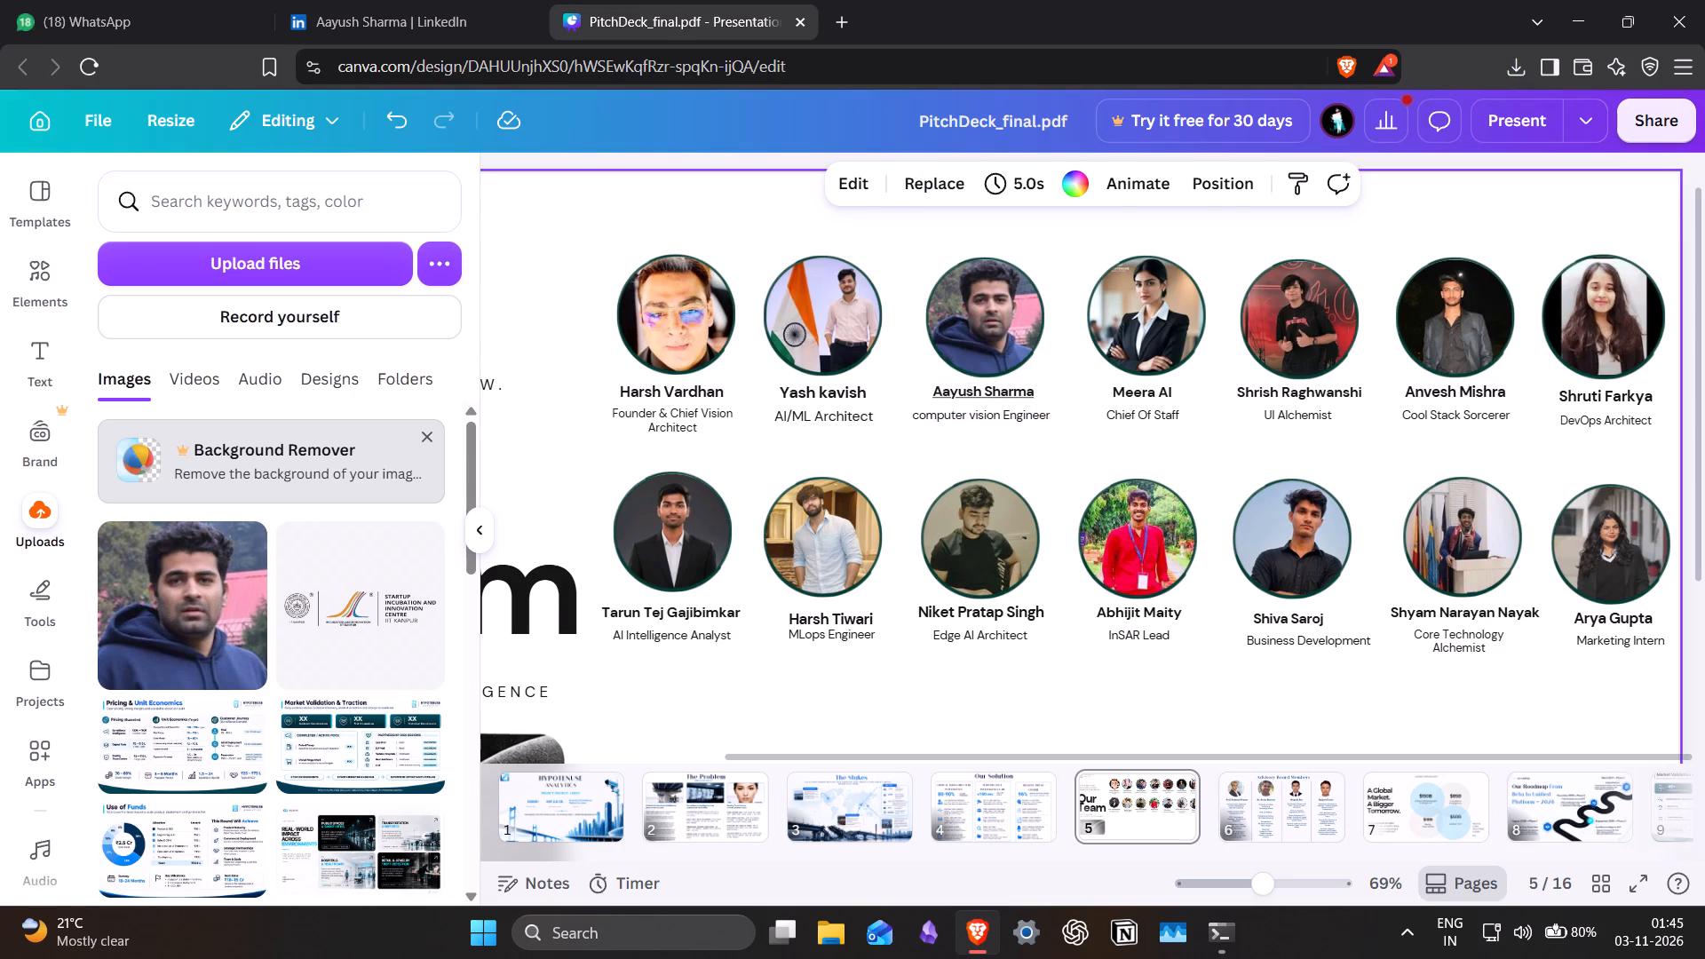
Replace the job title under the new team member's name with CTO.
double_click(936, 415)
key(BackSpace)
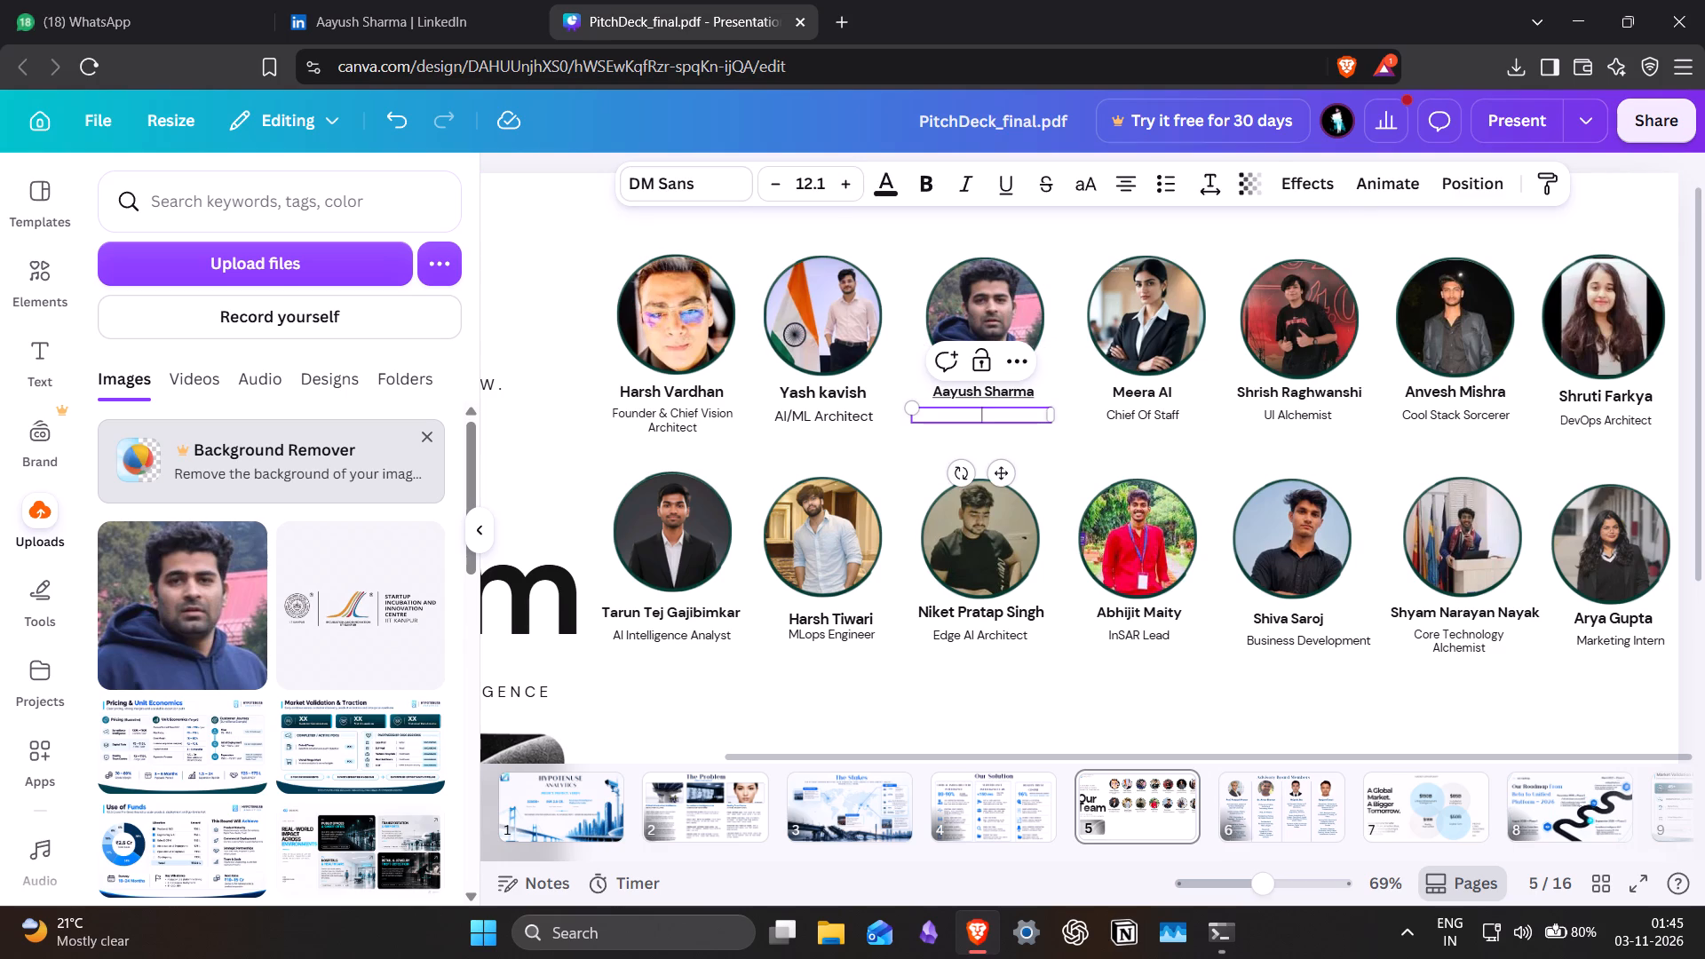
text(CTO)
click(860, 699)
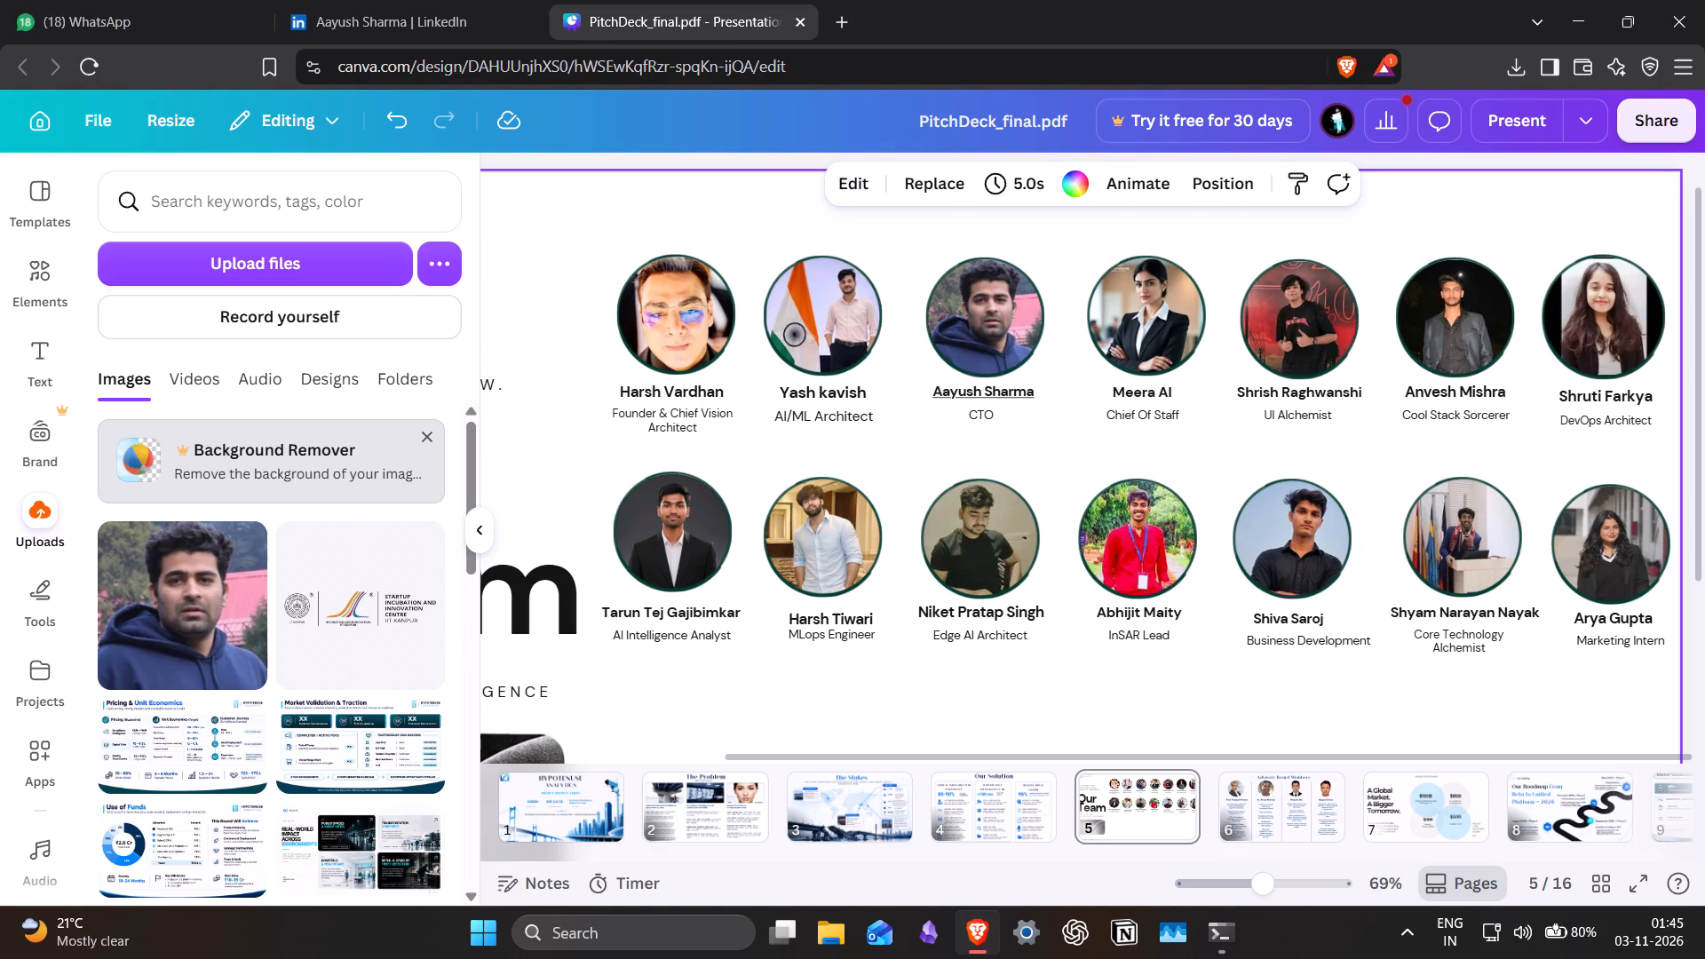
Group the photo, name and title of the AI/ML Architect, and likewise those of the CTO, as separate groups.
drag(877, 447, 795, 366)
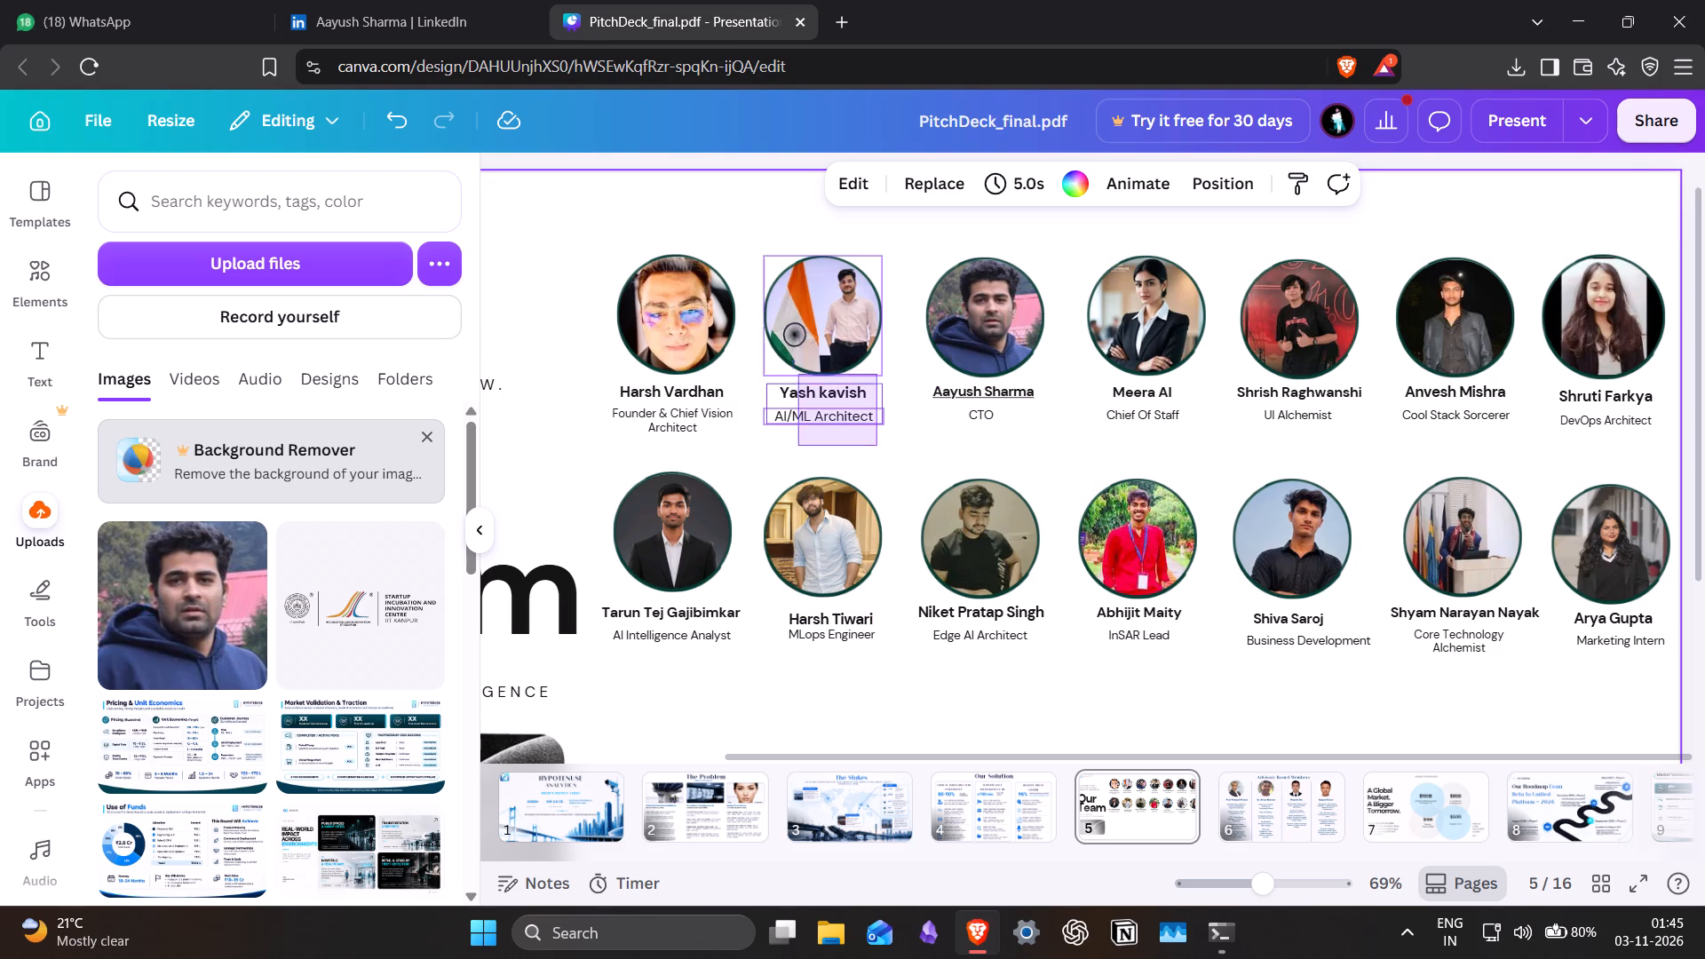
drag(795, 366, 780, 325)
click(754, 464)
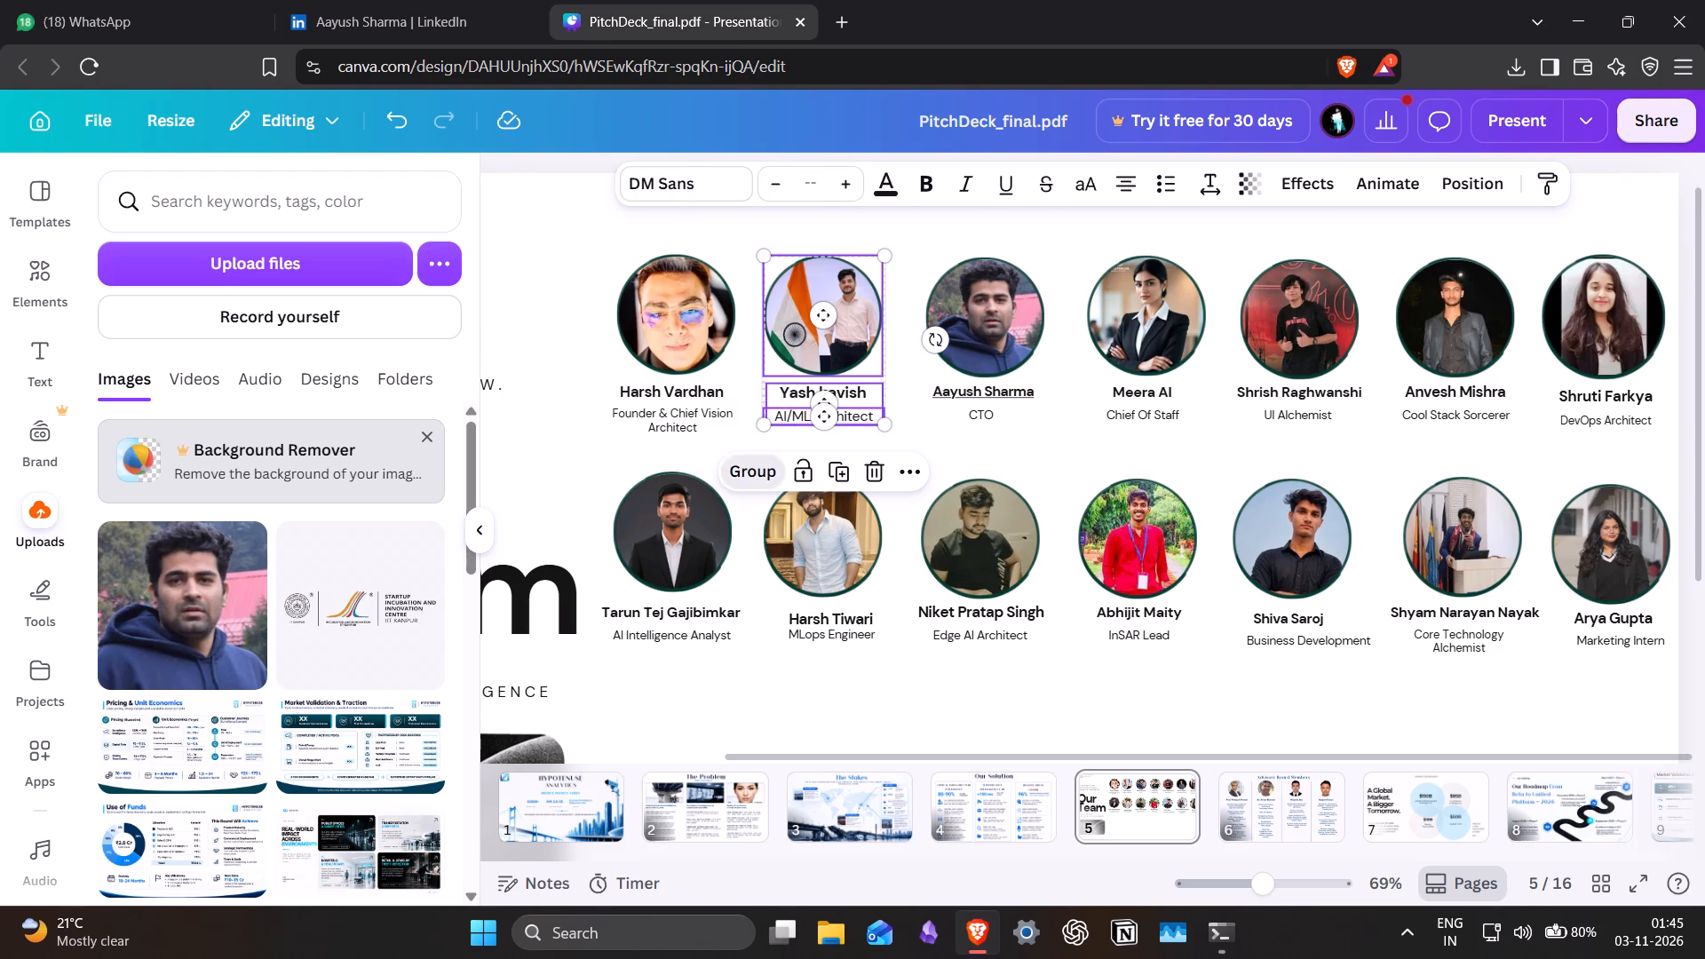
click(1013, 434)
drag(1013, 434, 936, 274)
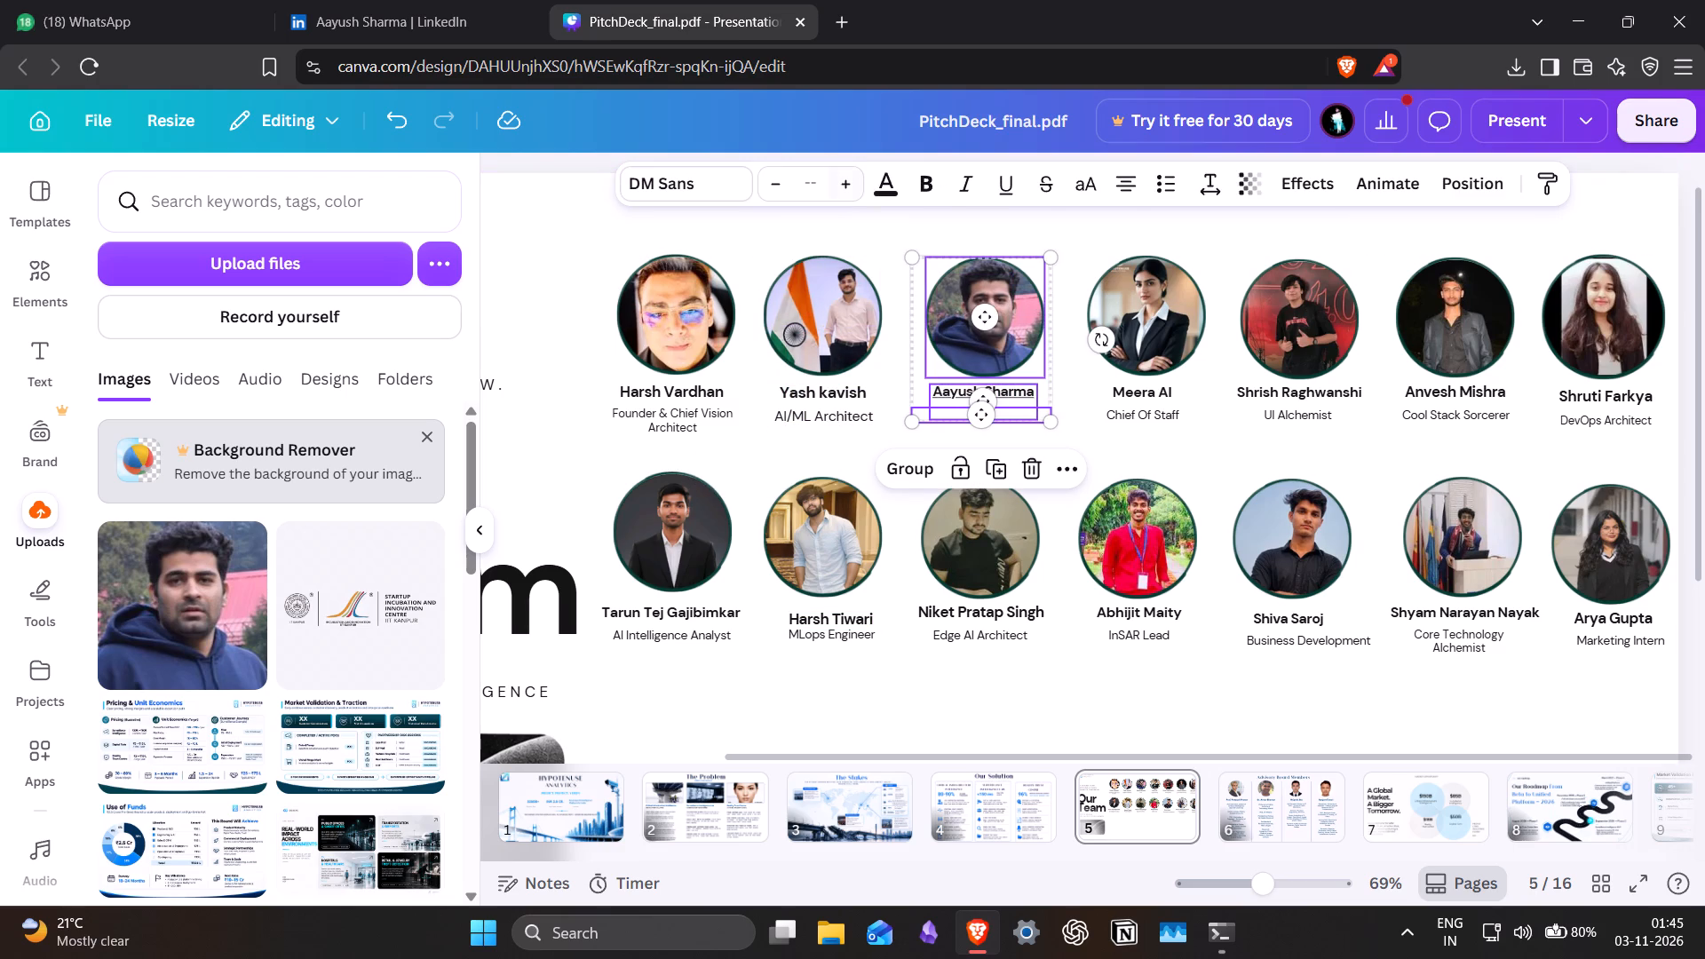
click(911, 472)
Reposition the CTO group next to the Founder and shift the AI/ML Architect group further along the top row, past the Chief Of Staff.
drag(797, 353, 1187, 376)
drag(979, 365, 888, 368)
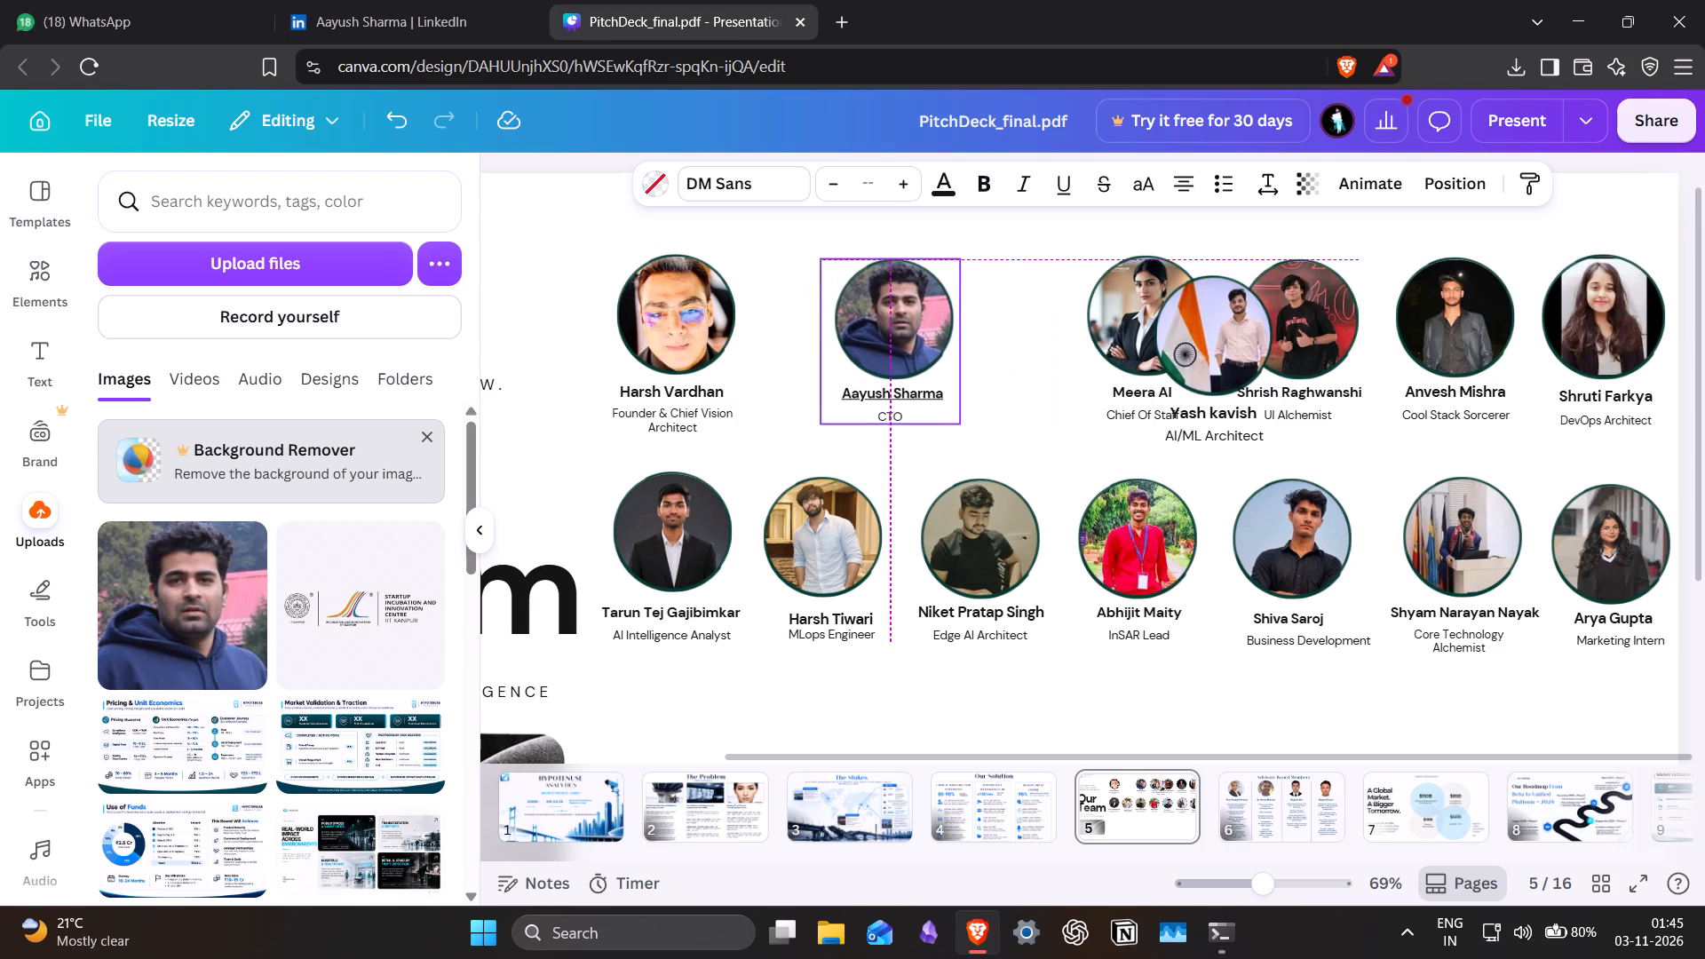
drag(888, 368, 892, 368)
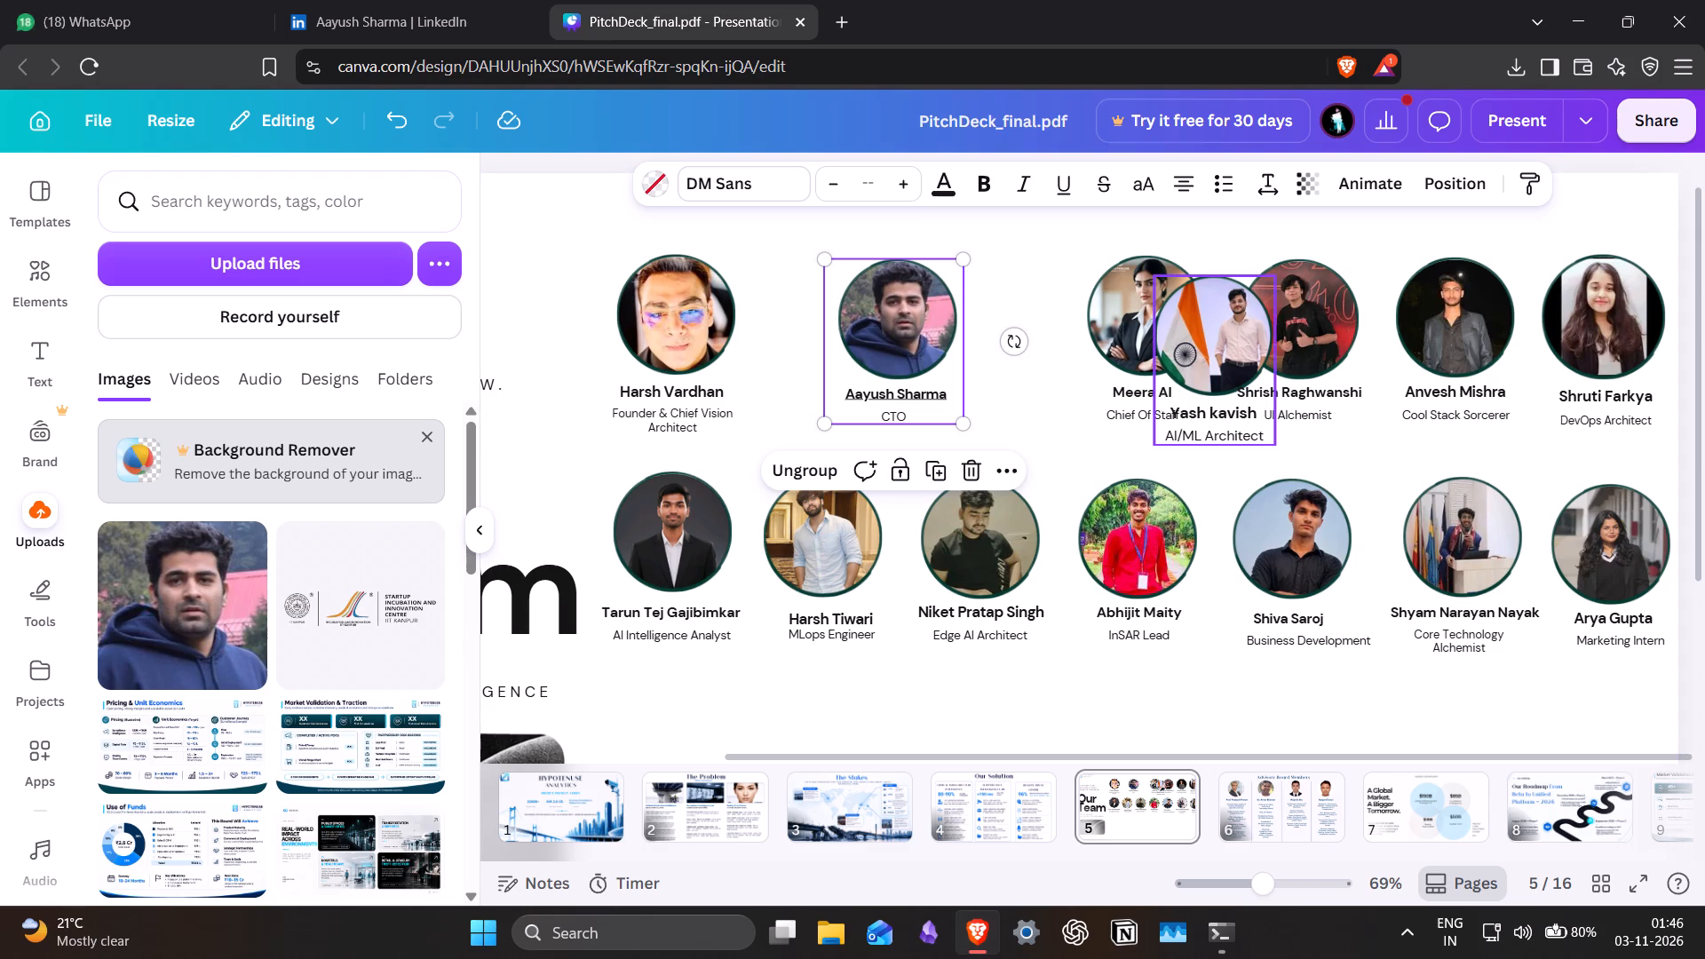
drag(1238, 373, 1370, 390)
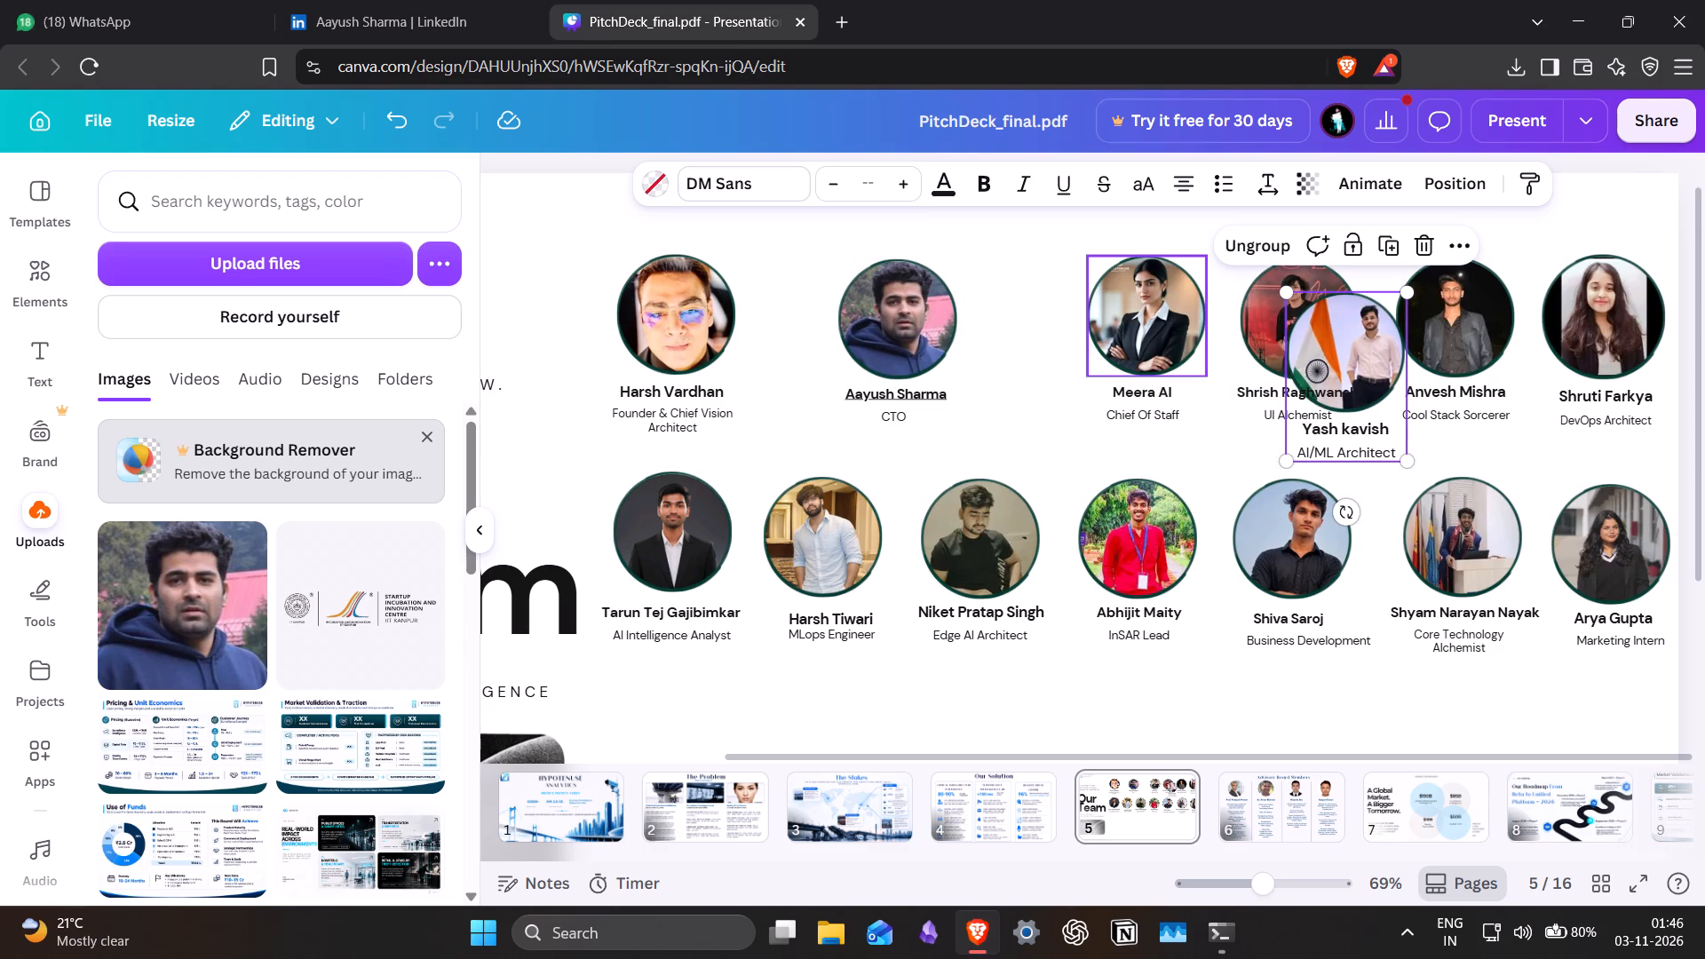
Group the Chief Of Staff's photo, name and title, place the group beside the Founder, and shift the CTO group along to follow it.
drag(1090, 425, 1130, 321)
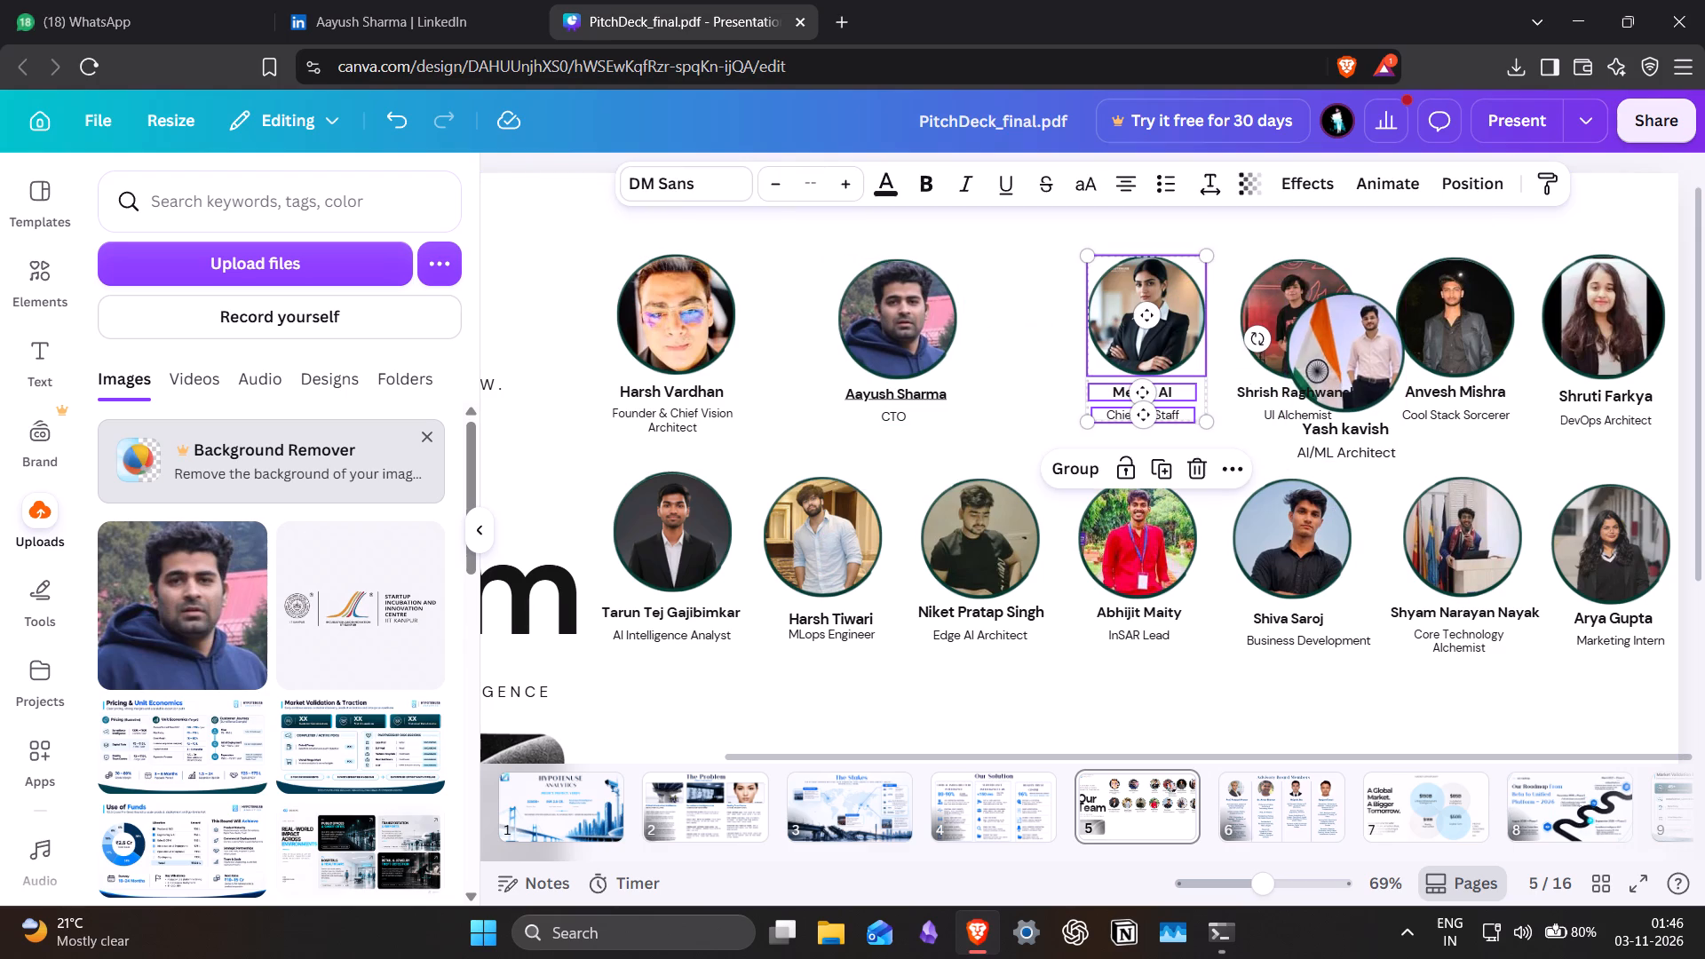
click(1084, 464)
drag(1151, 331, 823, 336)
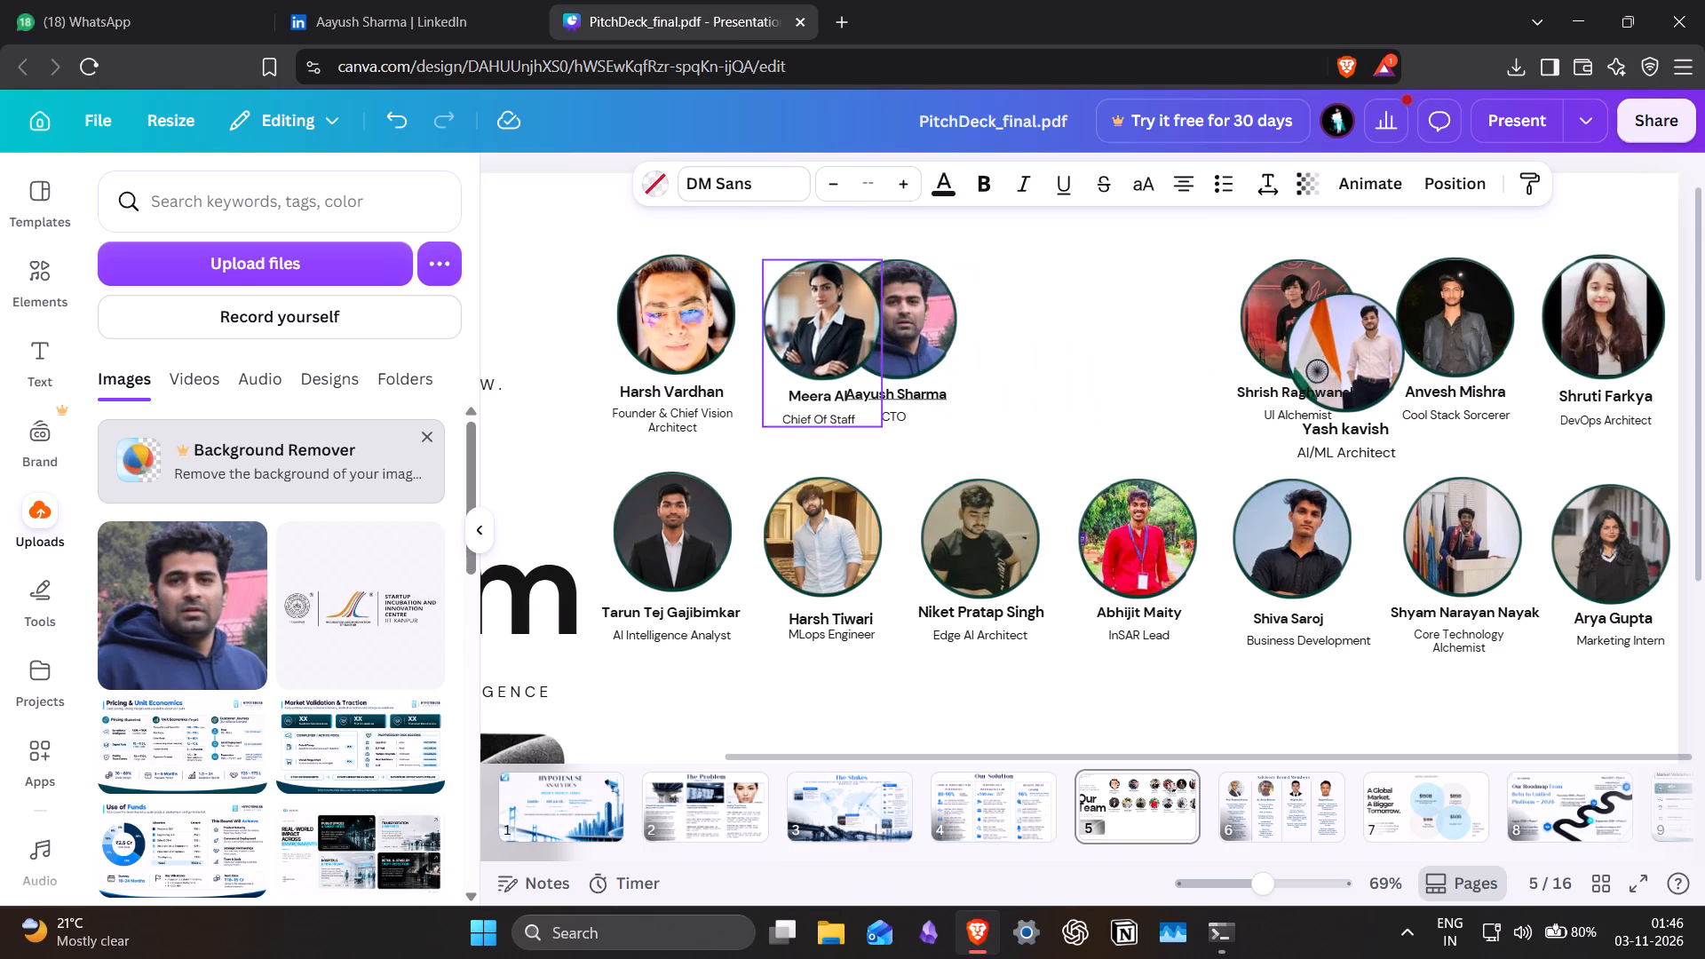
drag(823, 336, 821, 335)
drag(913, 334, 979, 334)
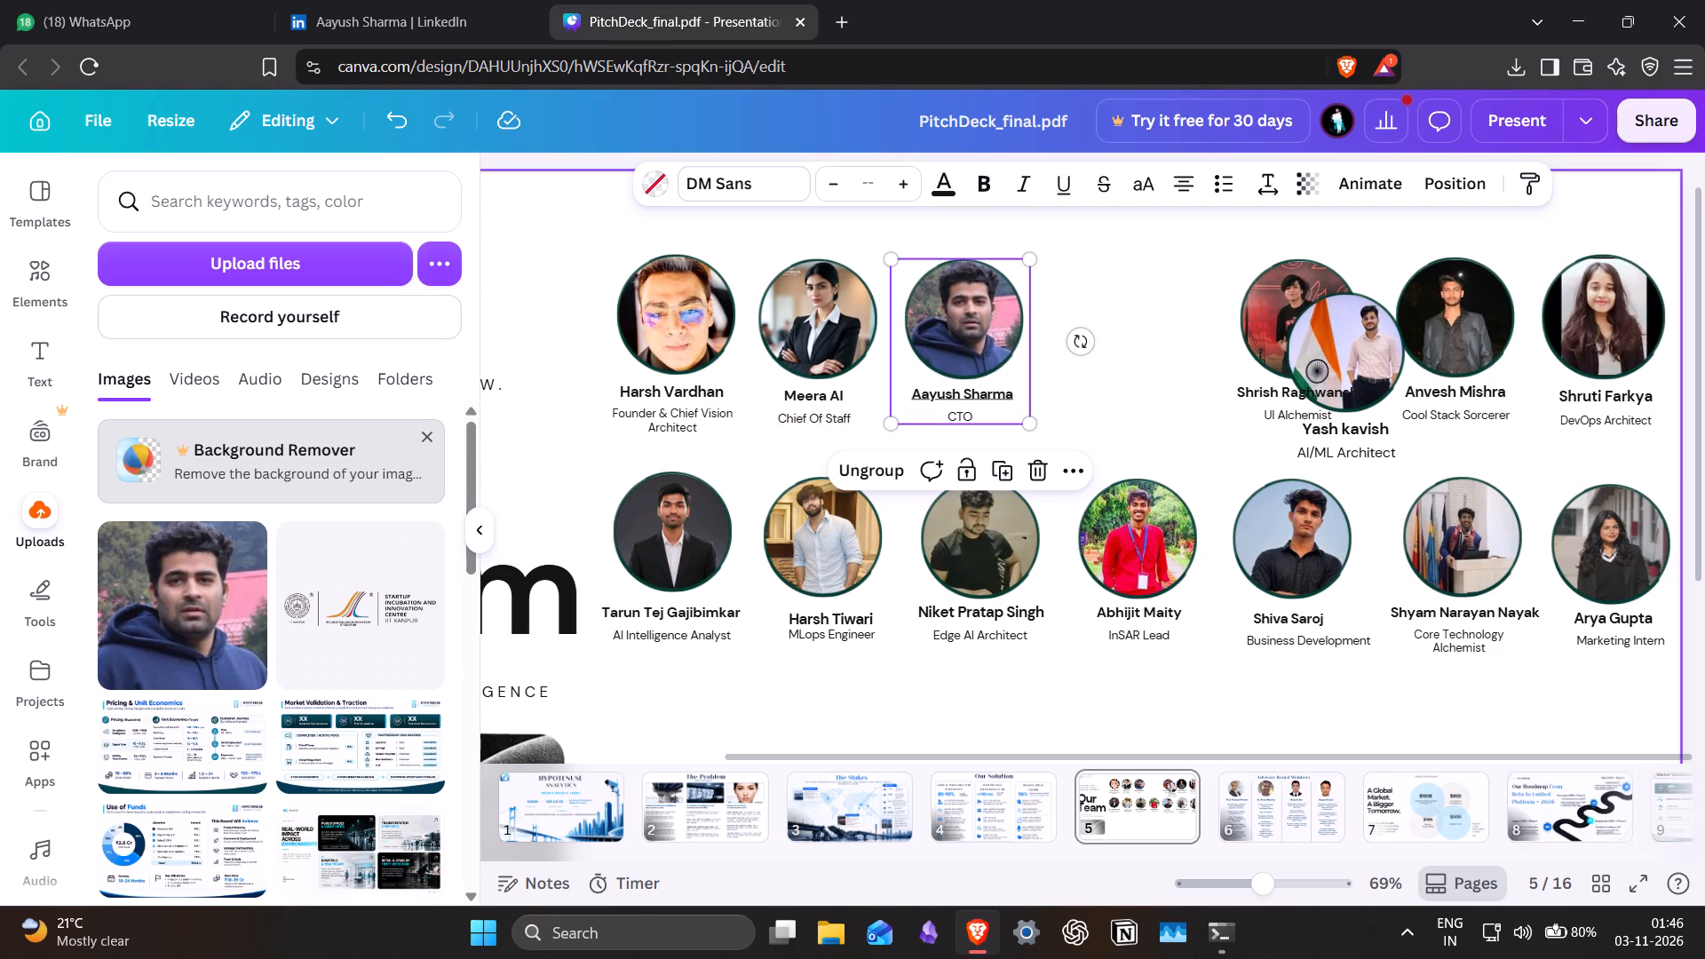
Move the AI/ML Architect group into the empty top-row slot between the CTO and the UI Alchemist, level with its neighbours.
click(1108, 351)
drag(1343, 355, 1130, 311)
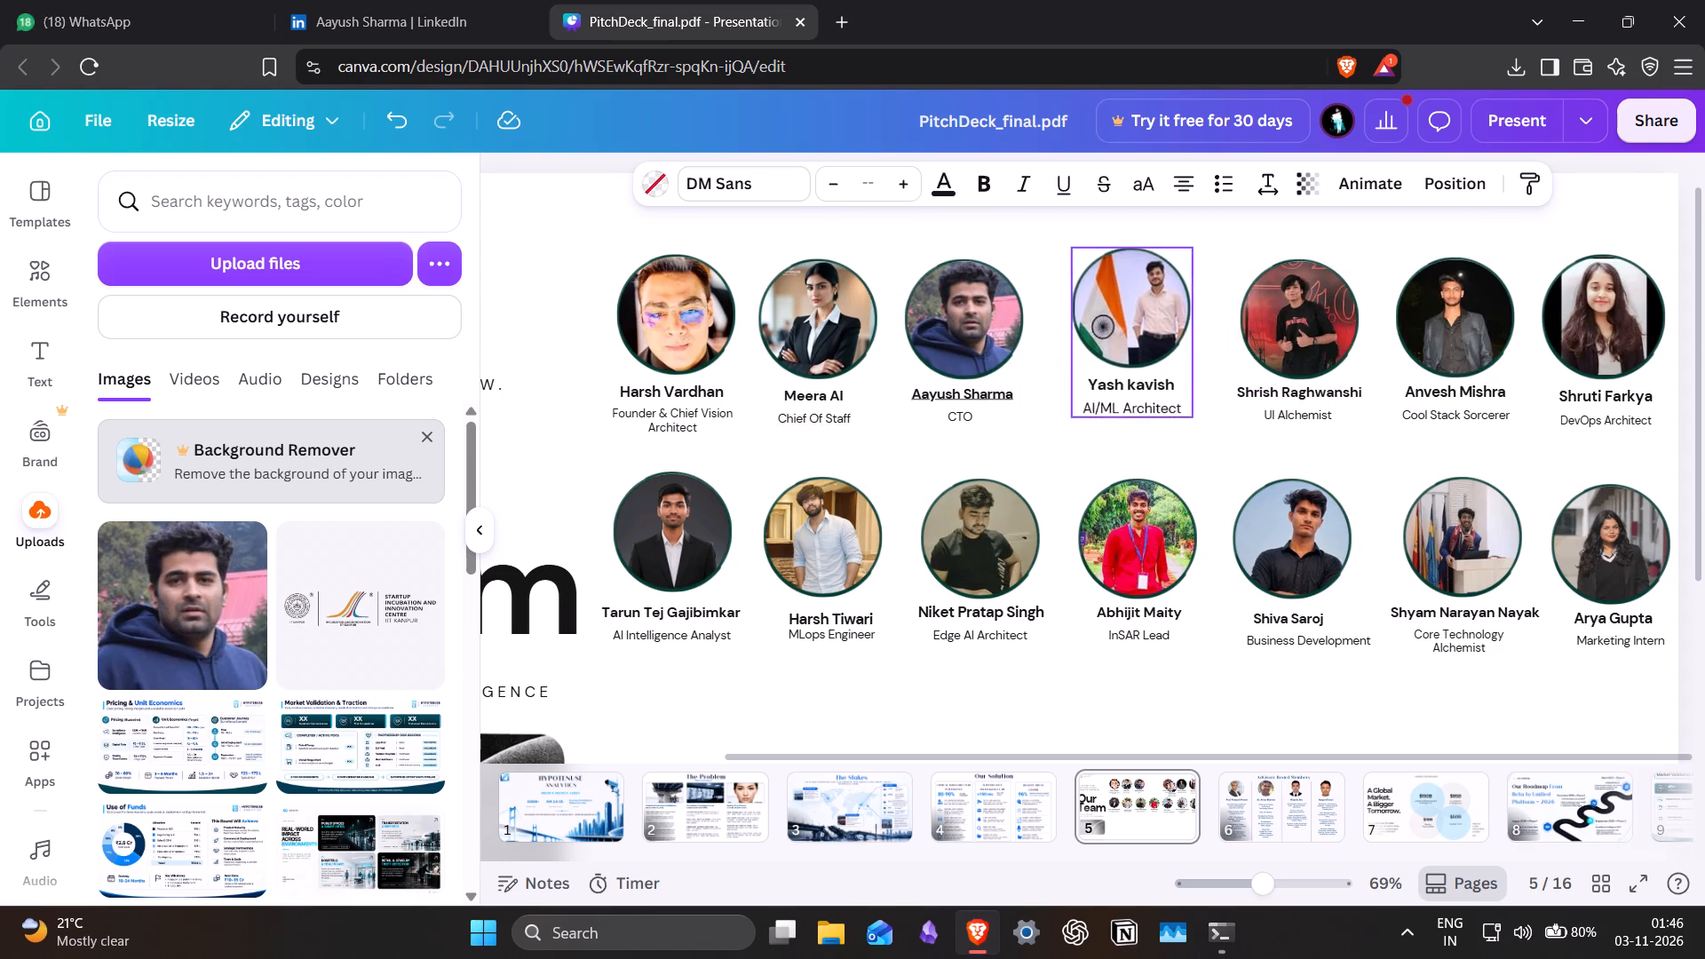
drag(1130, 311, 1131, 321)
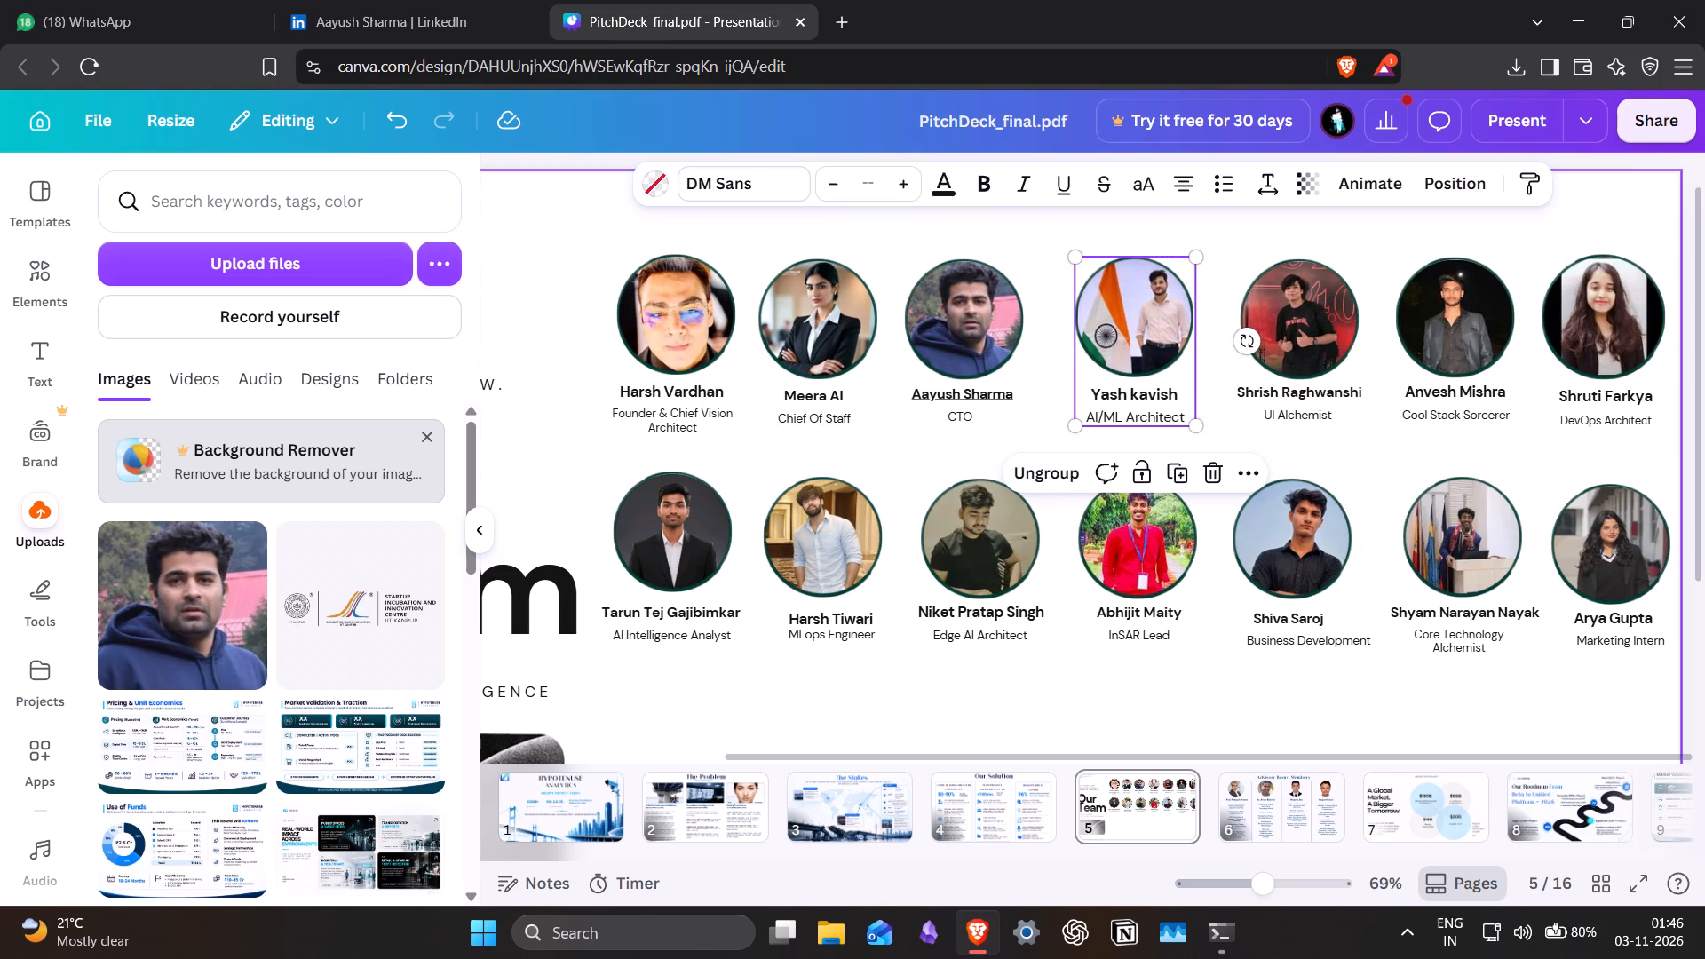
Group the Core Technology Alchemist's and UI Alchemist's elements separately, and put the Core Technology Alchemist in the UI Alchemist's top-row slot, moving the latter aside.
drag(1487, 695, 1431, 567)
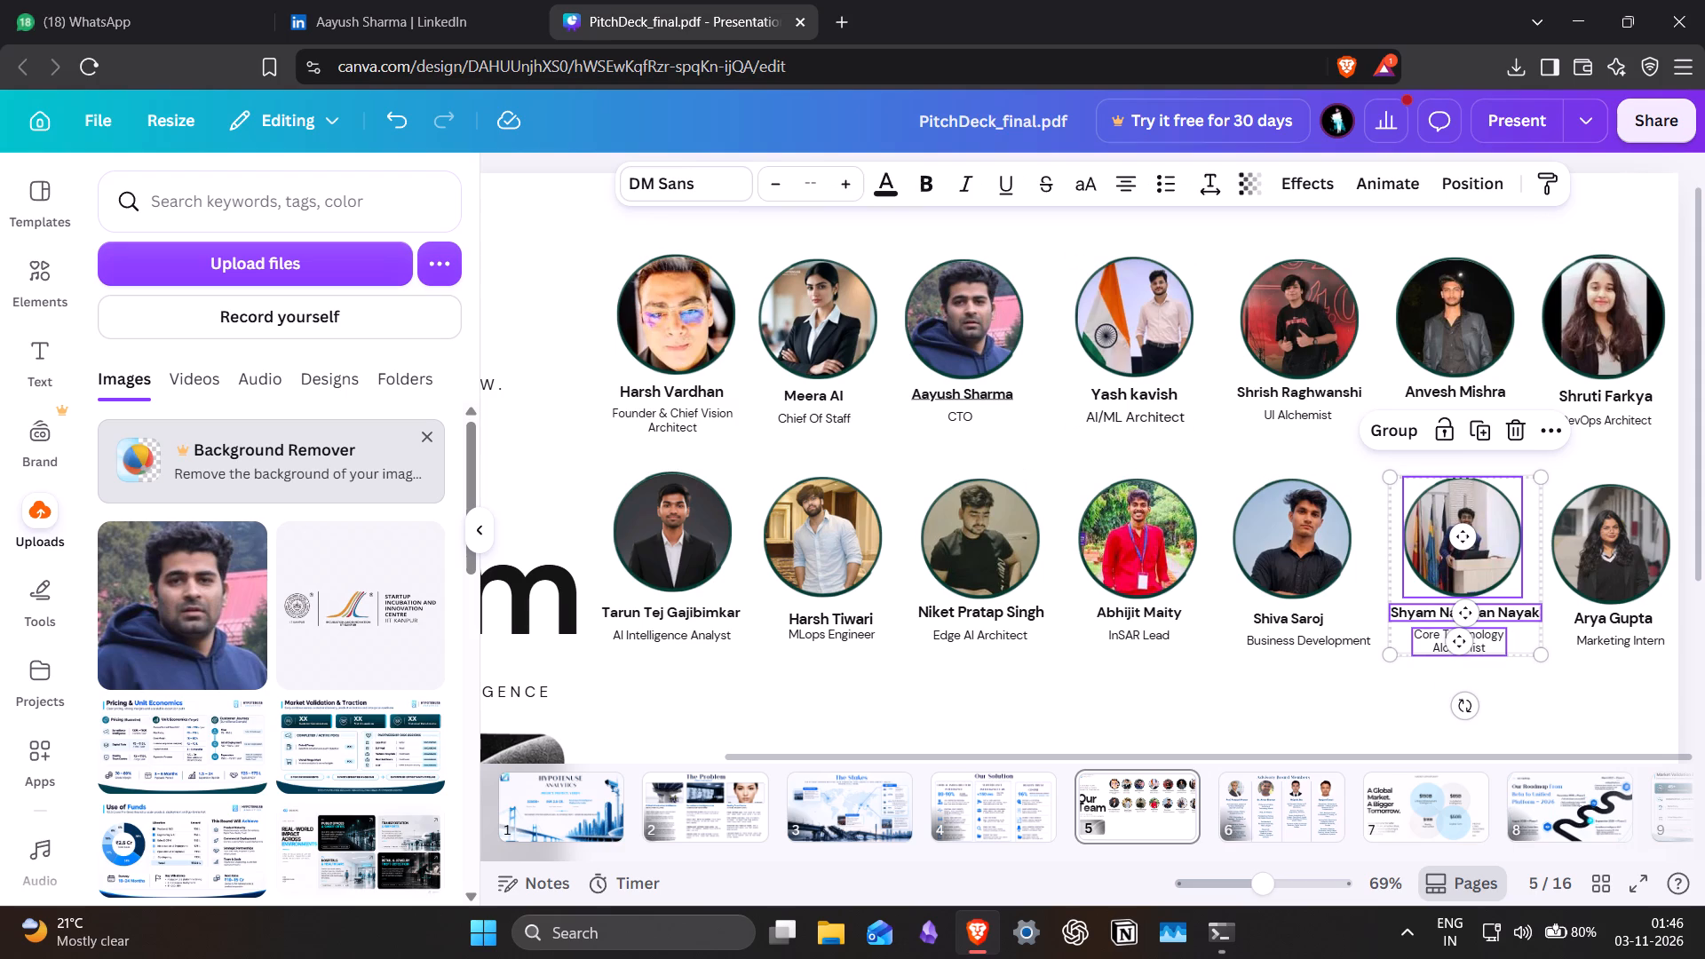
key(ctrl+c)
click(1388, 441)
drag(1310, 451, 1275, 313)
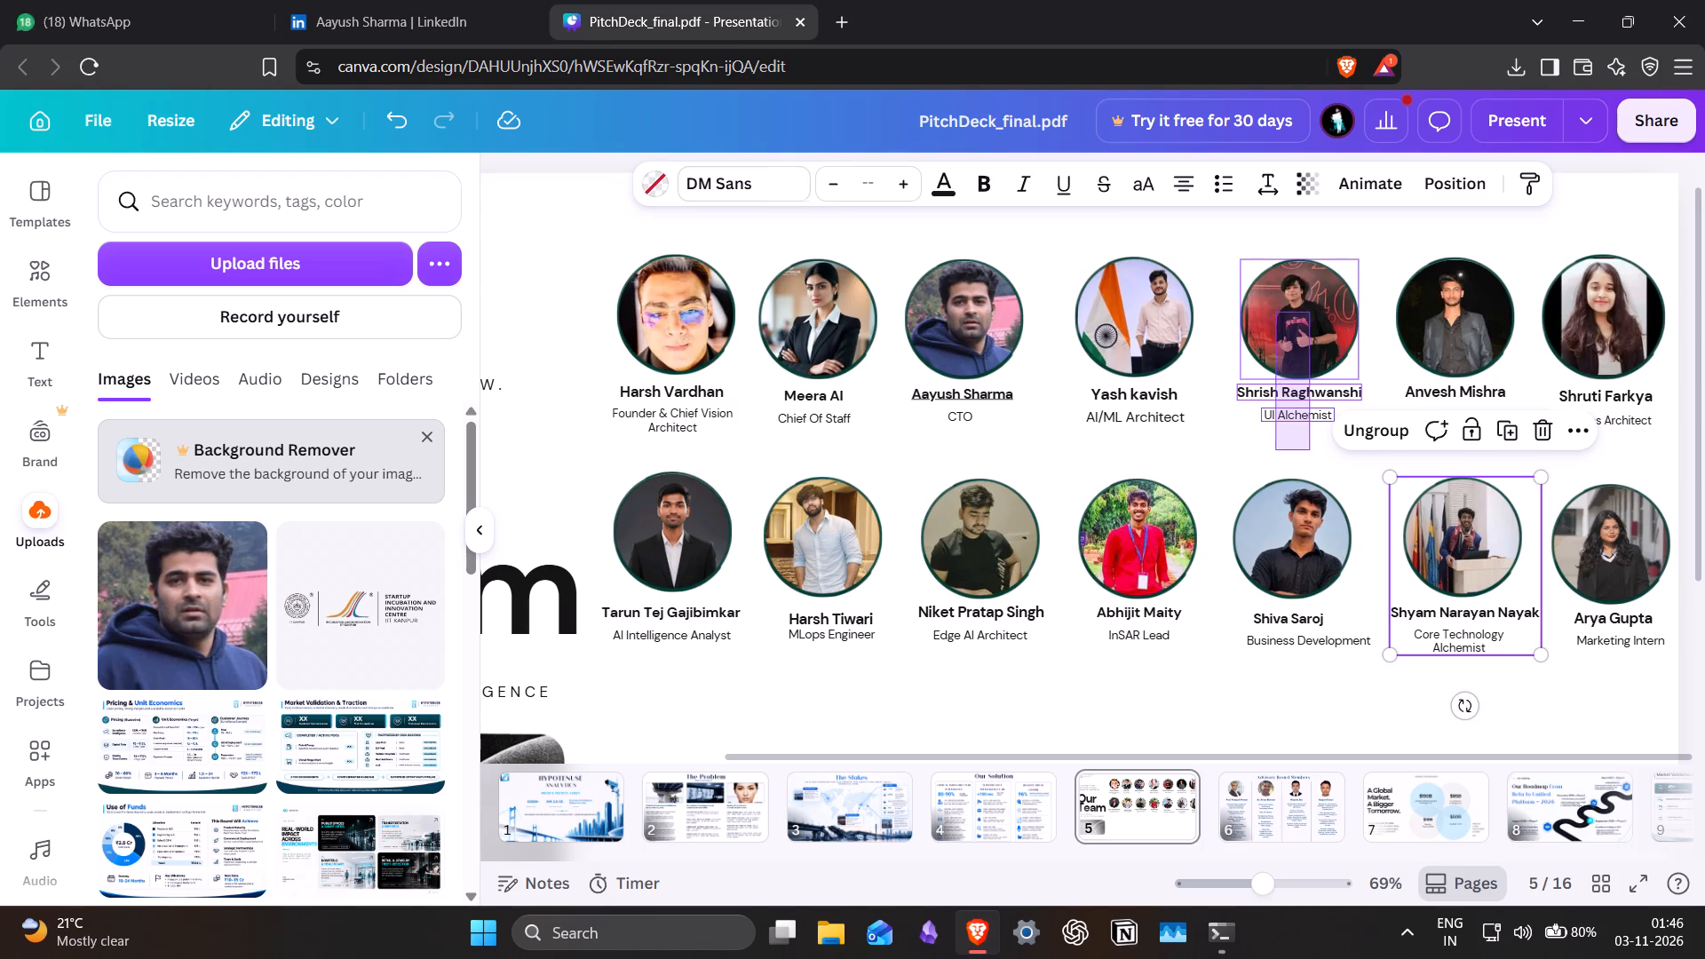
click(1230, 479)
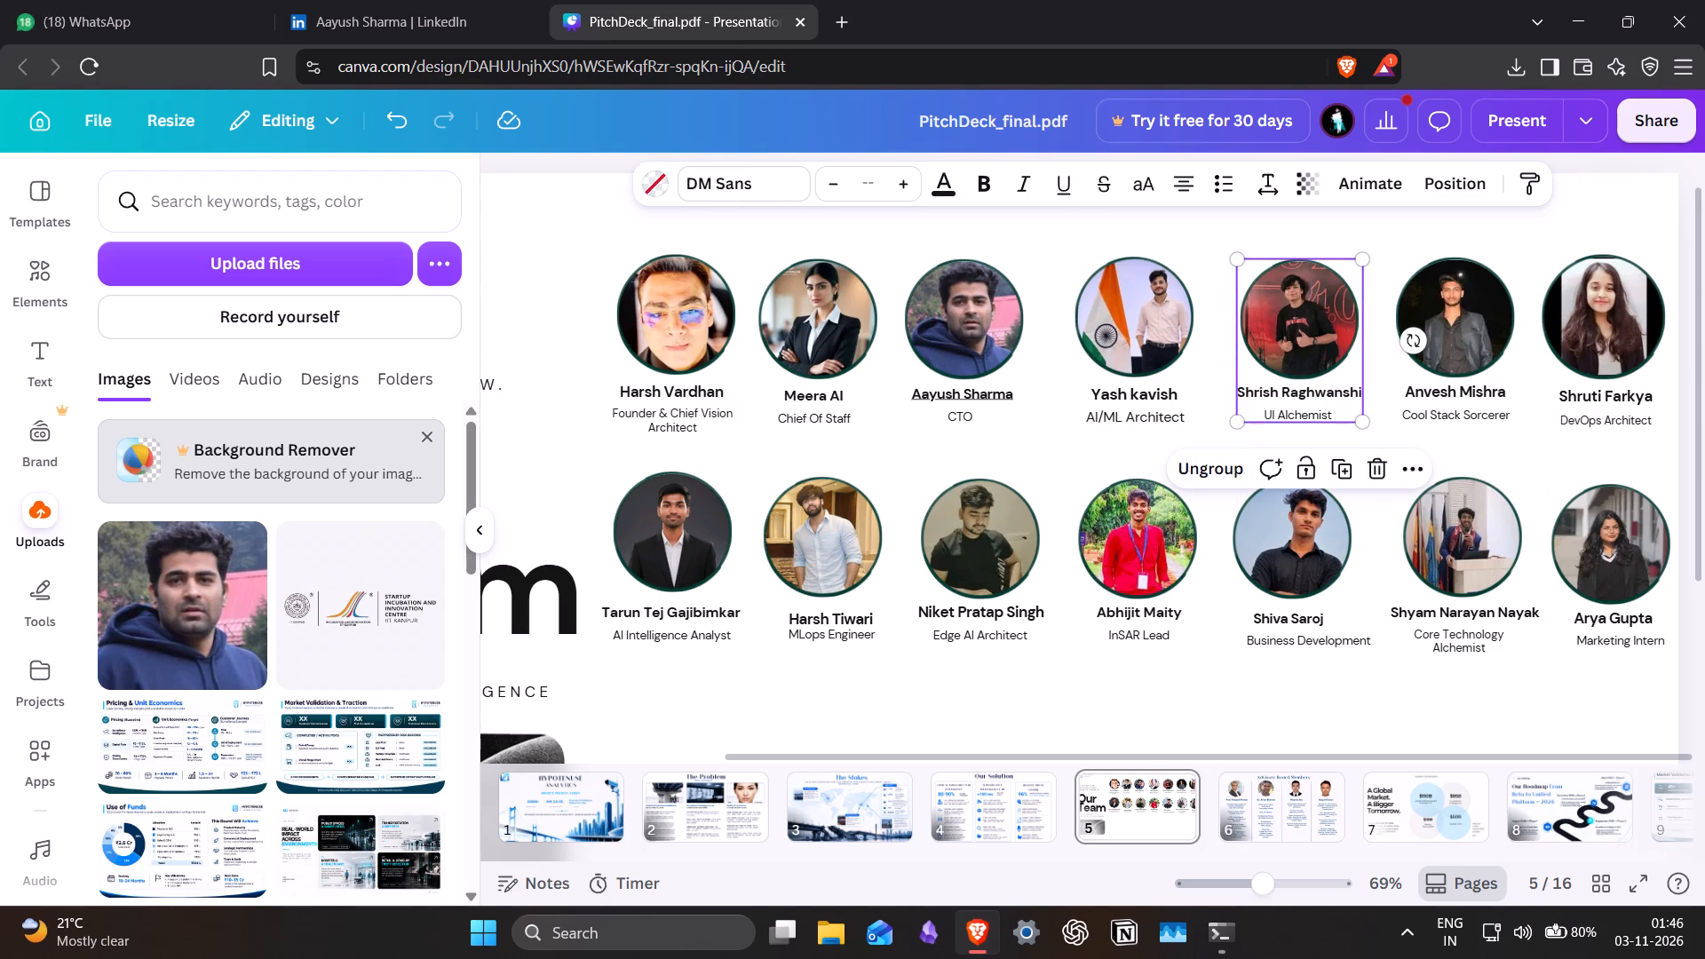
drag(1313, 308, 1134, 622)
drag(1461, 583, 1285, 380)
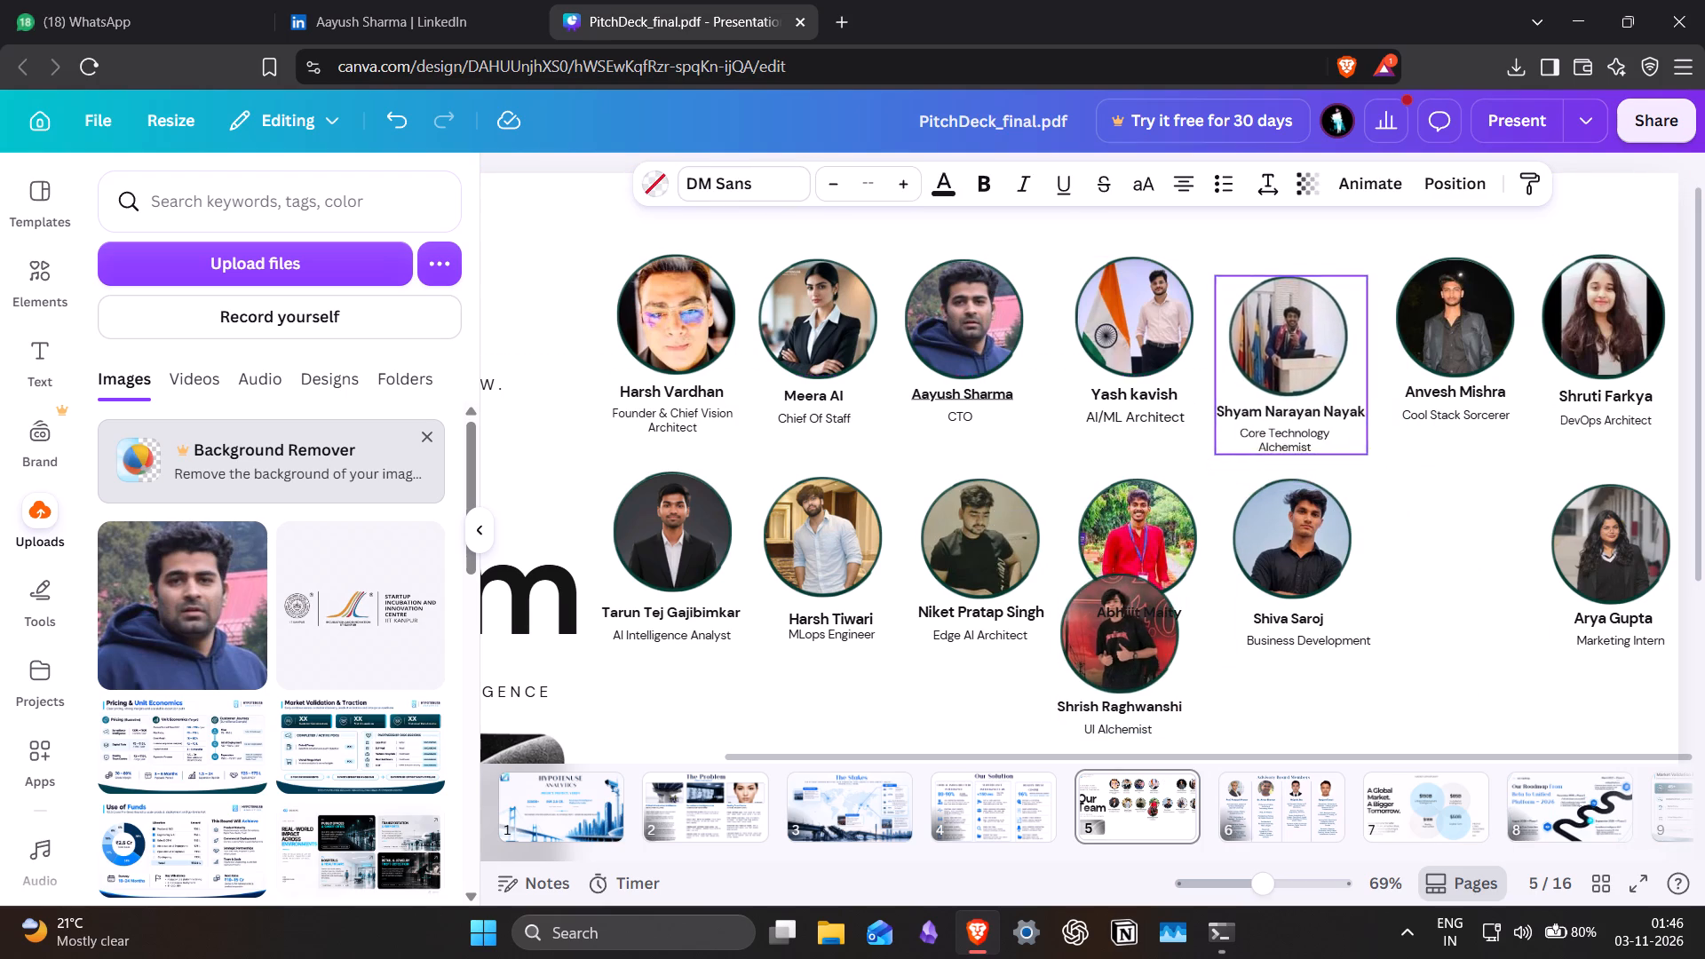
drag(1285, 380, 1297, 368)
Group the Cool Stack Sorcerer's elements, move them to the vacant second-row slot, and place the UI Alchemist group in the freed top-row slot.
drag(1492, 468, 1422, 316)
click(1384, 467)
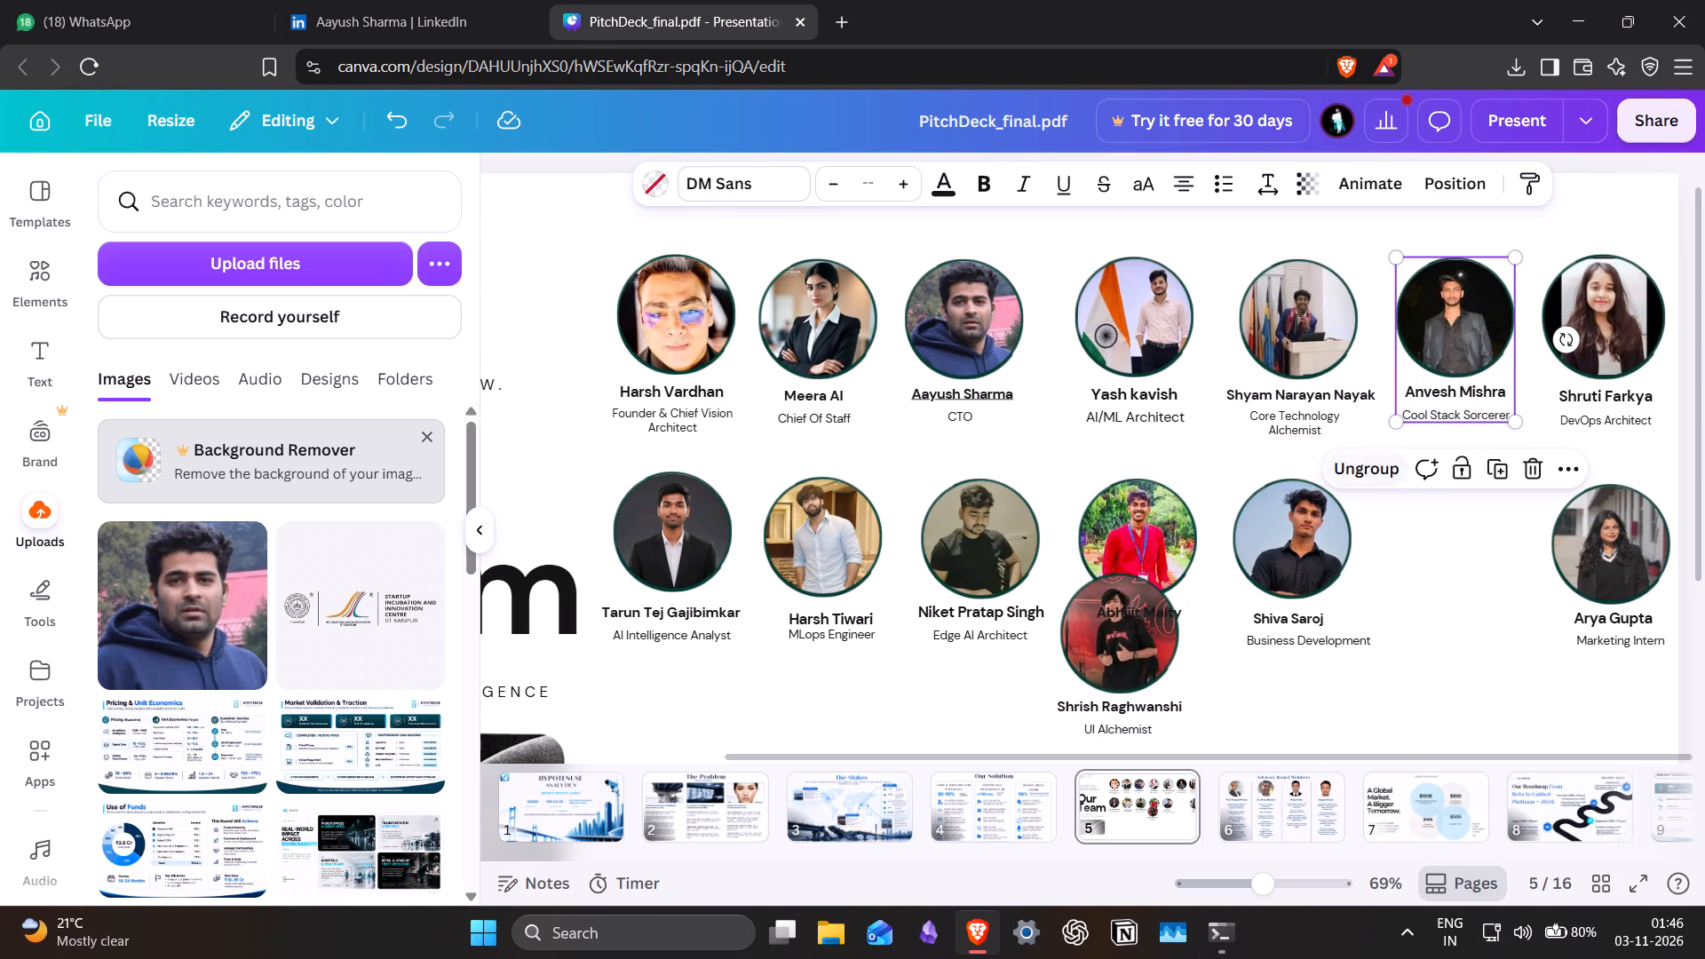
drag(1453, 326, 1463, 552)
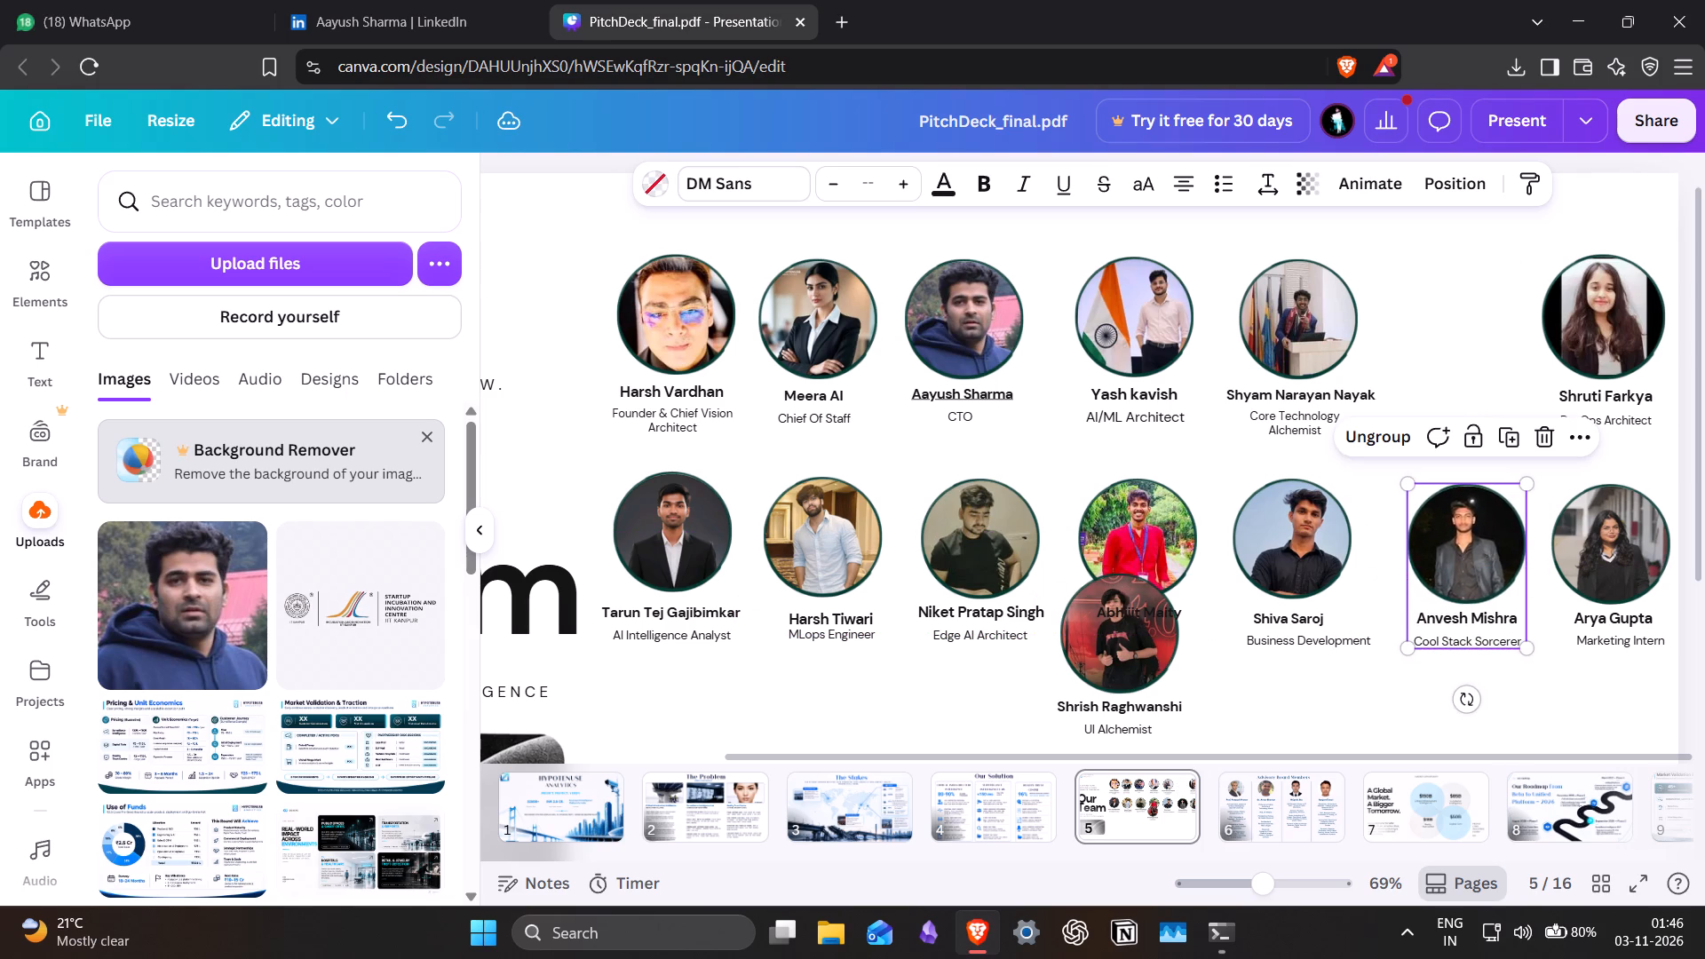
drag(1141, 685, 1478, 374)
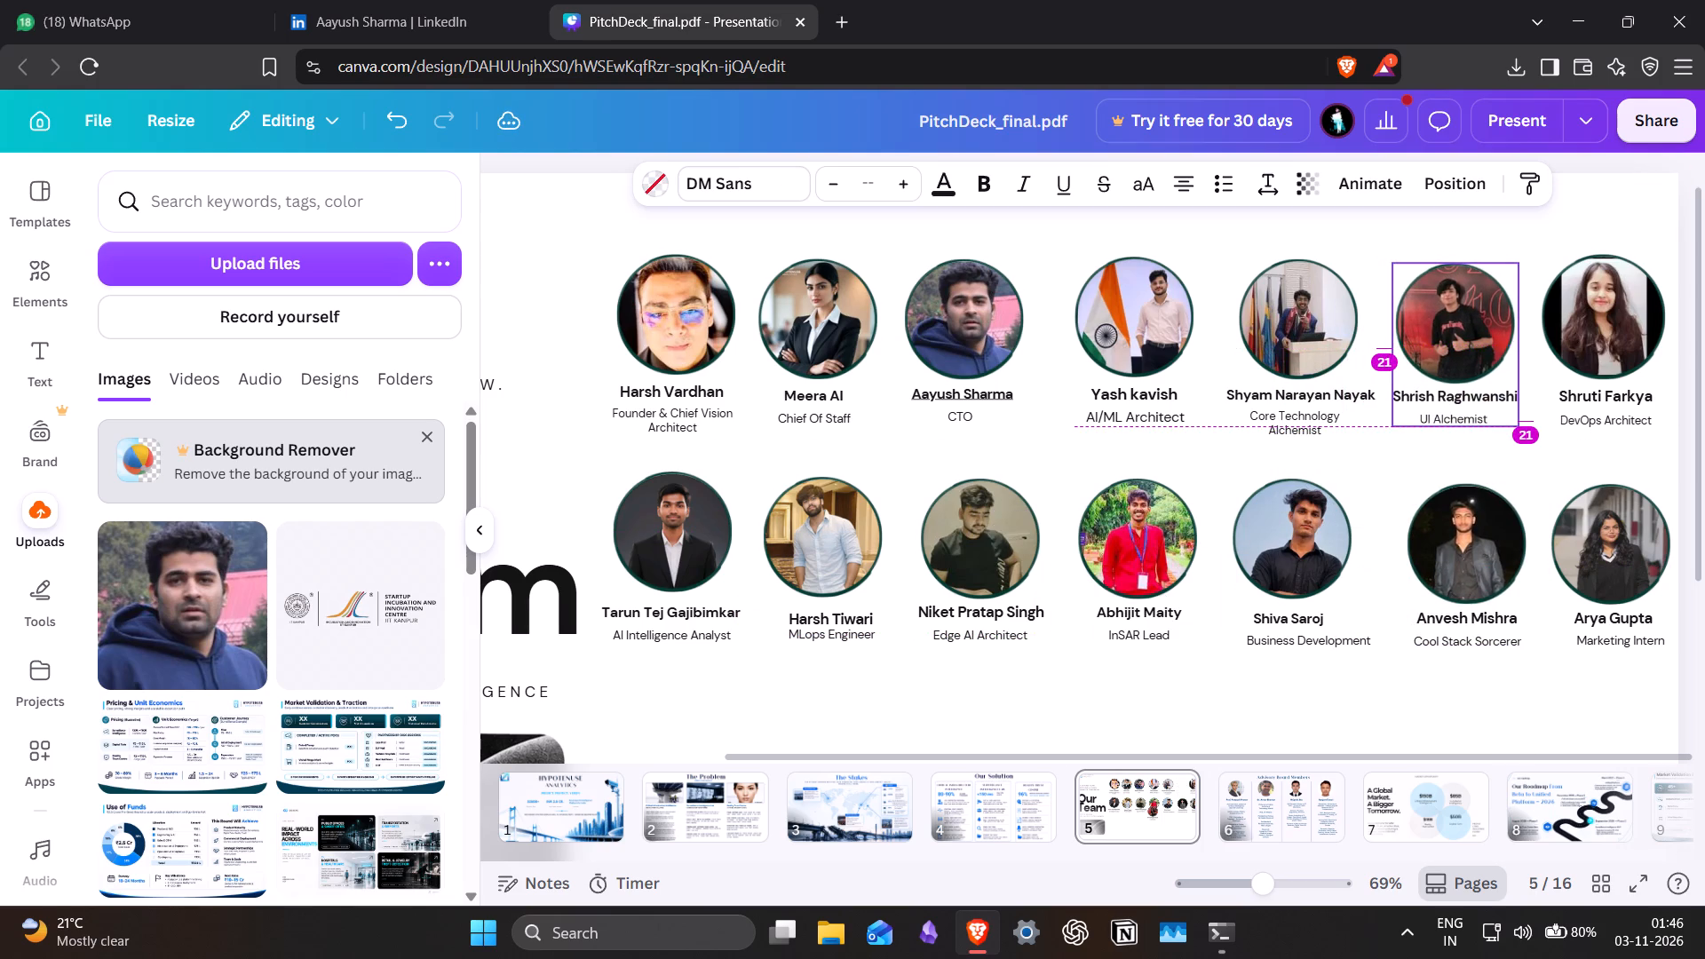
drag(1478, 374, 1477, 373)
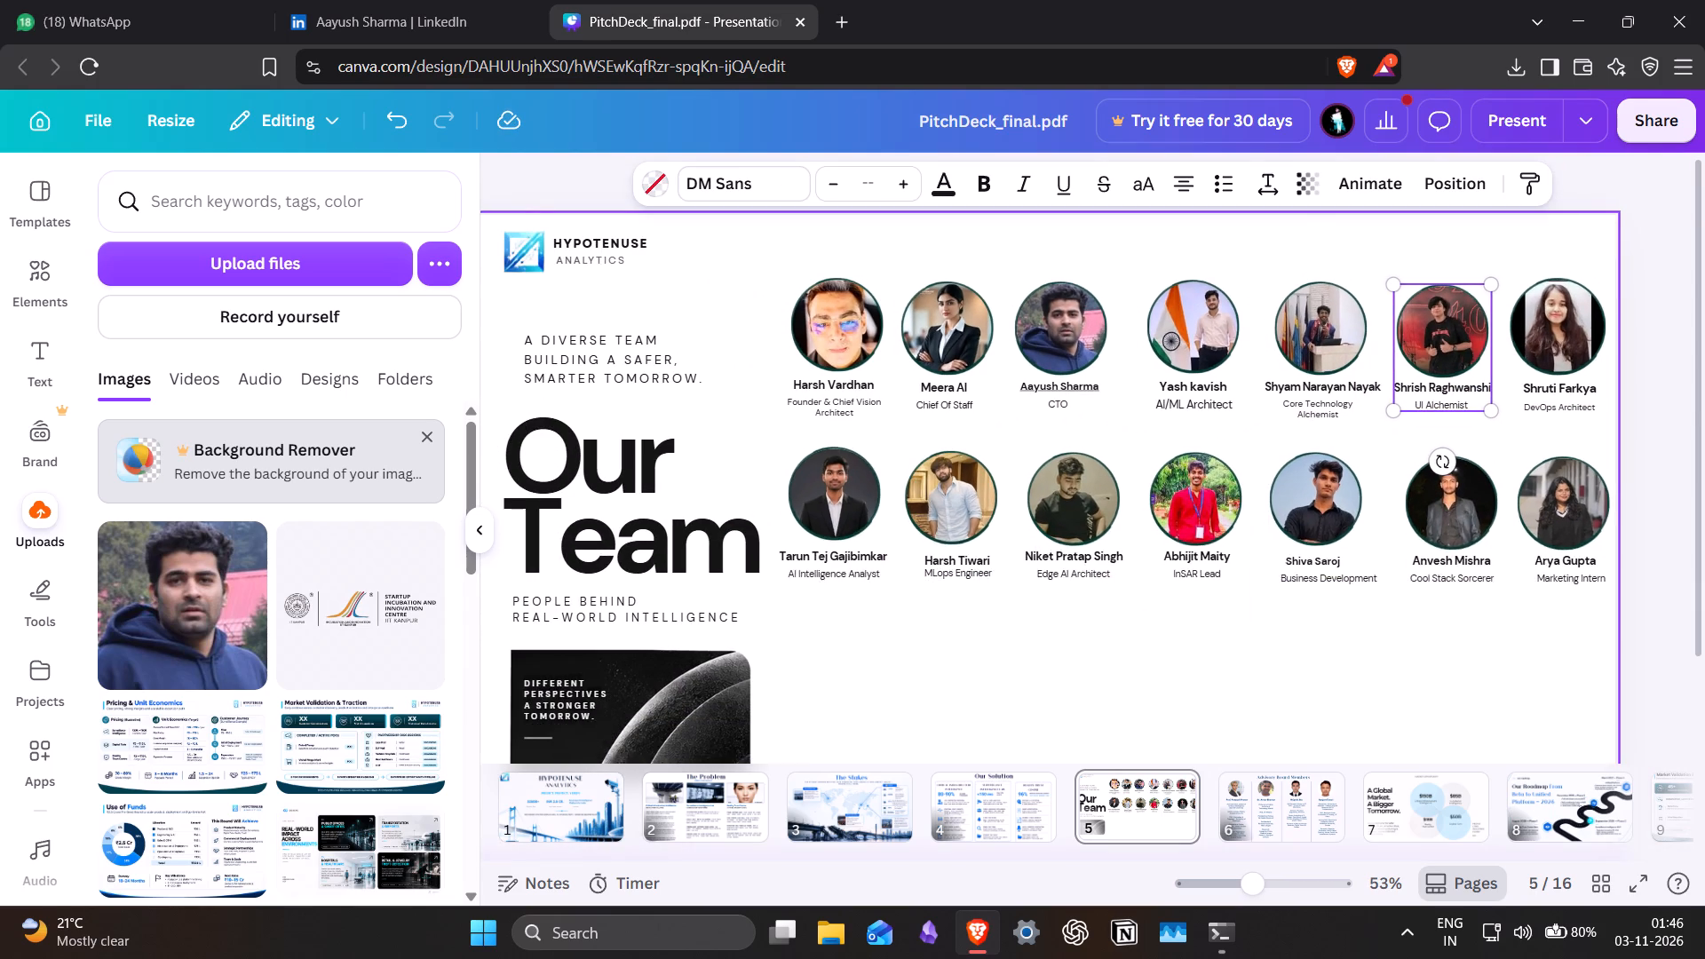
Group the DevOps Architect's photo, name and title, and move the group out of the top row to the blank area below the second row.
drag(1617, 424, 1594, 358)
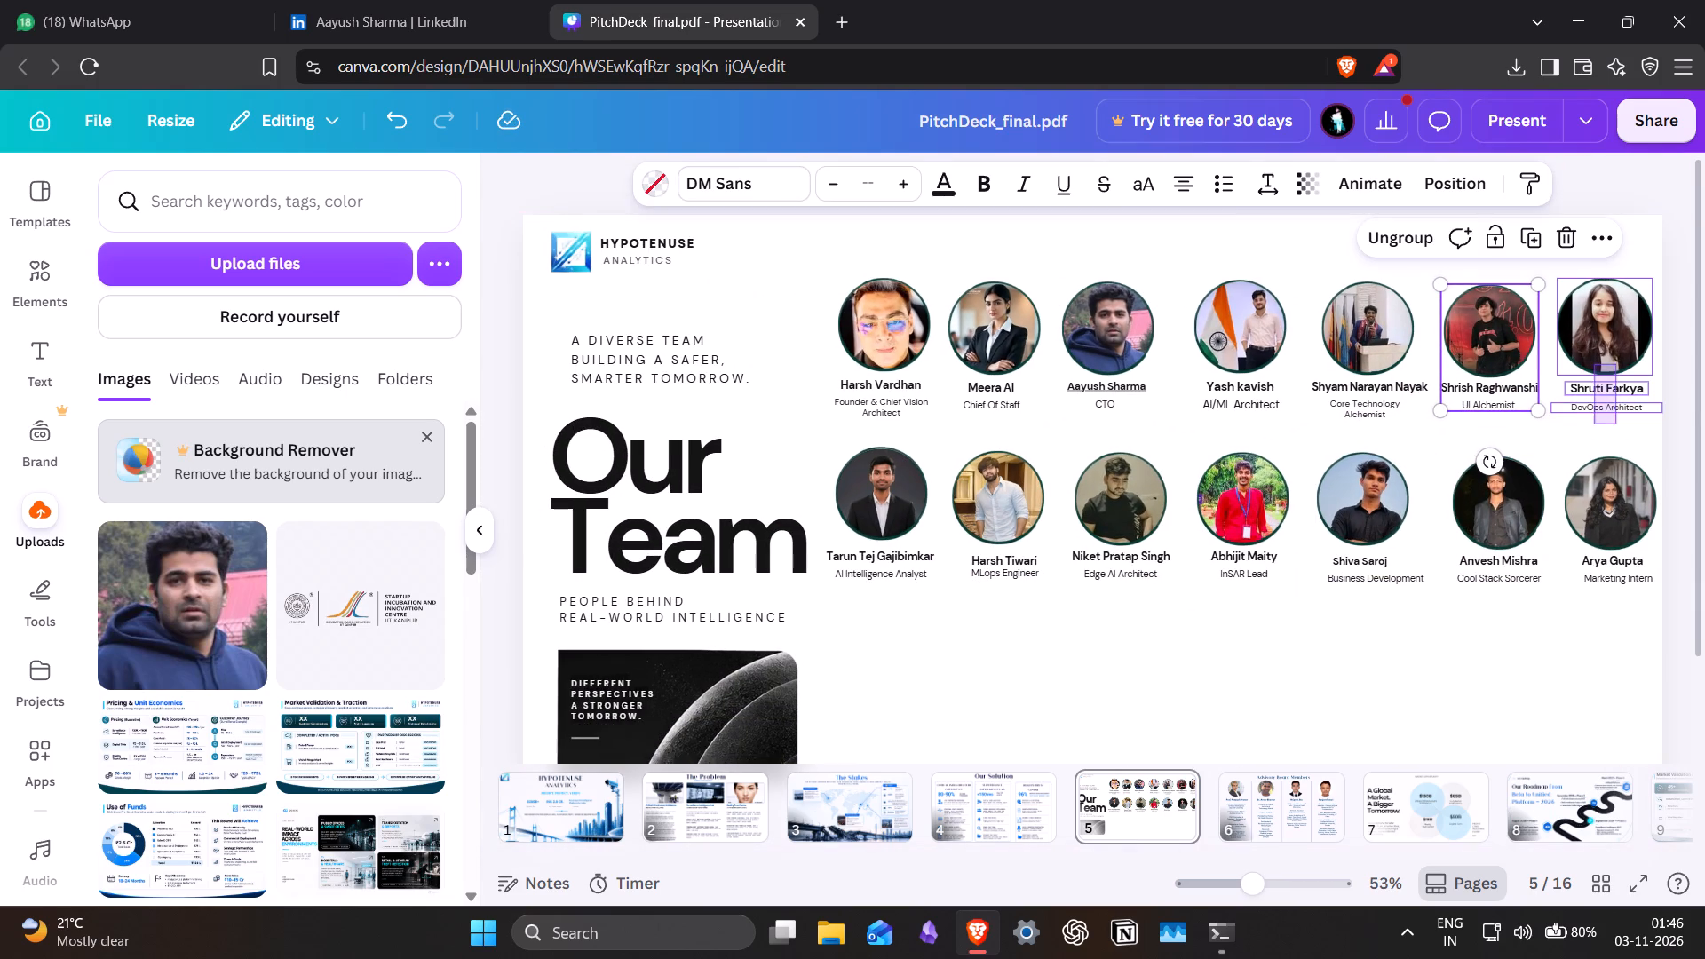
drag(1594, 358, 1590, 325)
click(1519, 459)
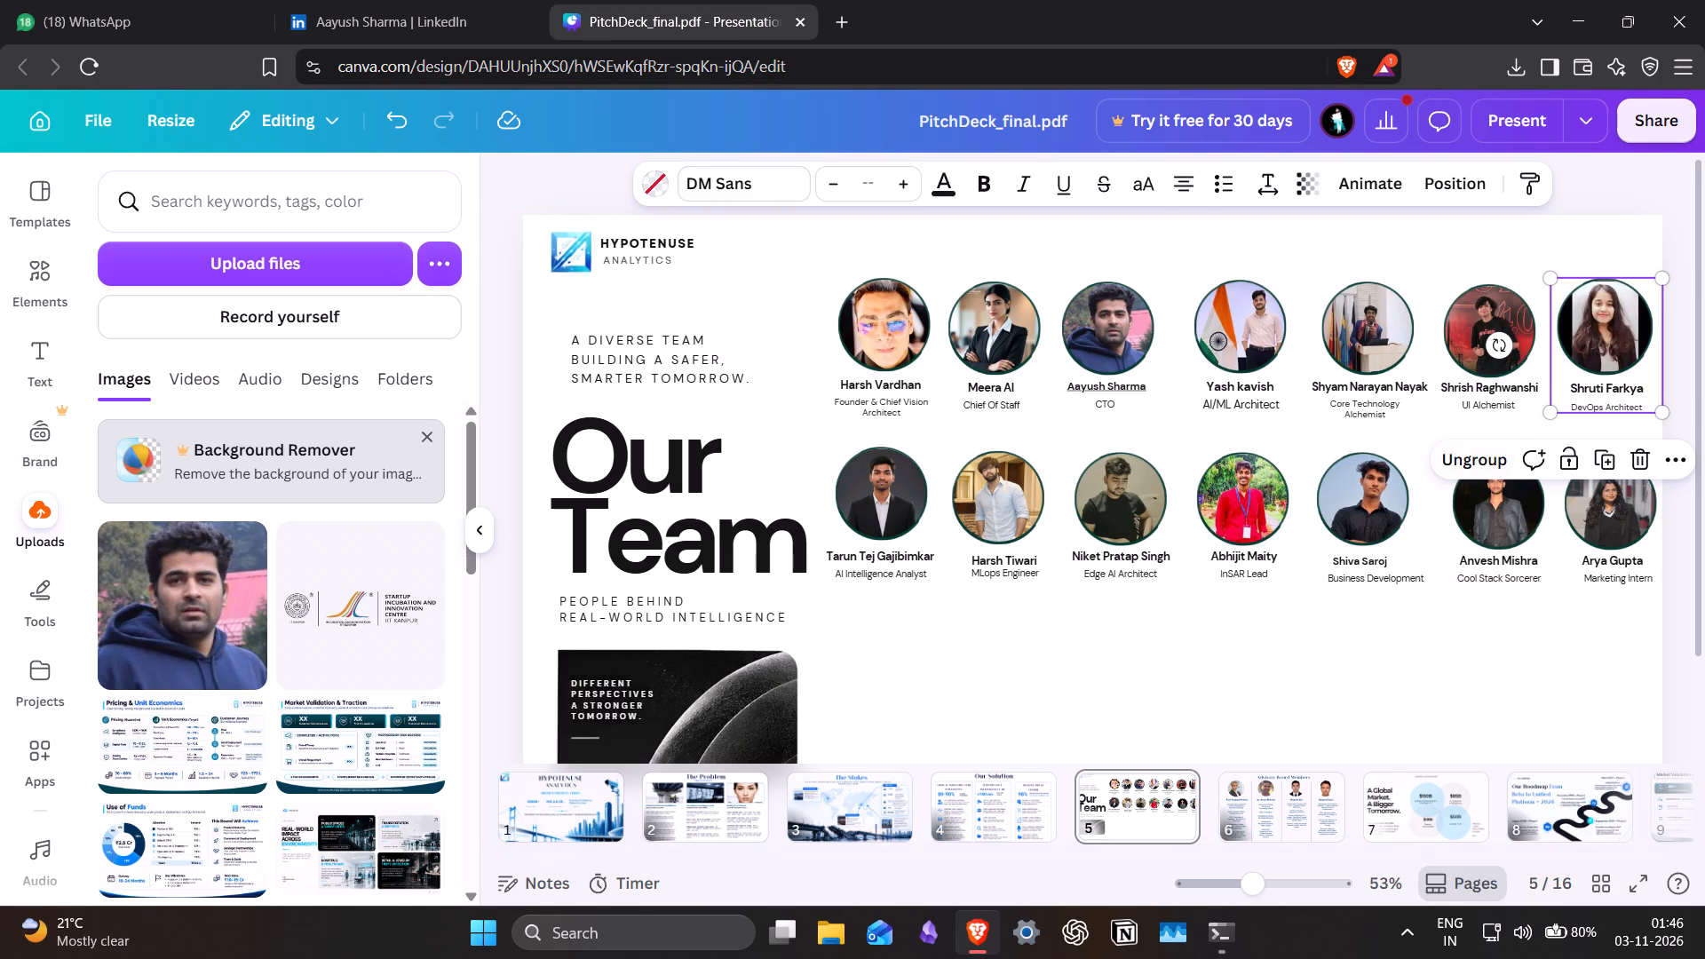
drag(1614, 337, 1396, 721)
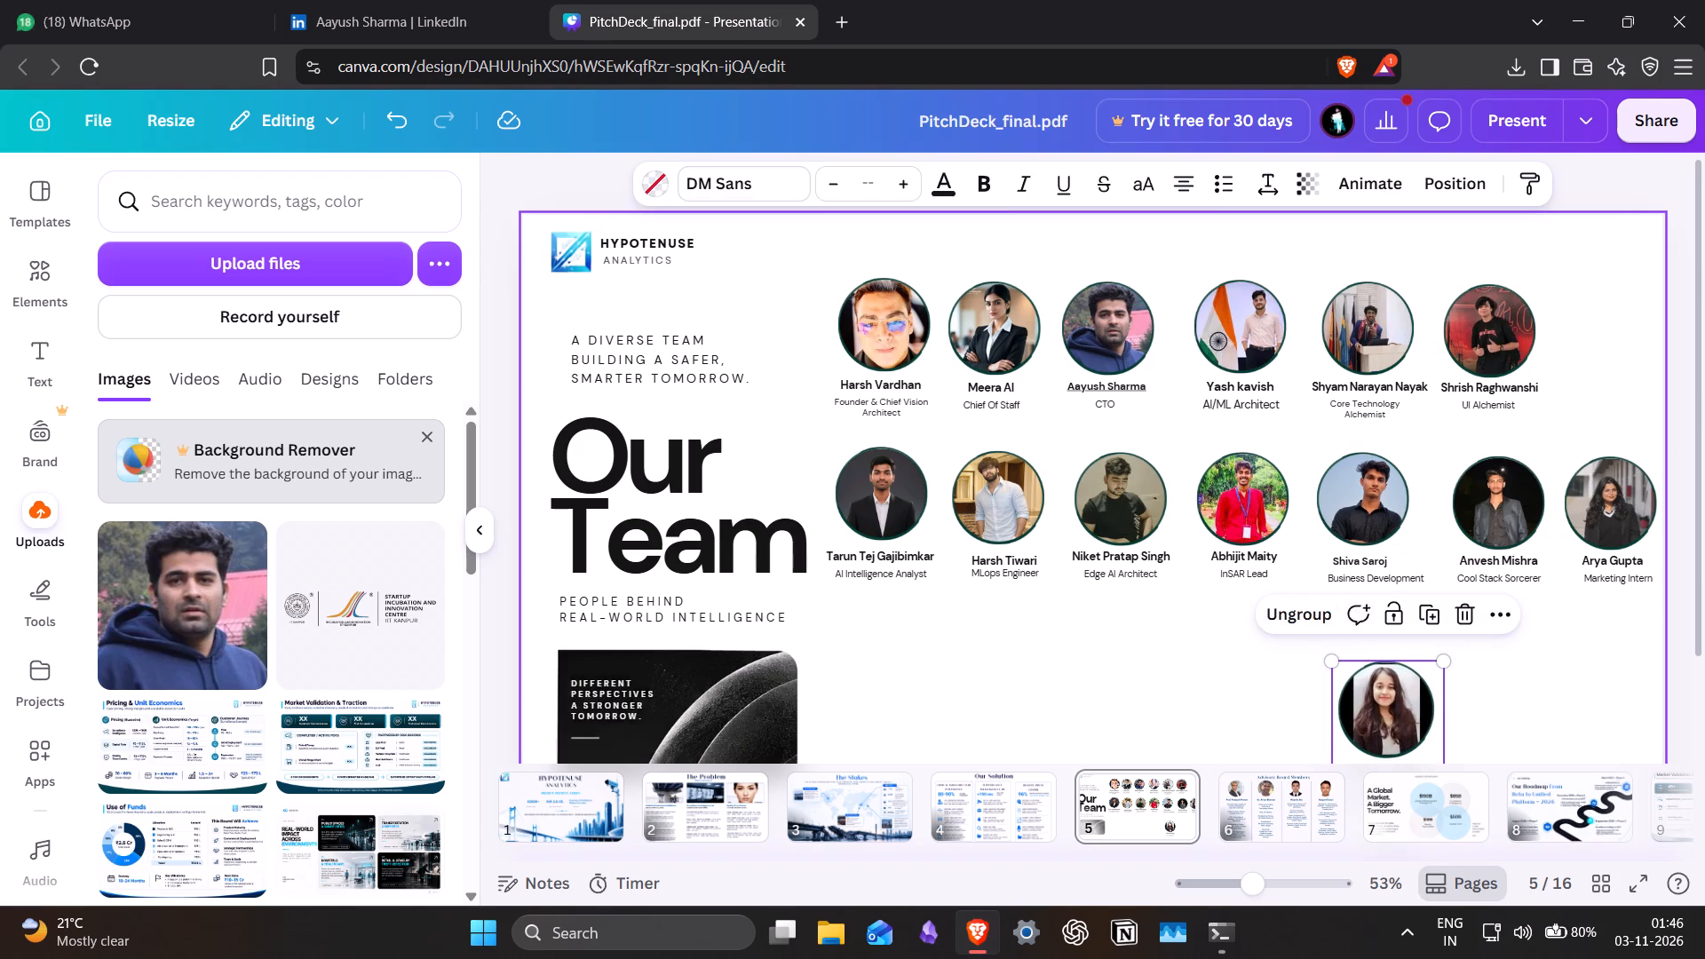
Ungroup the Business Development member's elements, shift the title so it sits centred under the photo, and regroup photo, name and title.
click(1249, 687)
click(1344, 581)
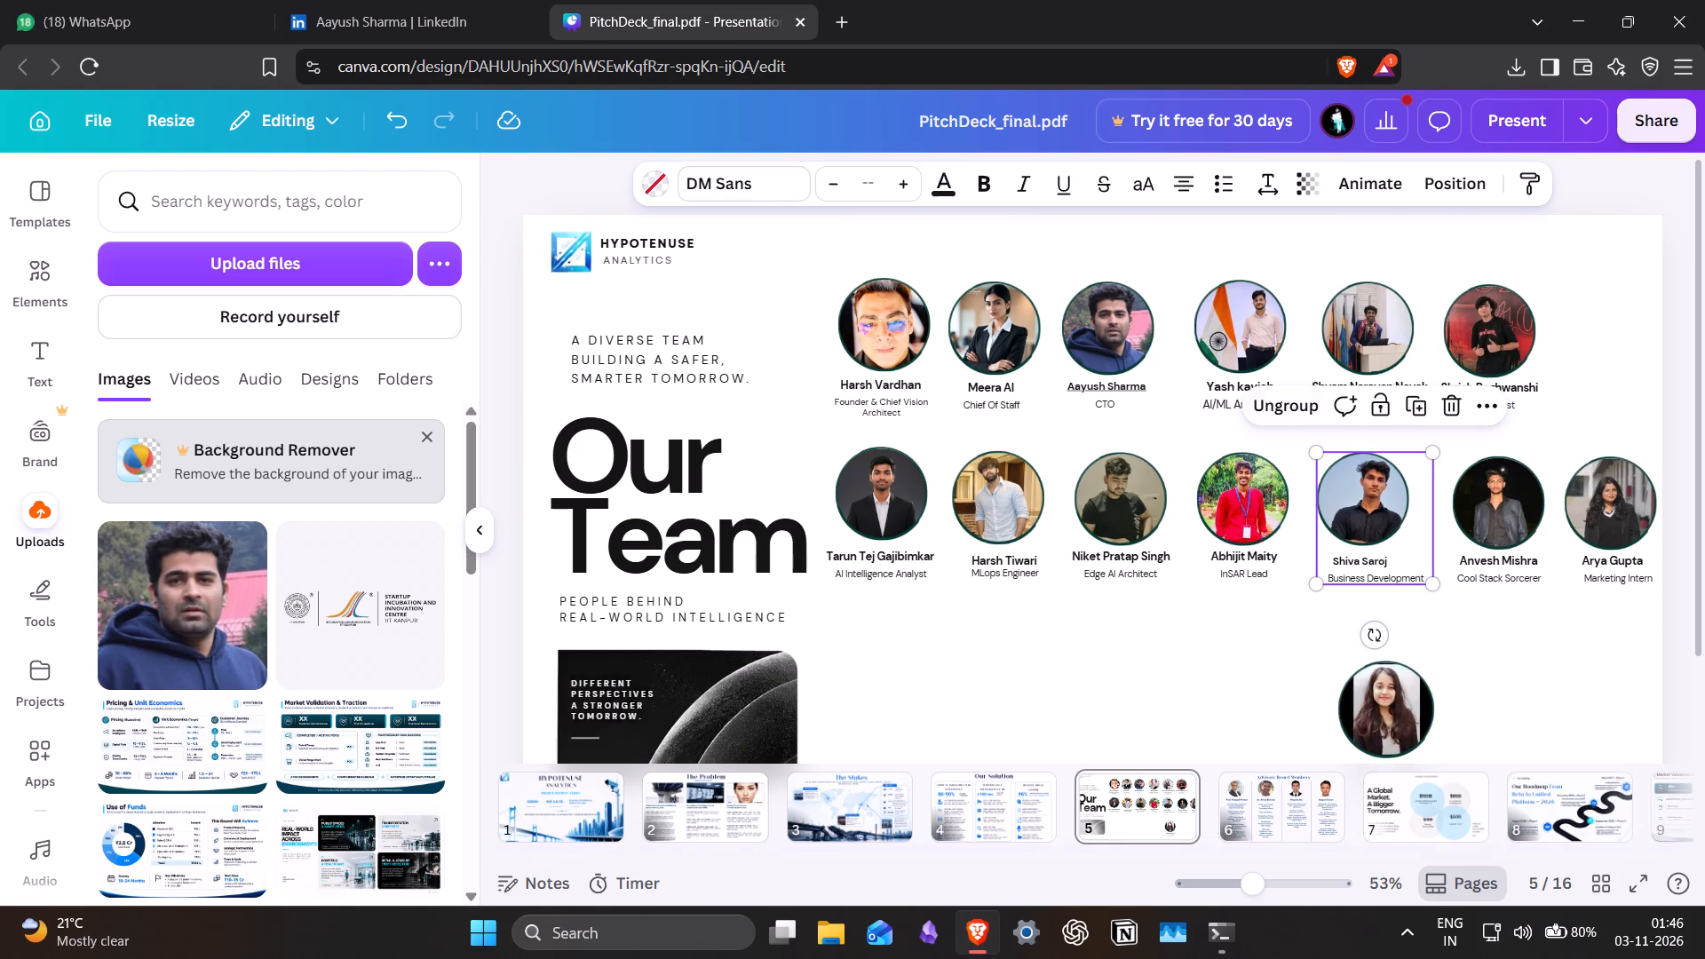
click(1283, 410)
drag(1341, 579, 1320, 583)
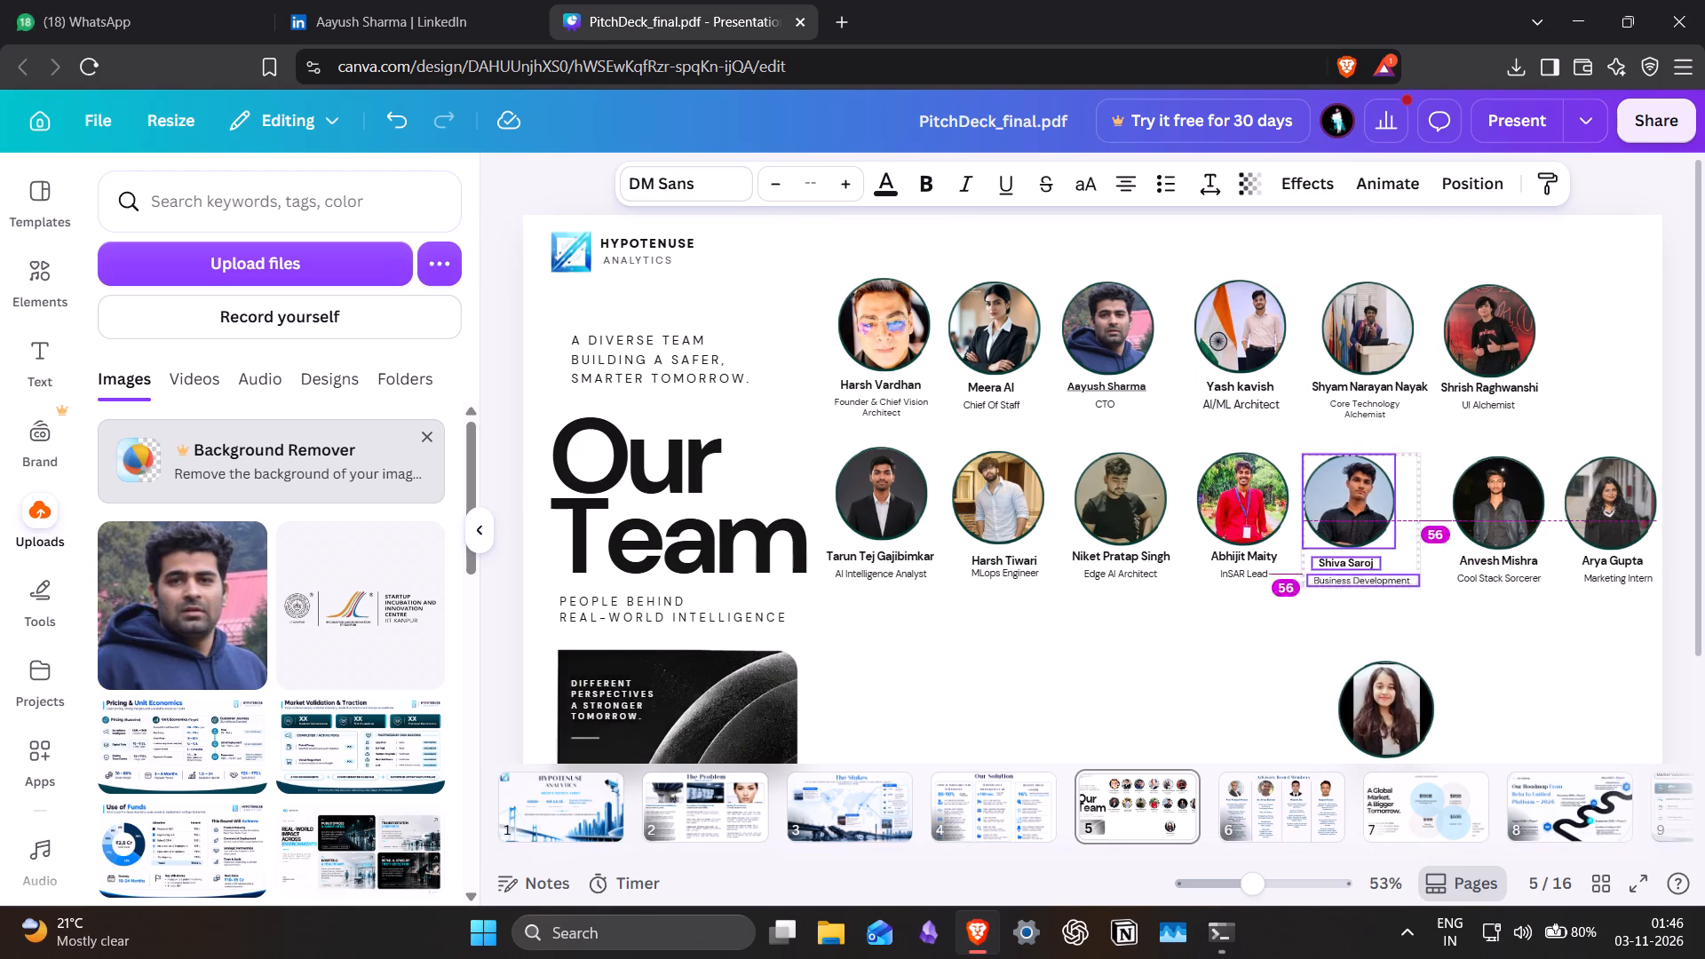
drag(1320, 583, 1351, 575)
click(1351, 601)
drag(1418, 570, 1410, 567)
click(1312, 634)
drag(1310, 614, 1357, 484)
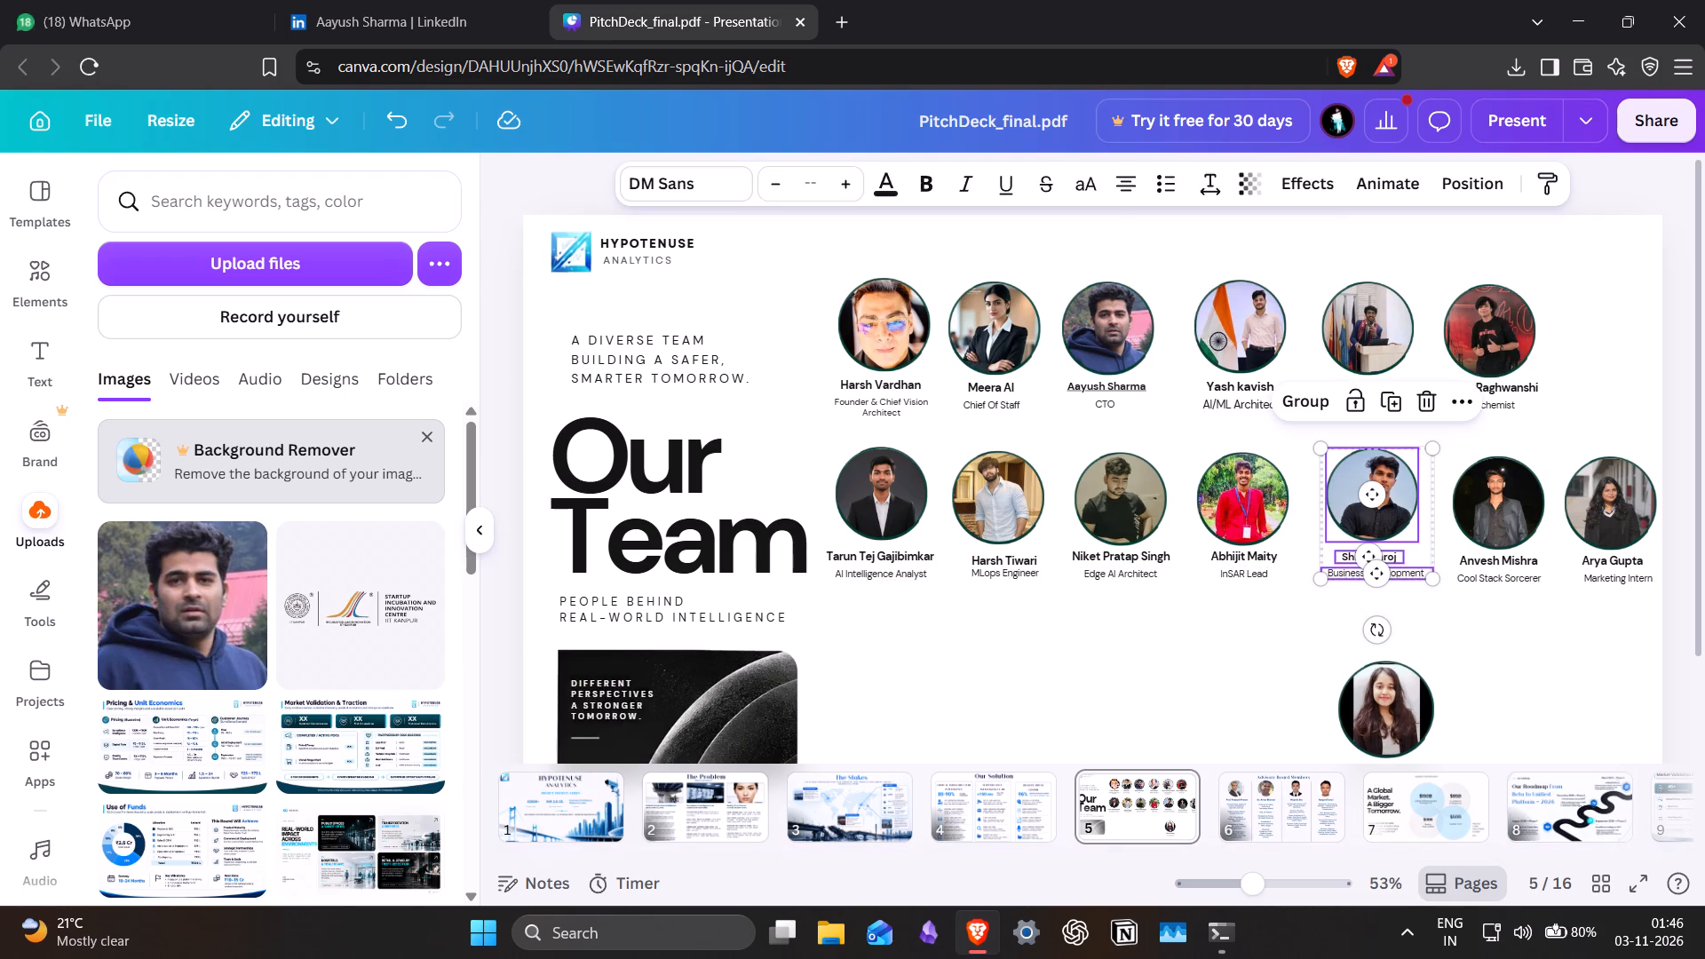
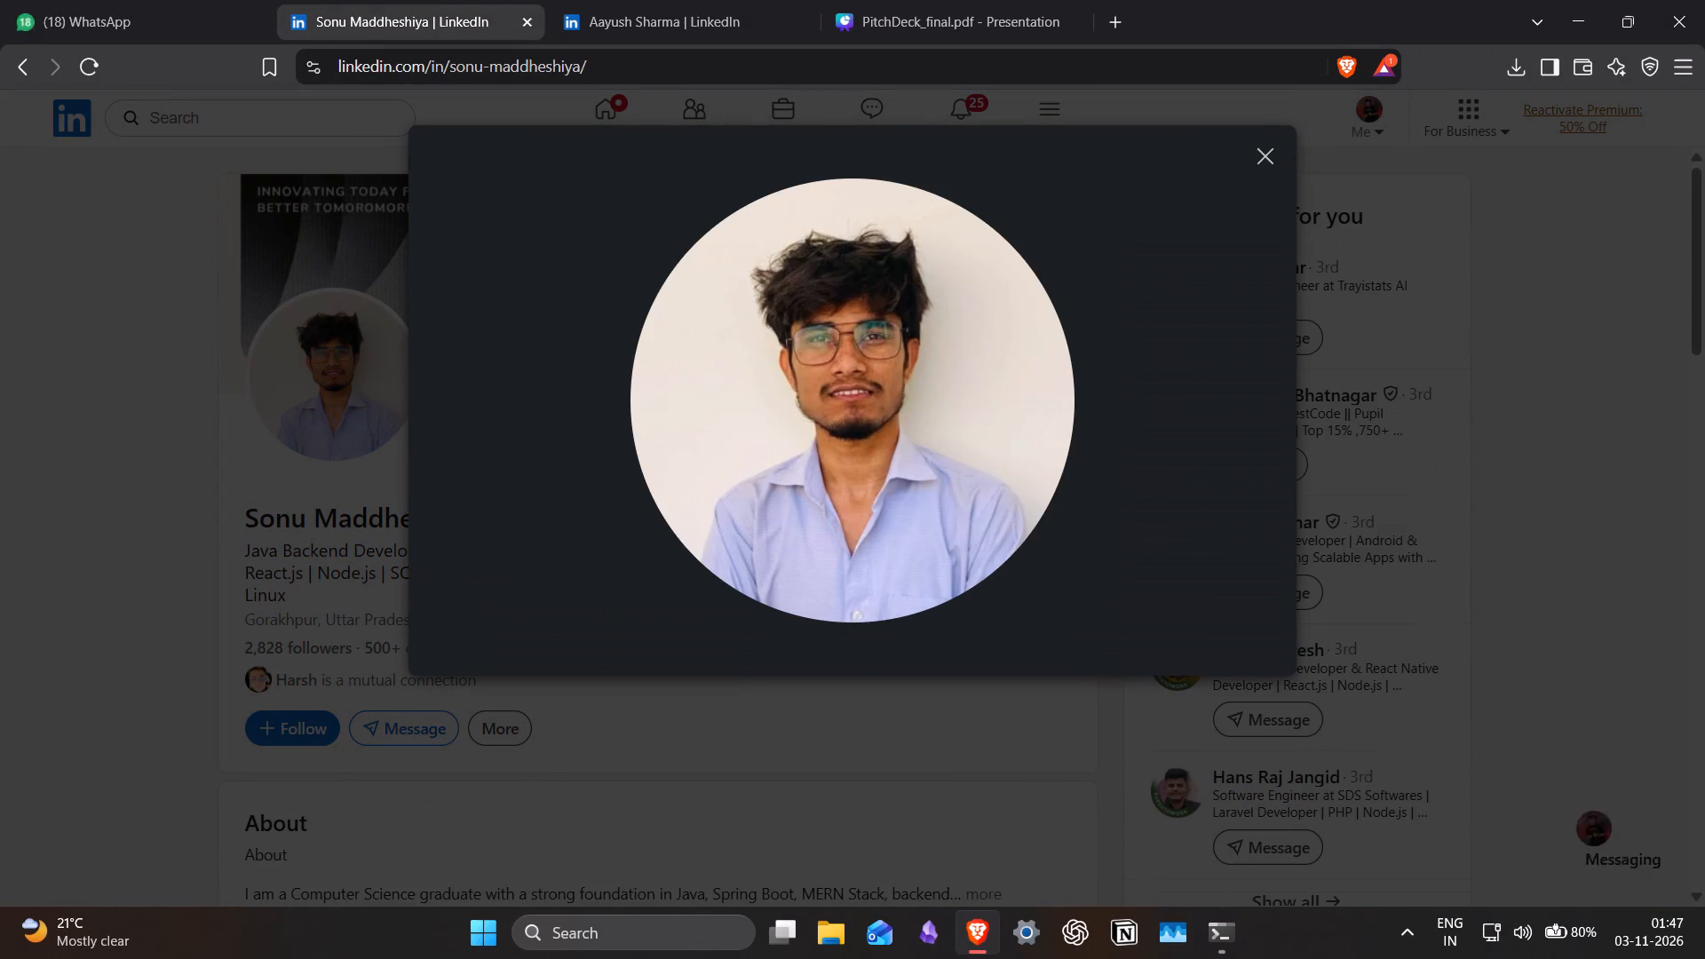
Save the enlarged profile photo from the open LinkedIn profile to the computer as an image file, keeping the suggested name.
right_click(800, 383)
click(873, 448)
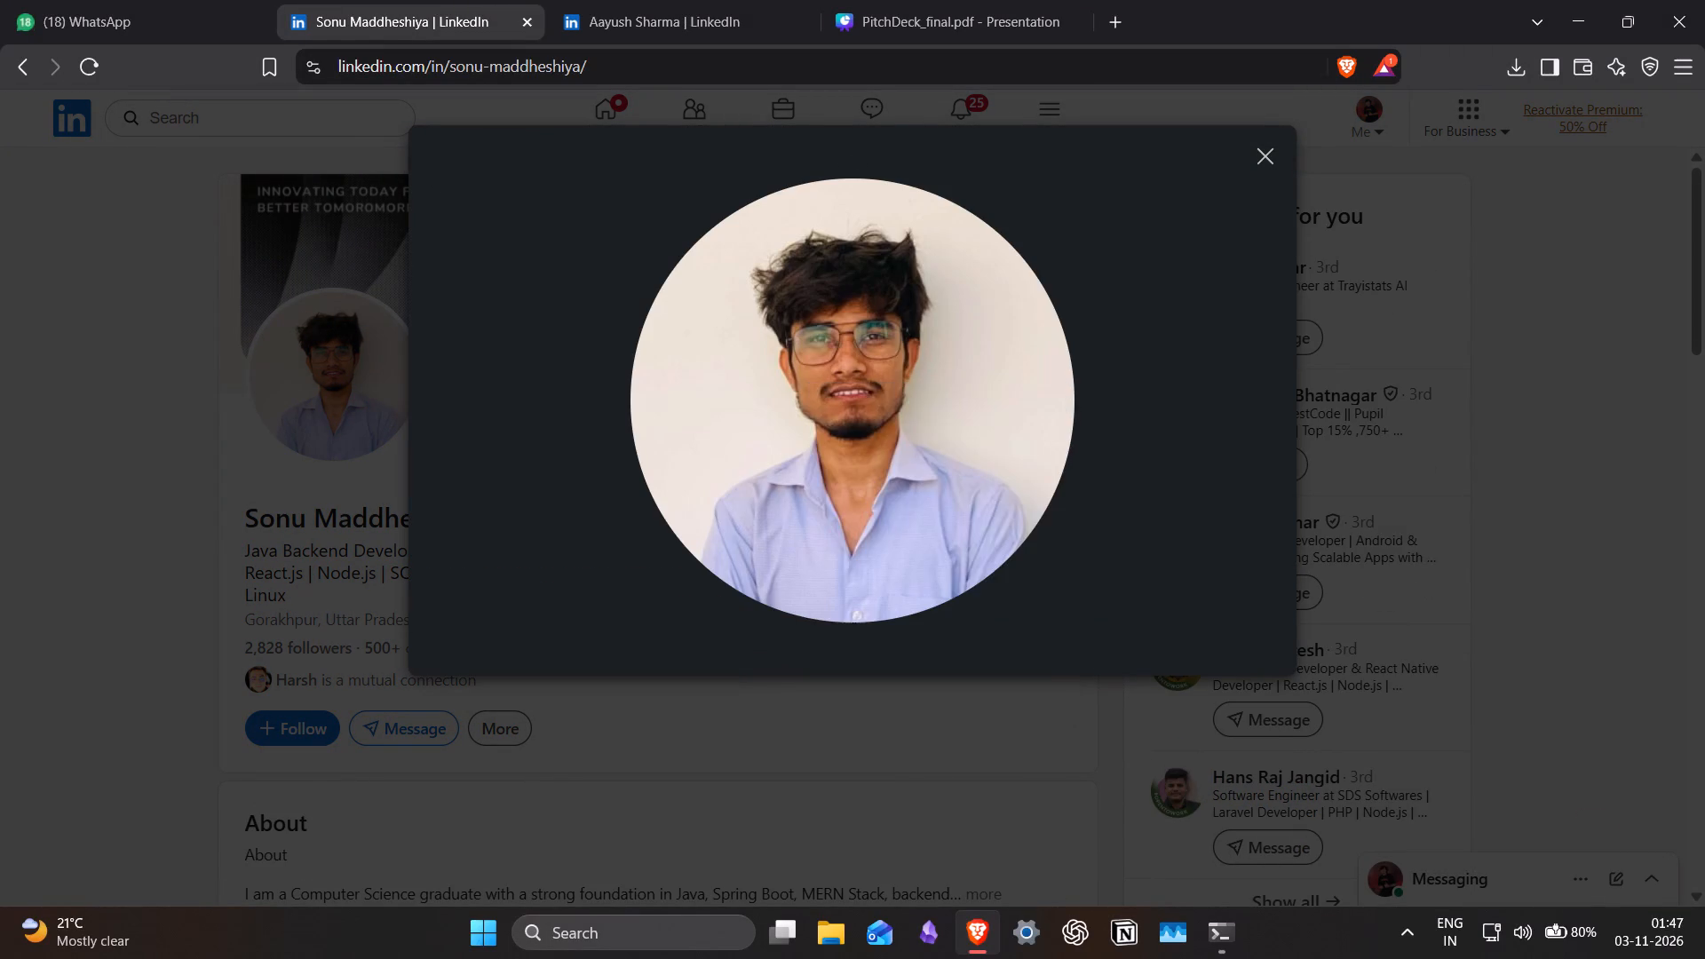
click(864, 722)
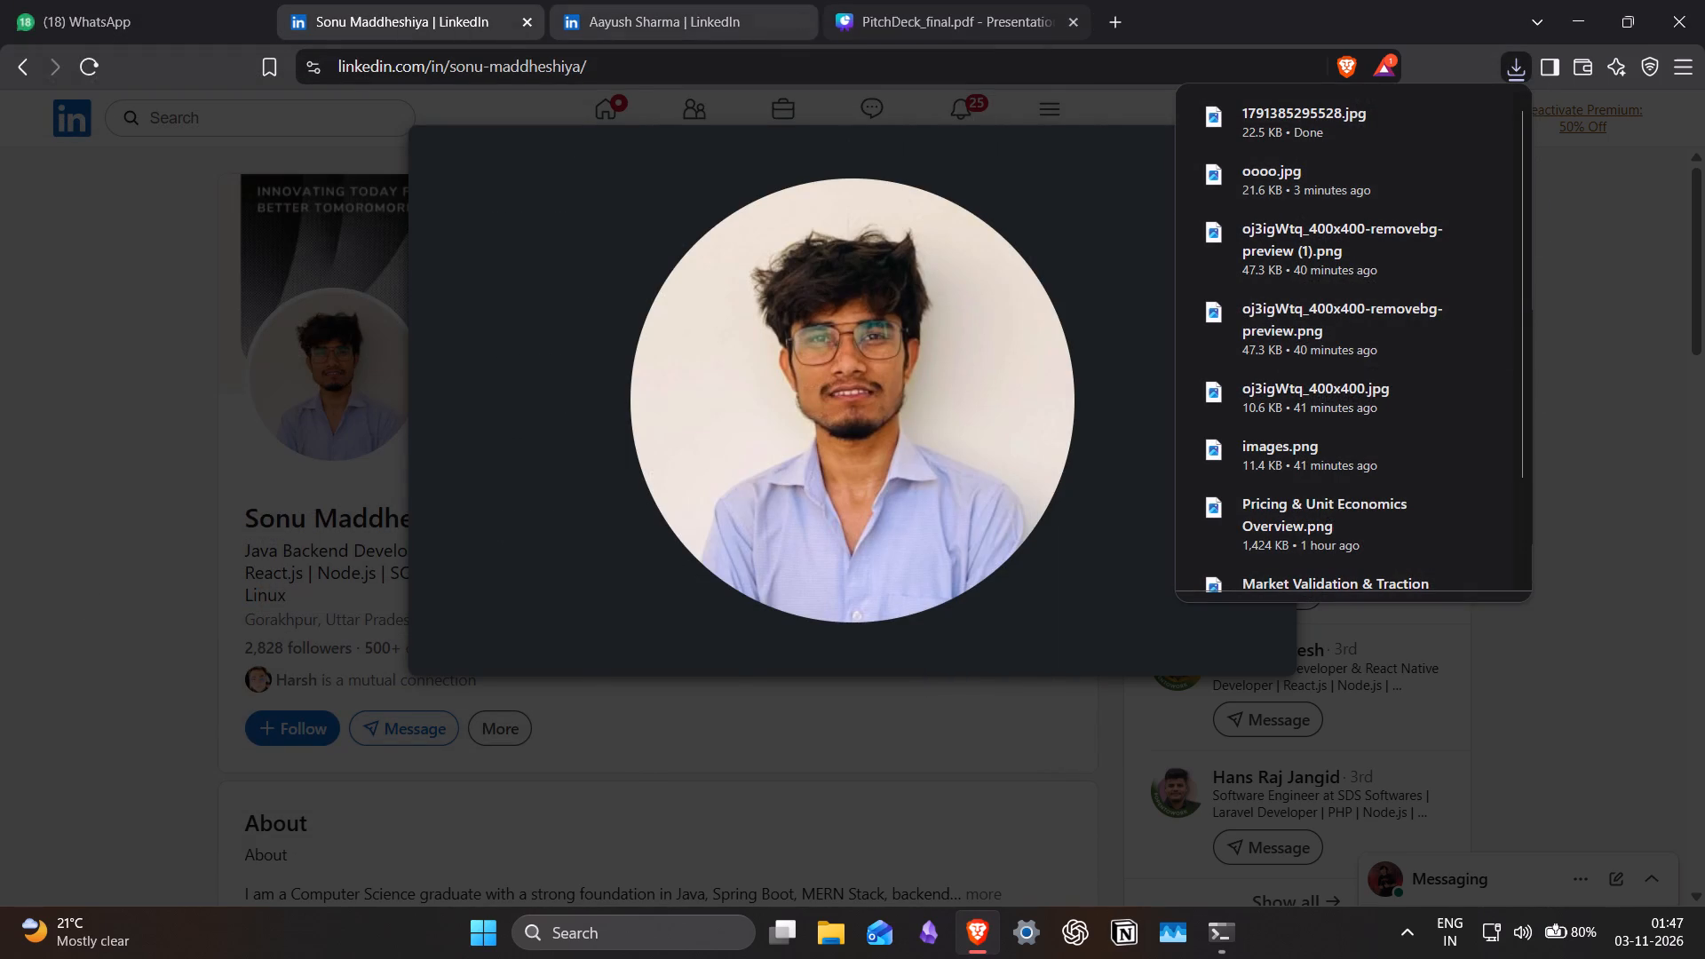
click(916, 0)
click(232, 259)
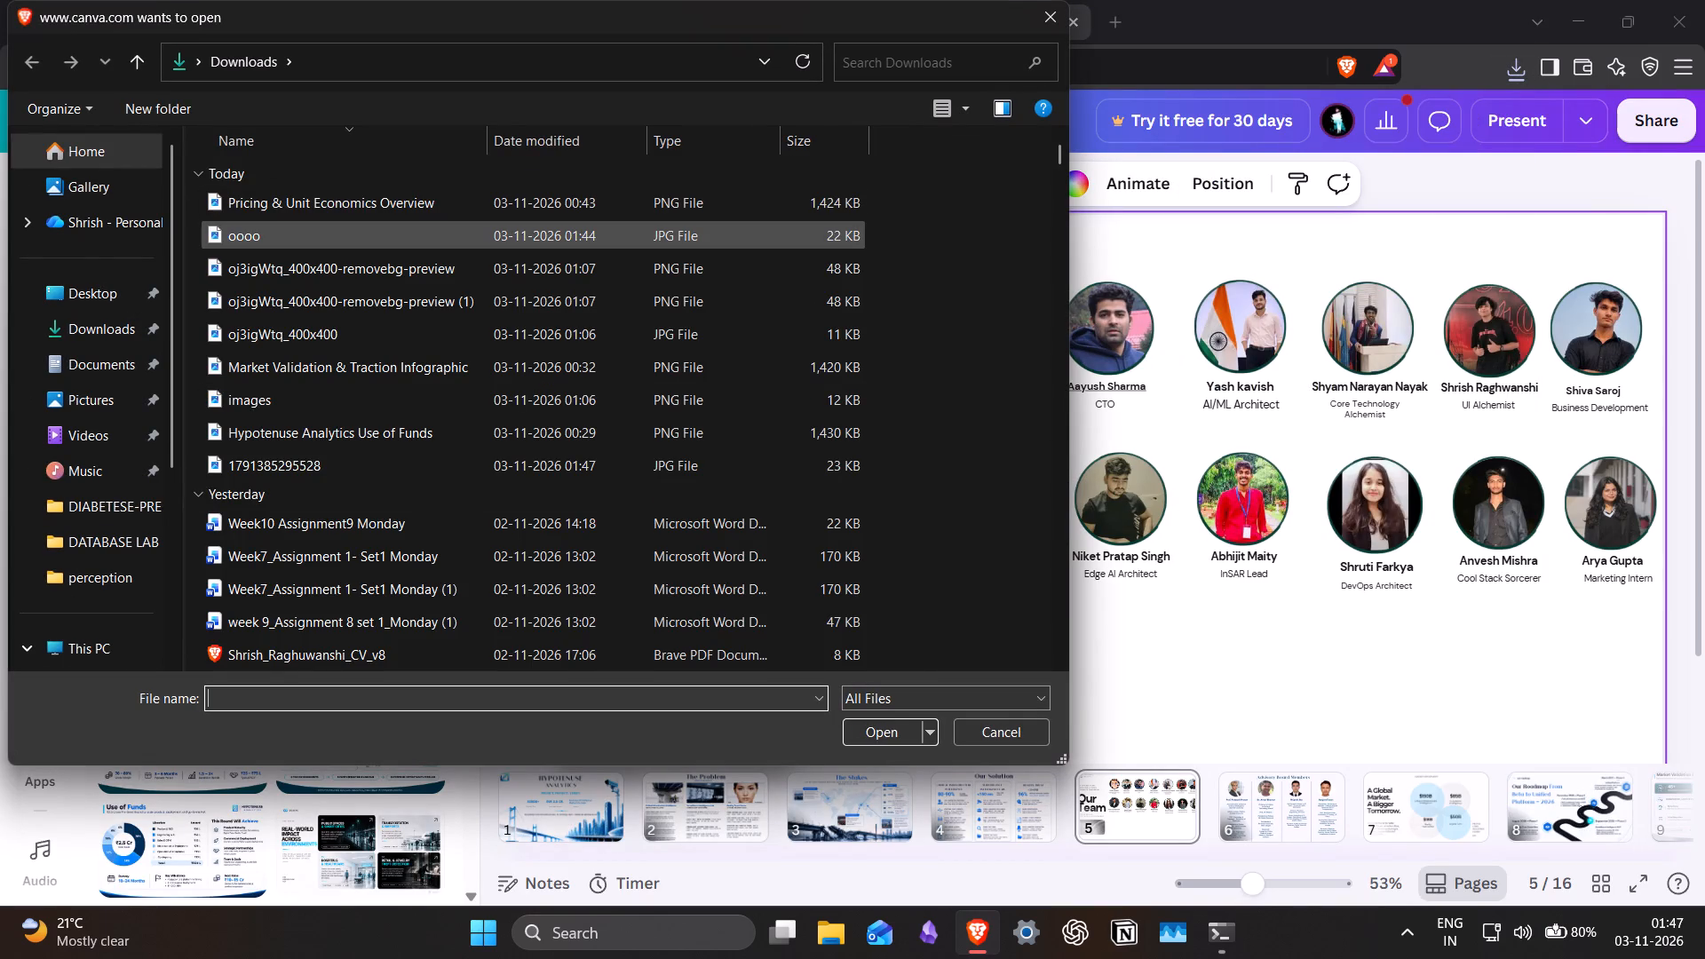
click(311, 472)
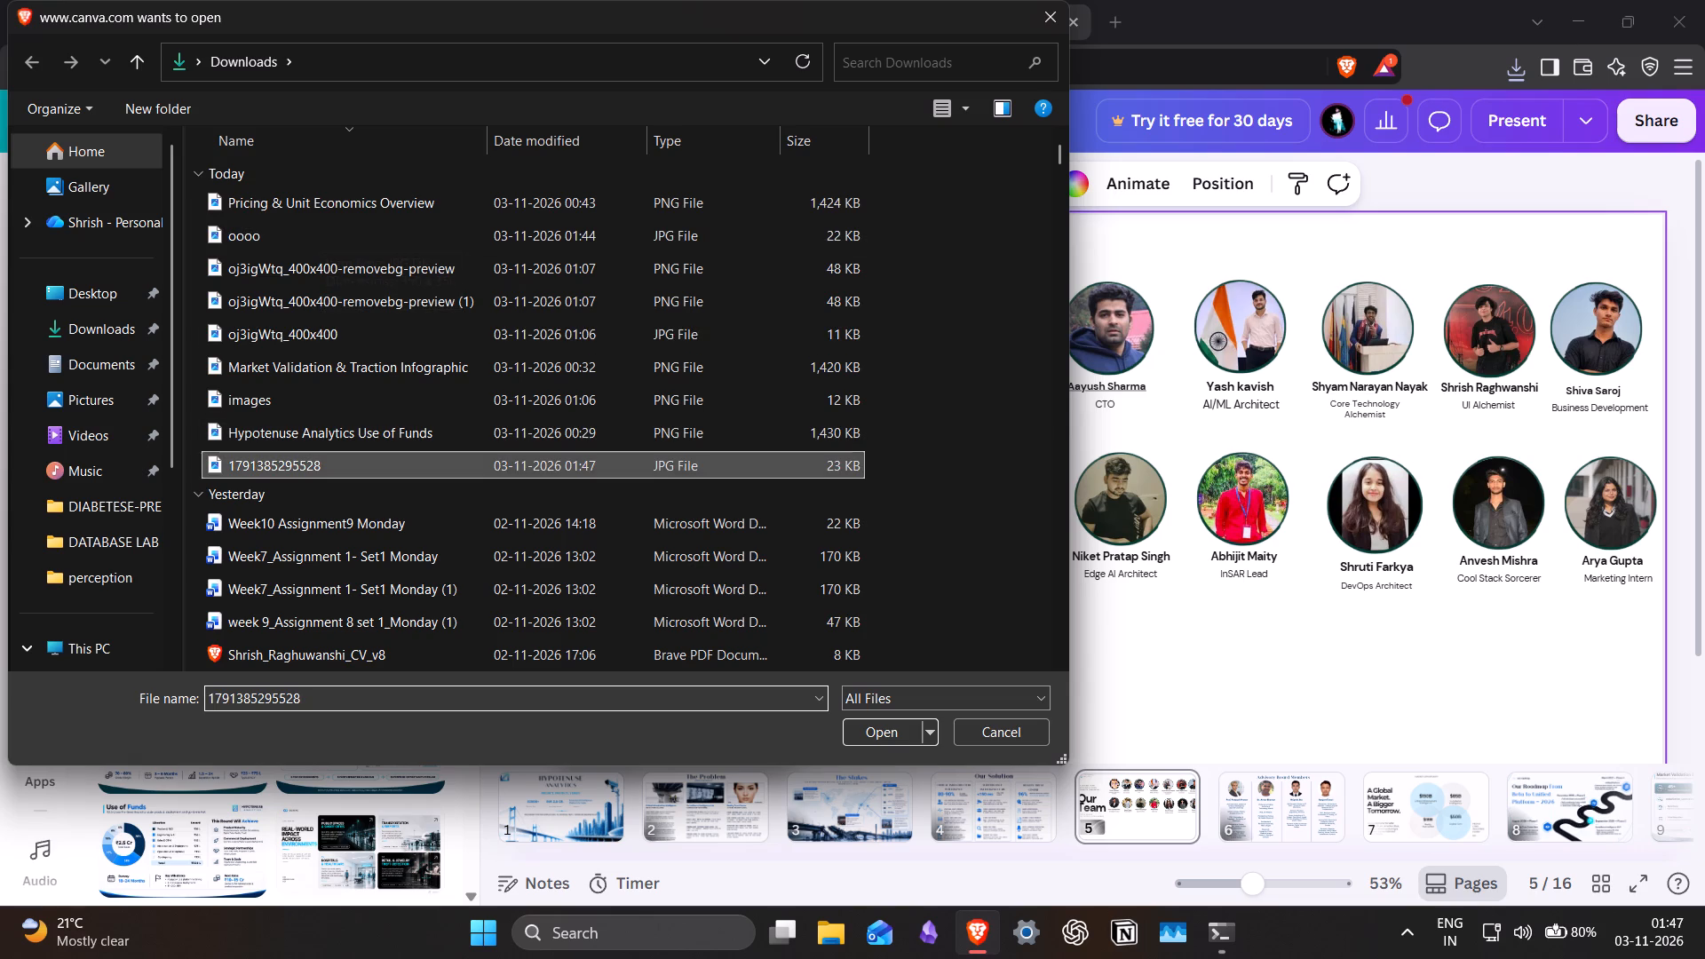
click(878, 741)
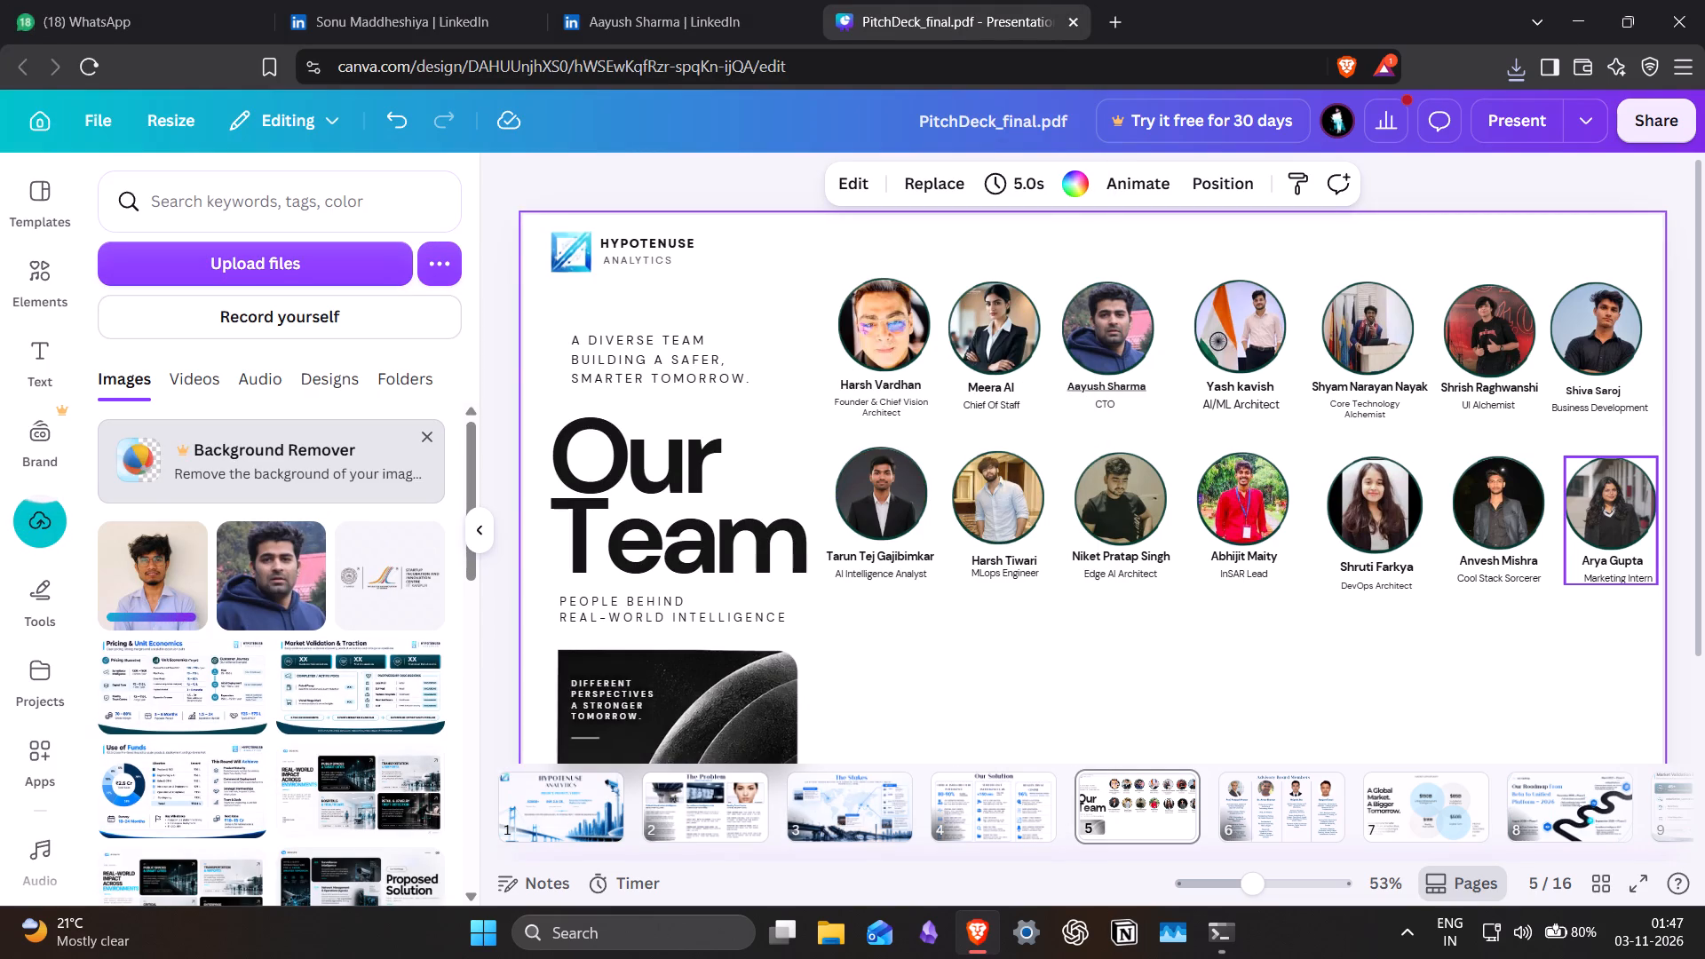
Remove the DevOps Architect's photo from its round frame in the second row and fill the frame with the newly uploaded portrait.
double_click(1400, 519)
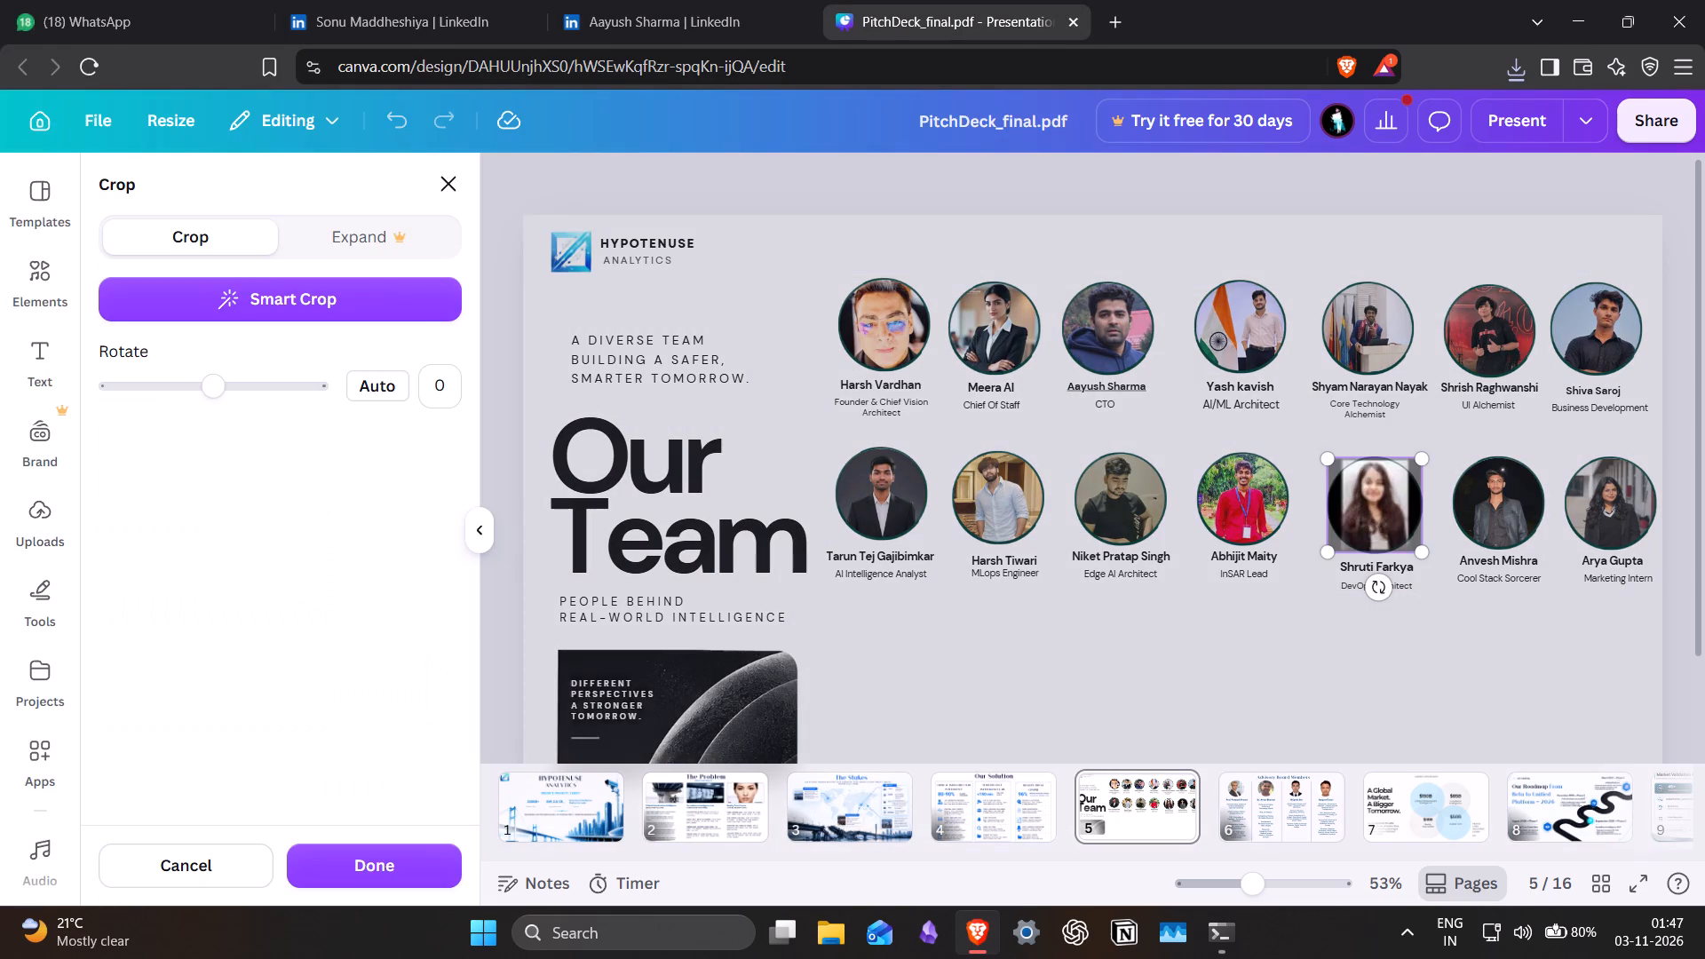
key(BackSpace)
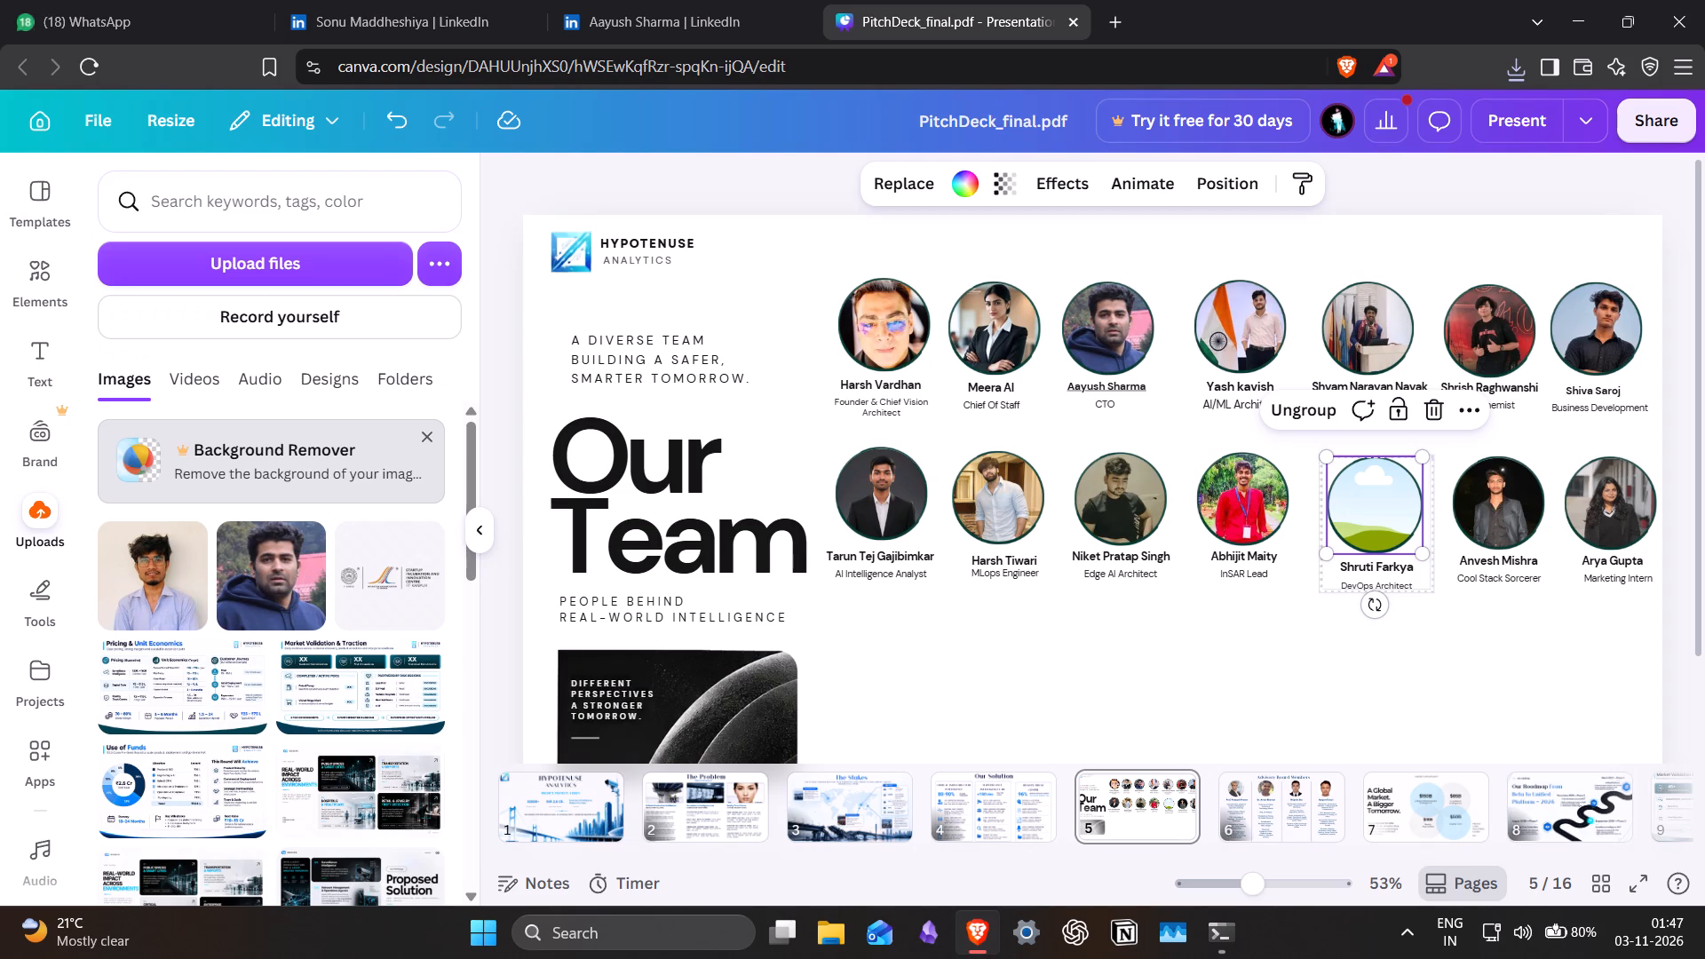
drag(131, 594, 1264, 493)
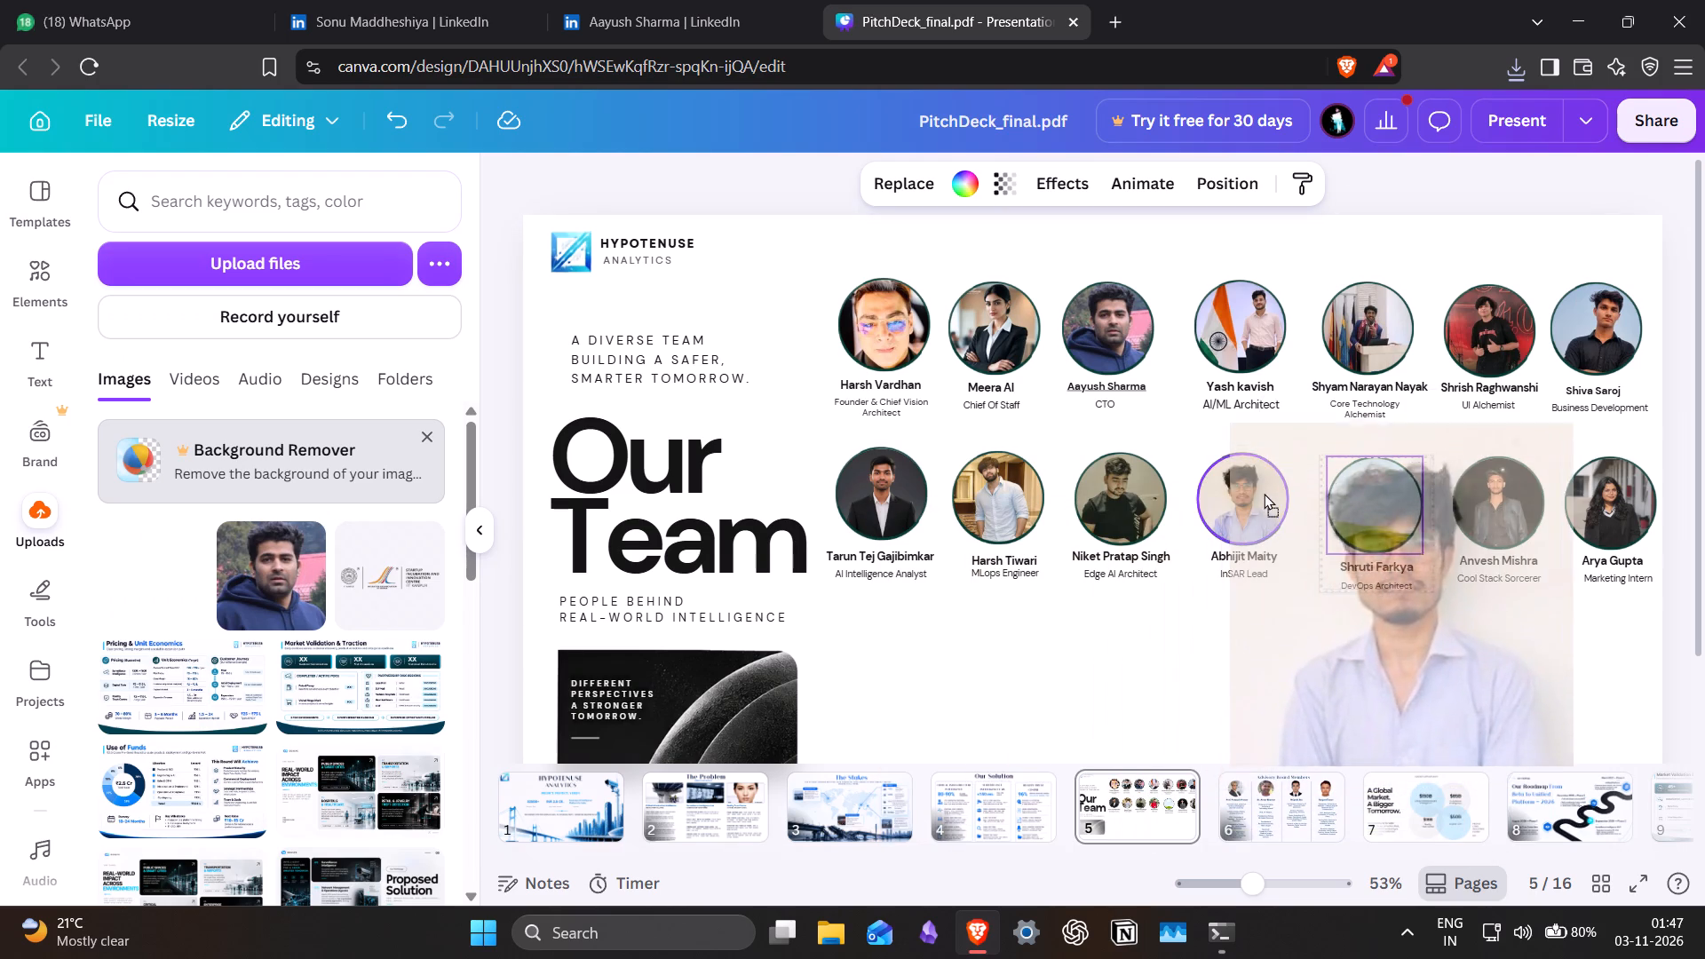
drag(1264, 493, 1365, 492)
click(1198, 645)
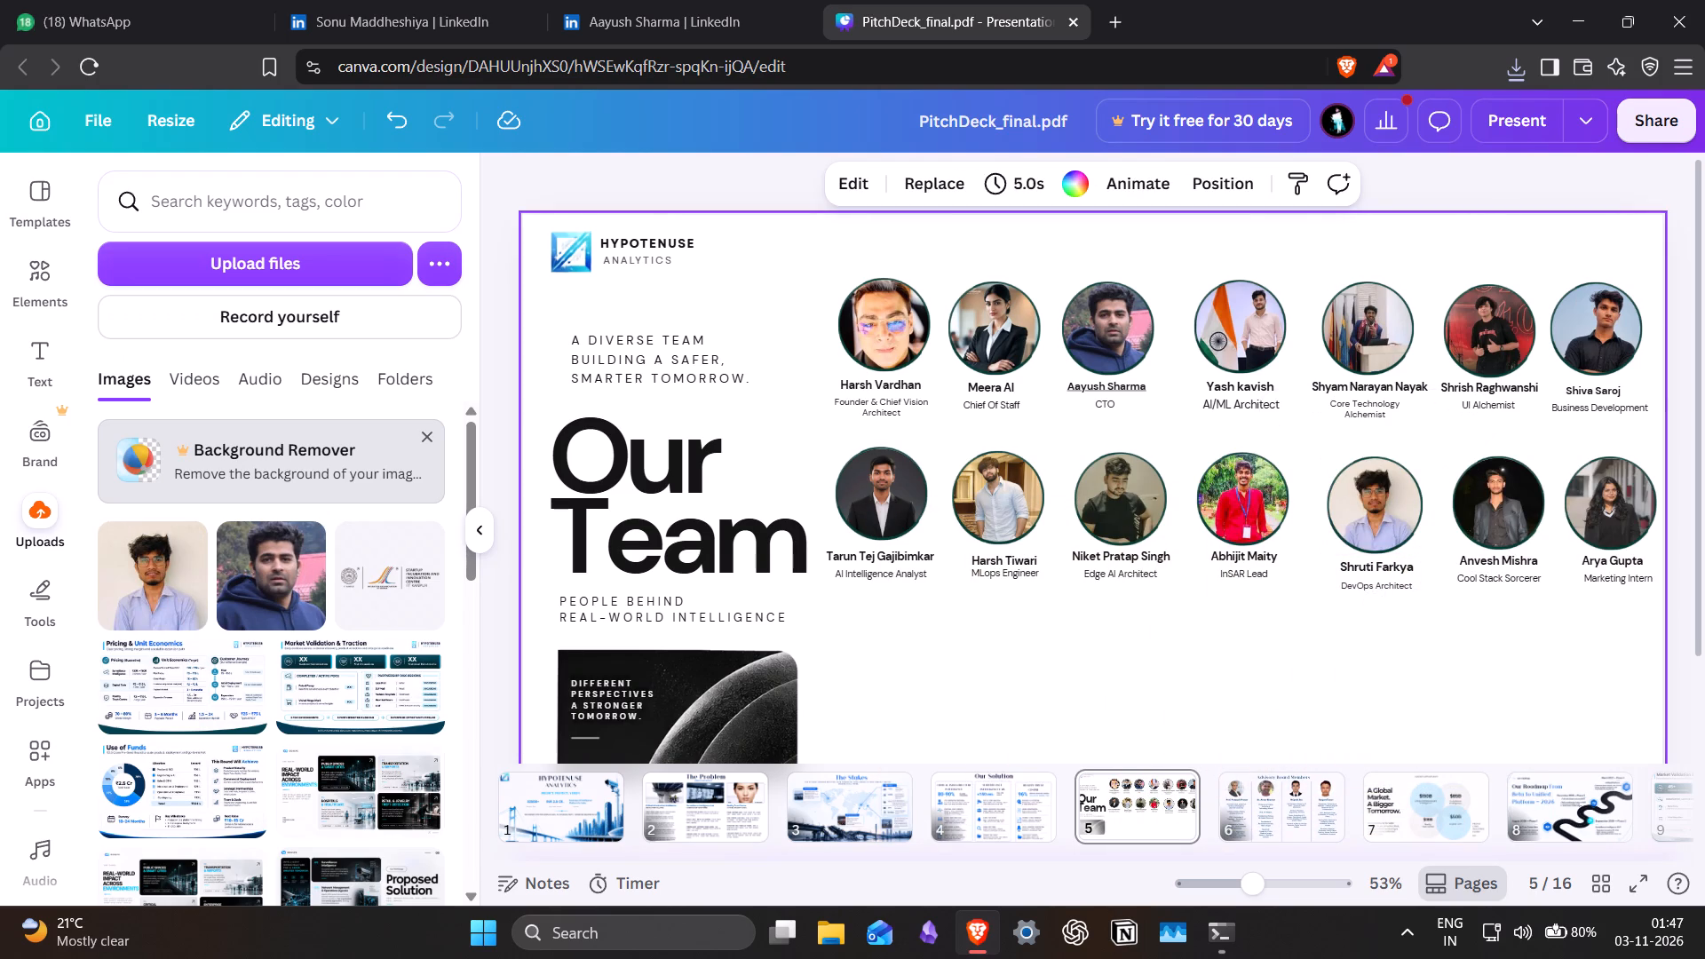
Replace the DevOps Architect's name on the slide with the name copied from the new member's LinkedIn profile.
double_click(1357, 563)
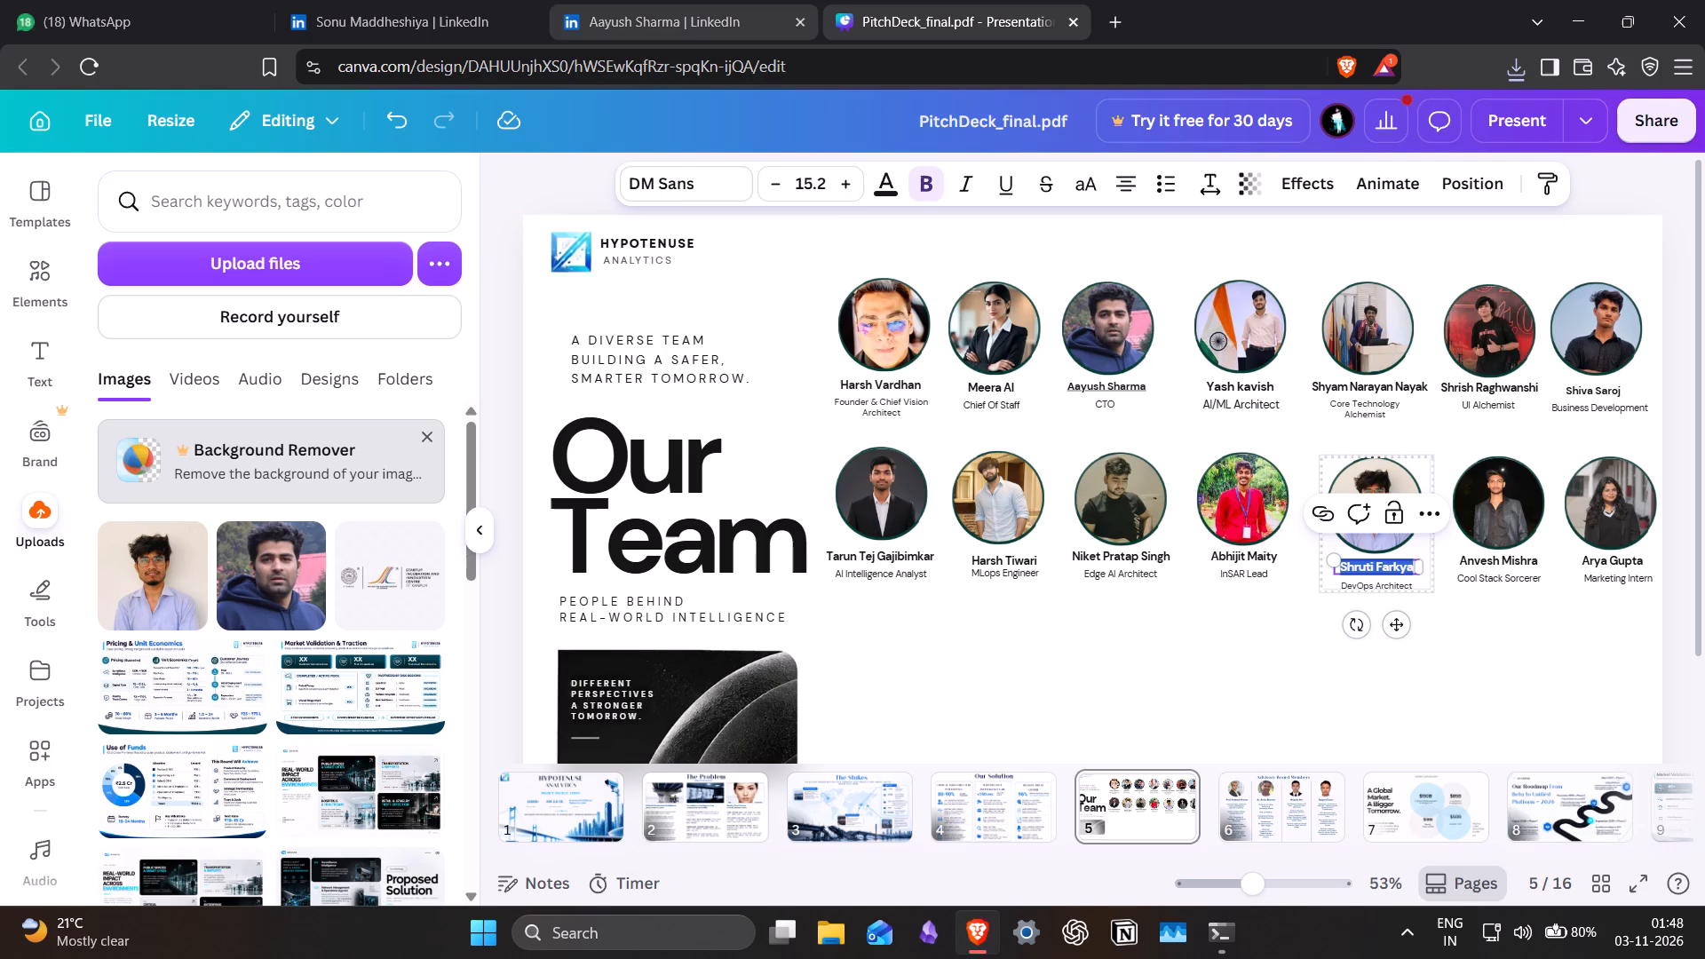
click(472, 0)
click(25, 392)
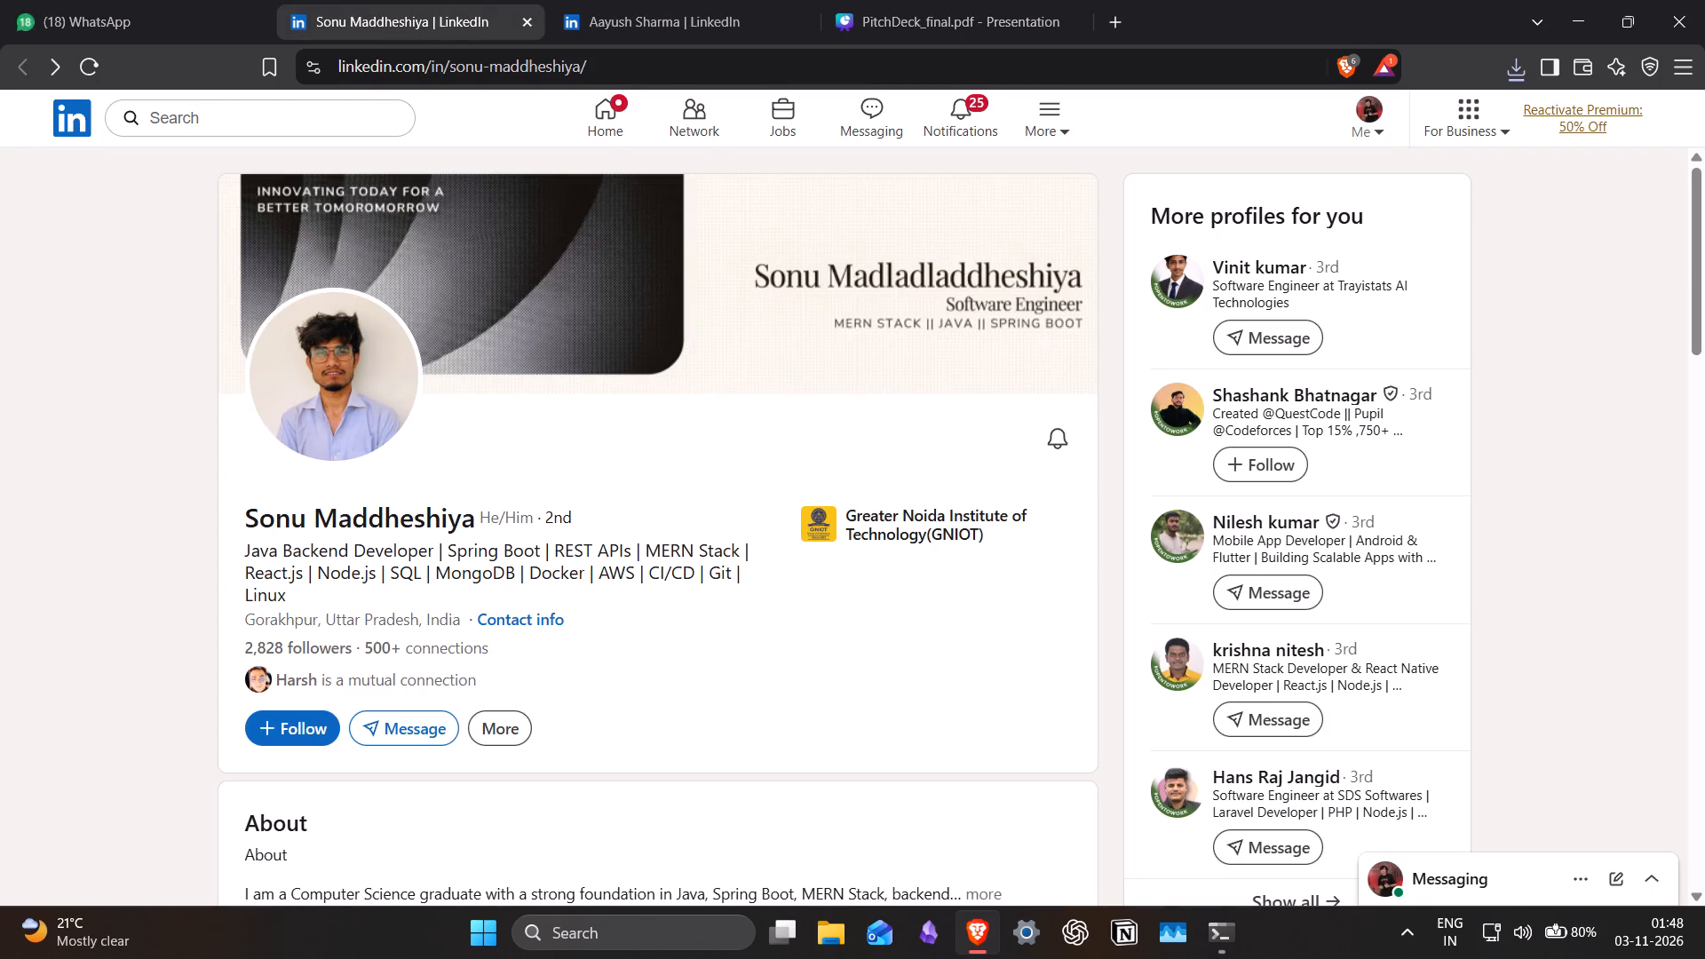
drag(478, 519, 191, 520)
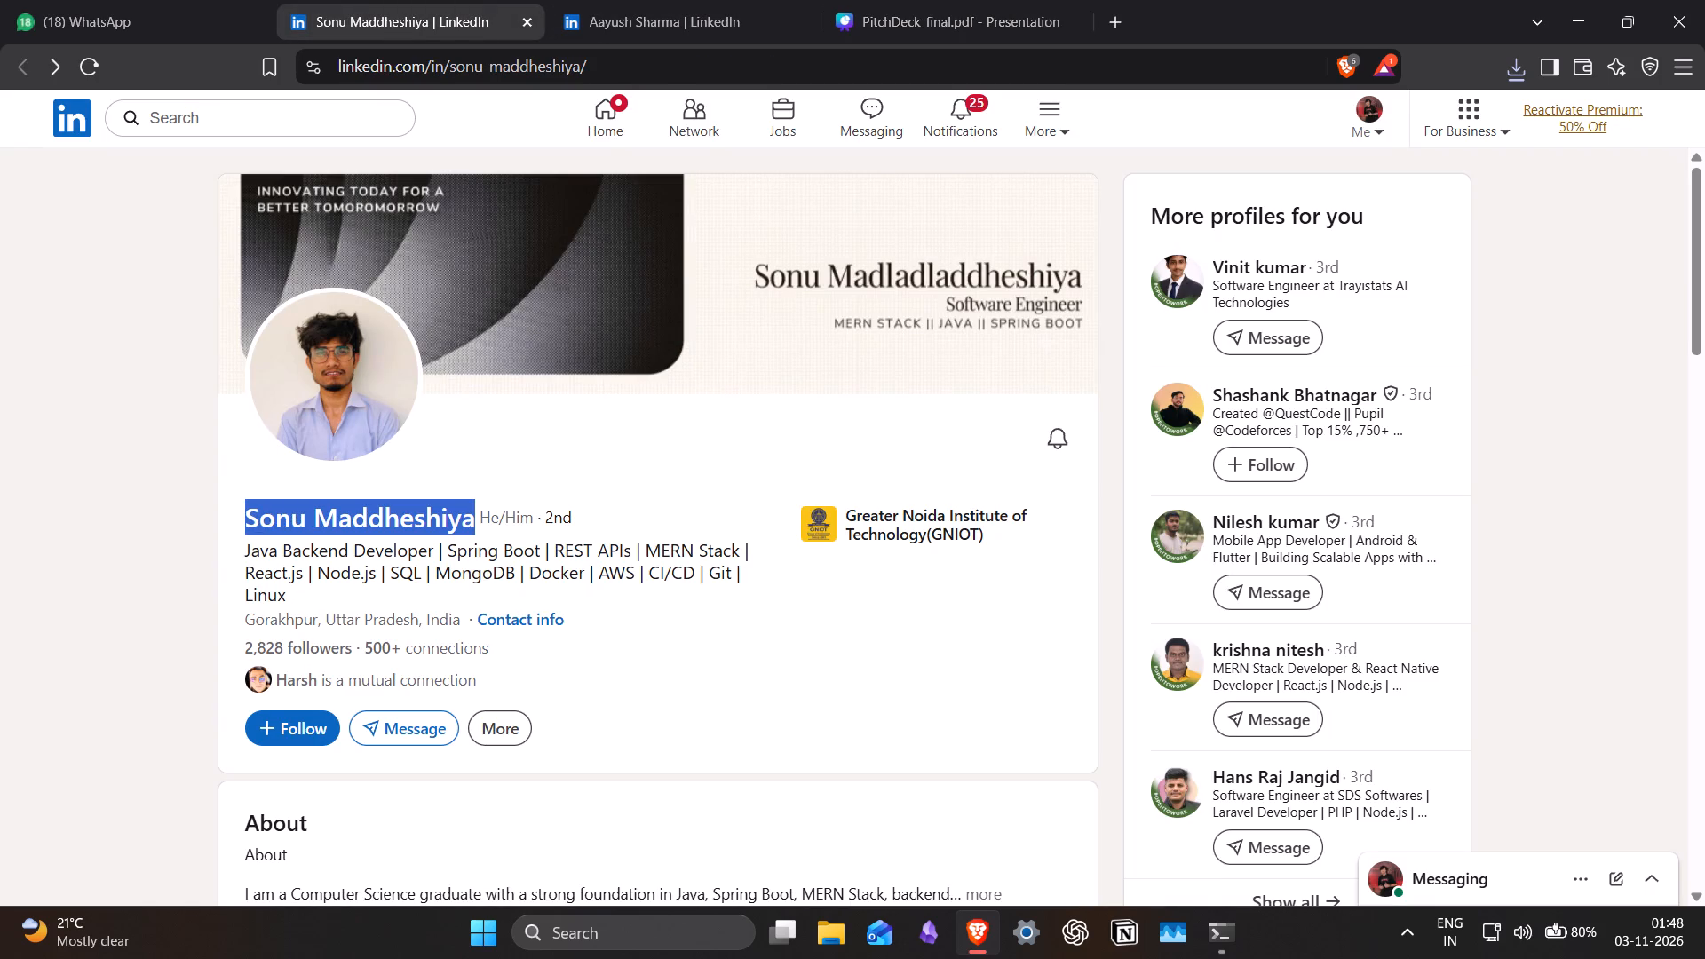
Replace the DevOps Architect's name on the slide with the name copied from the new member's LinkedIn profile, and adjust the name's text box width.
key(ctrl+c)
click(680, 0)
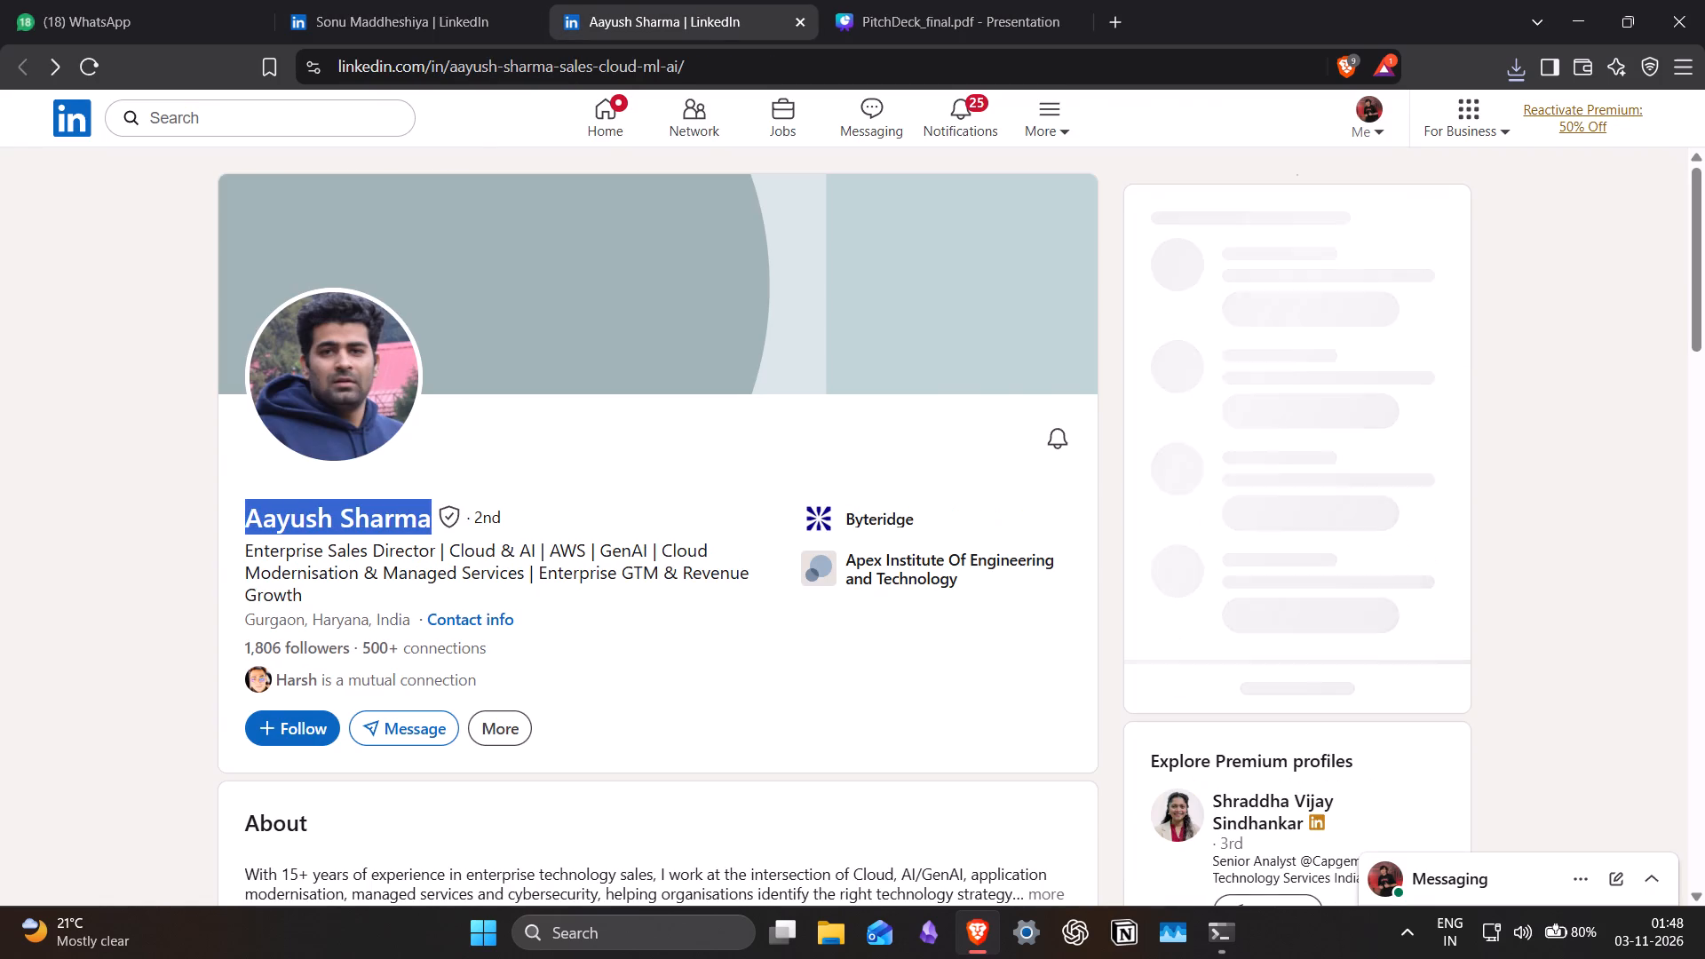
click(953, 1)
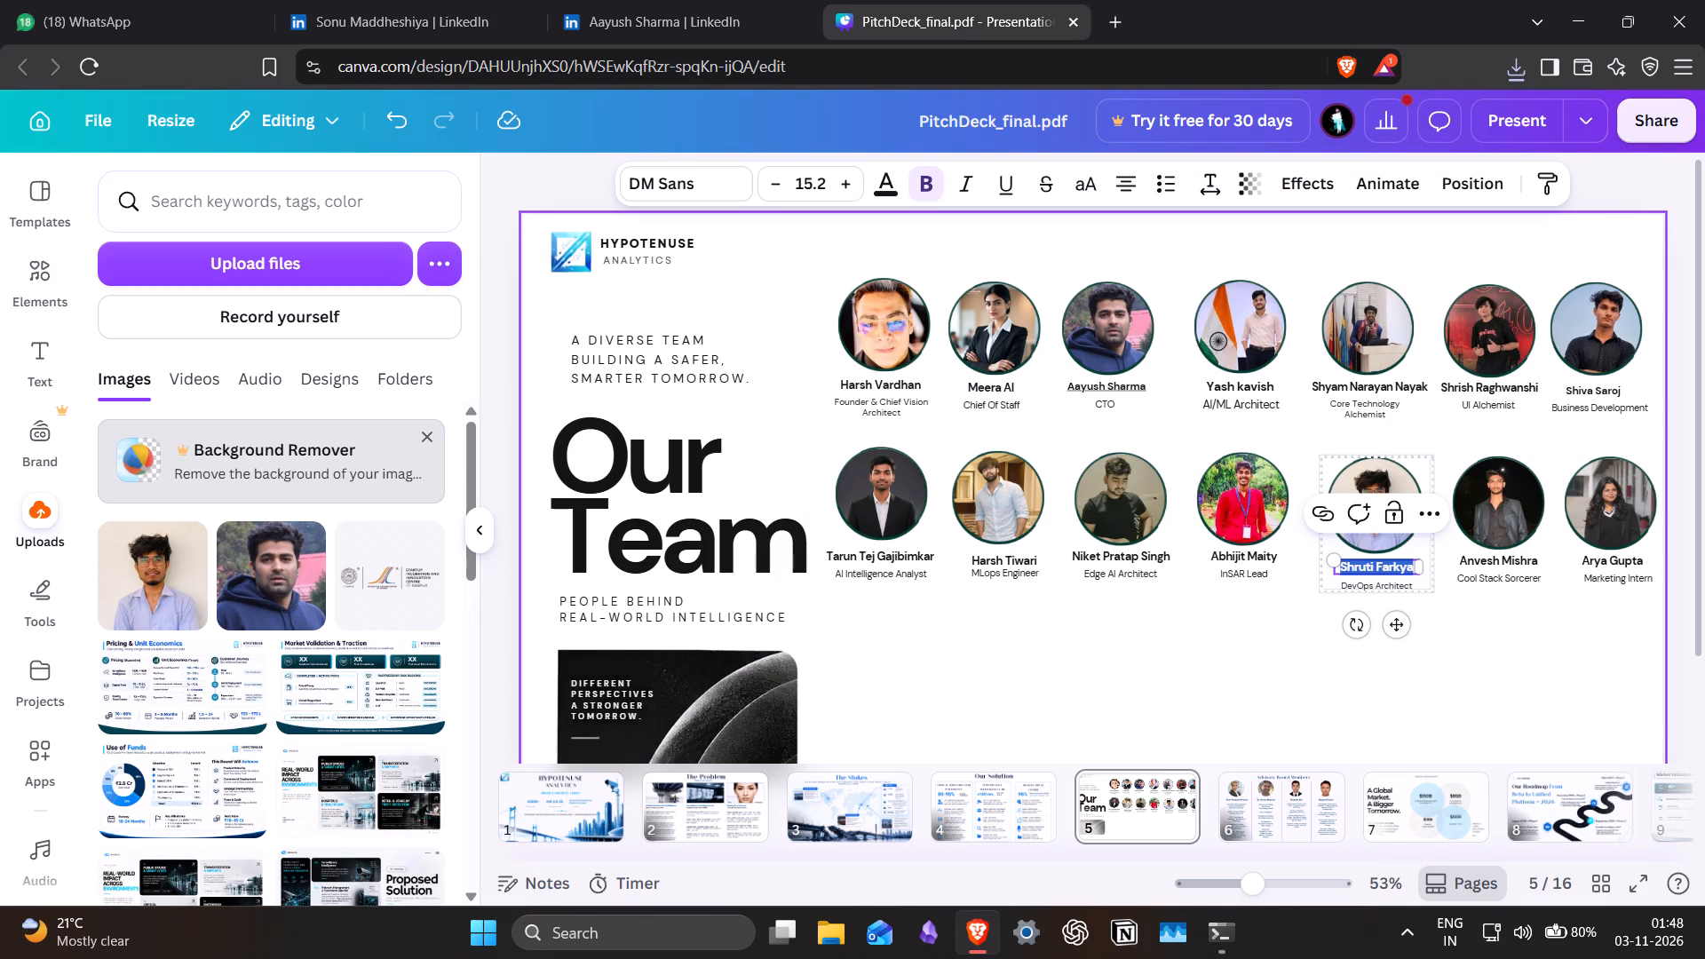
key(ctrl+v)
drag(1424, 581, 1460, 579)
drag(1457, 580, 1431, 580)
click(1488, 662)
Ungroup the DevOps Architect's photo, name and title, and move the title up closer beneath the two-line name.
double_click(1384, 615)
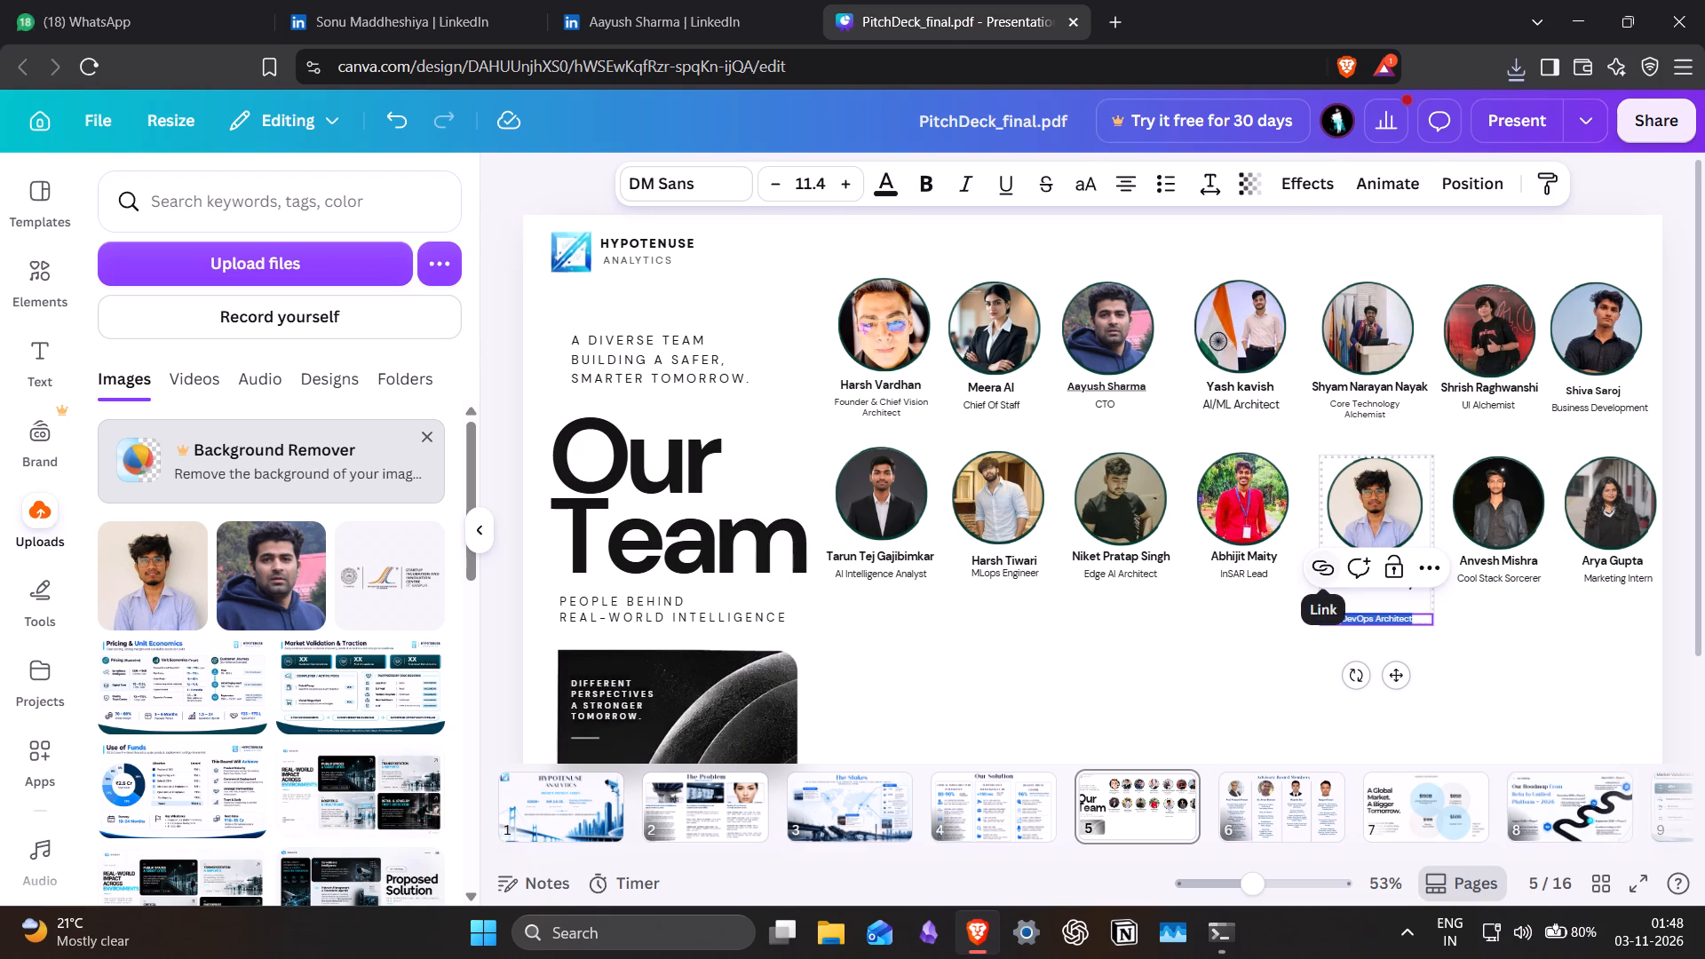
click(1263, 655)
click(1373, 575)
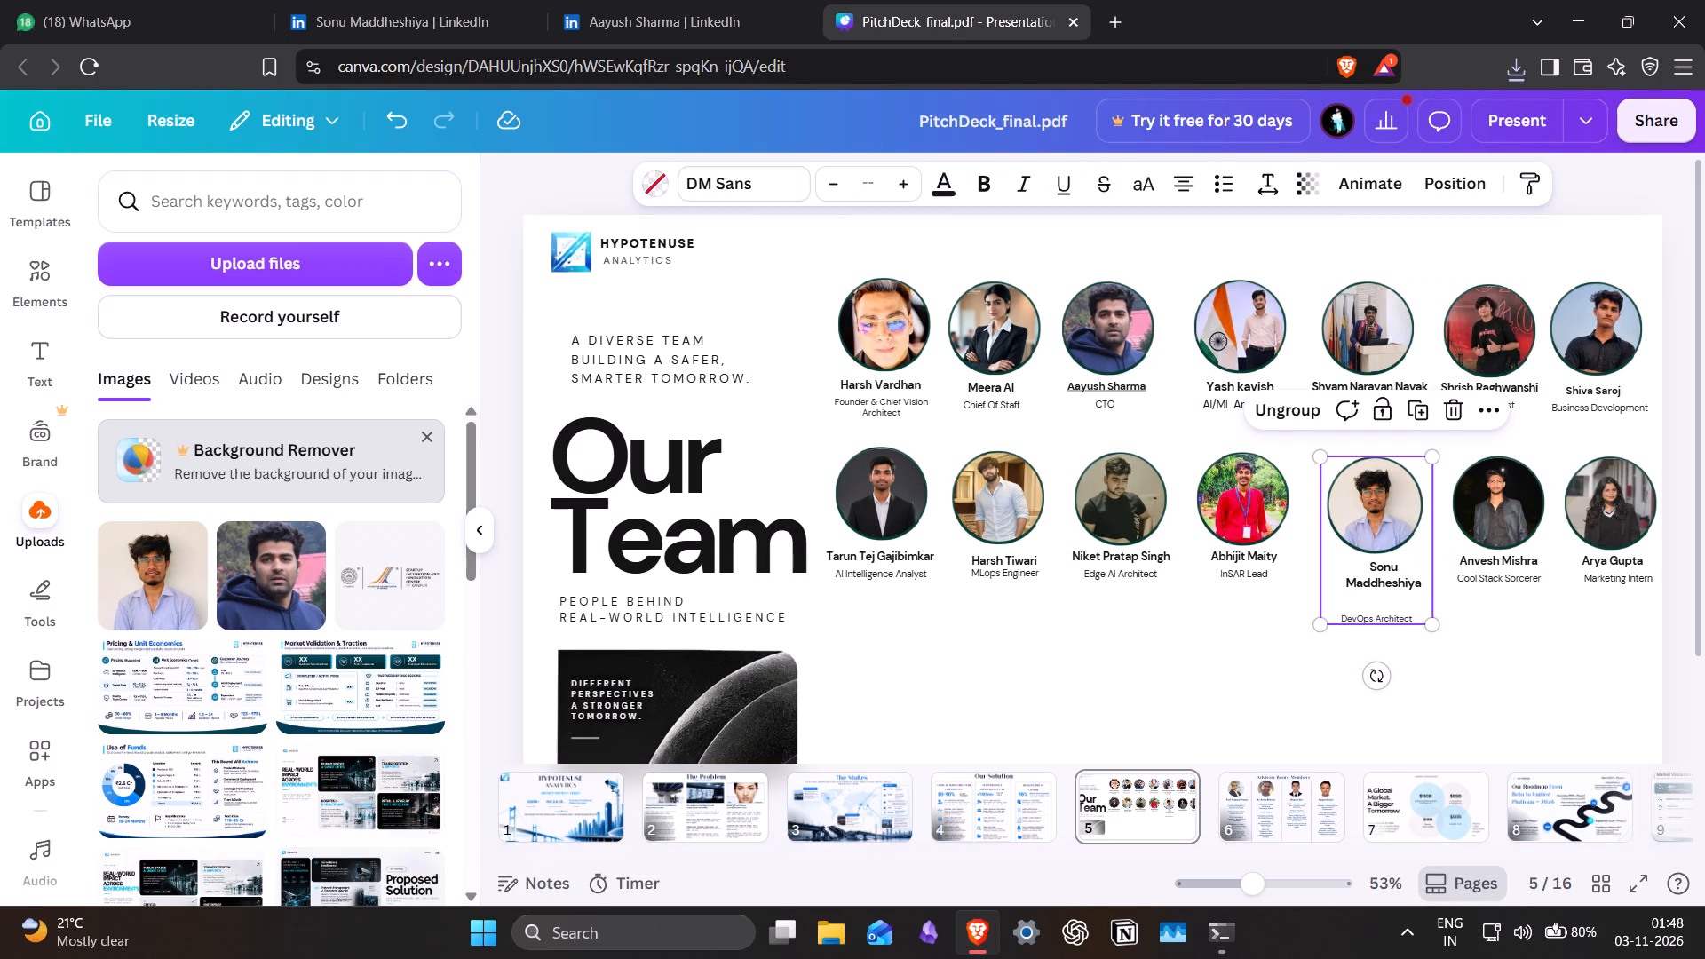
click(1280, 408)
click(1274, 653)
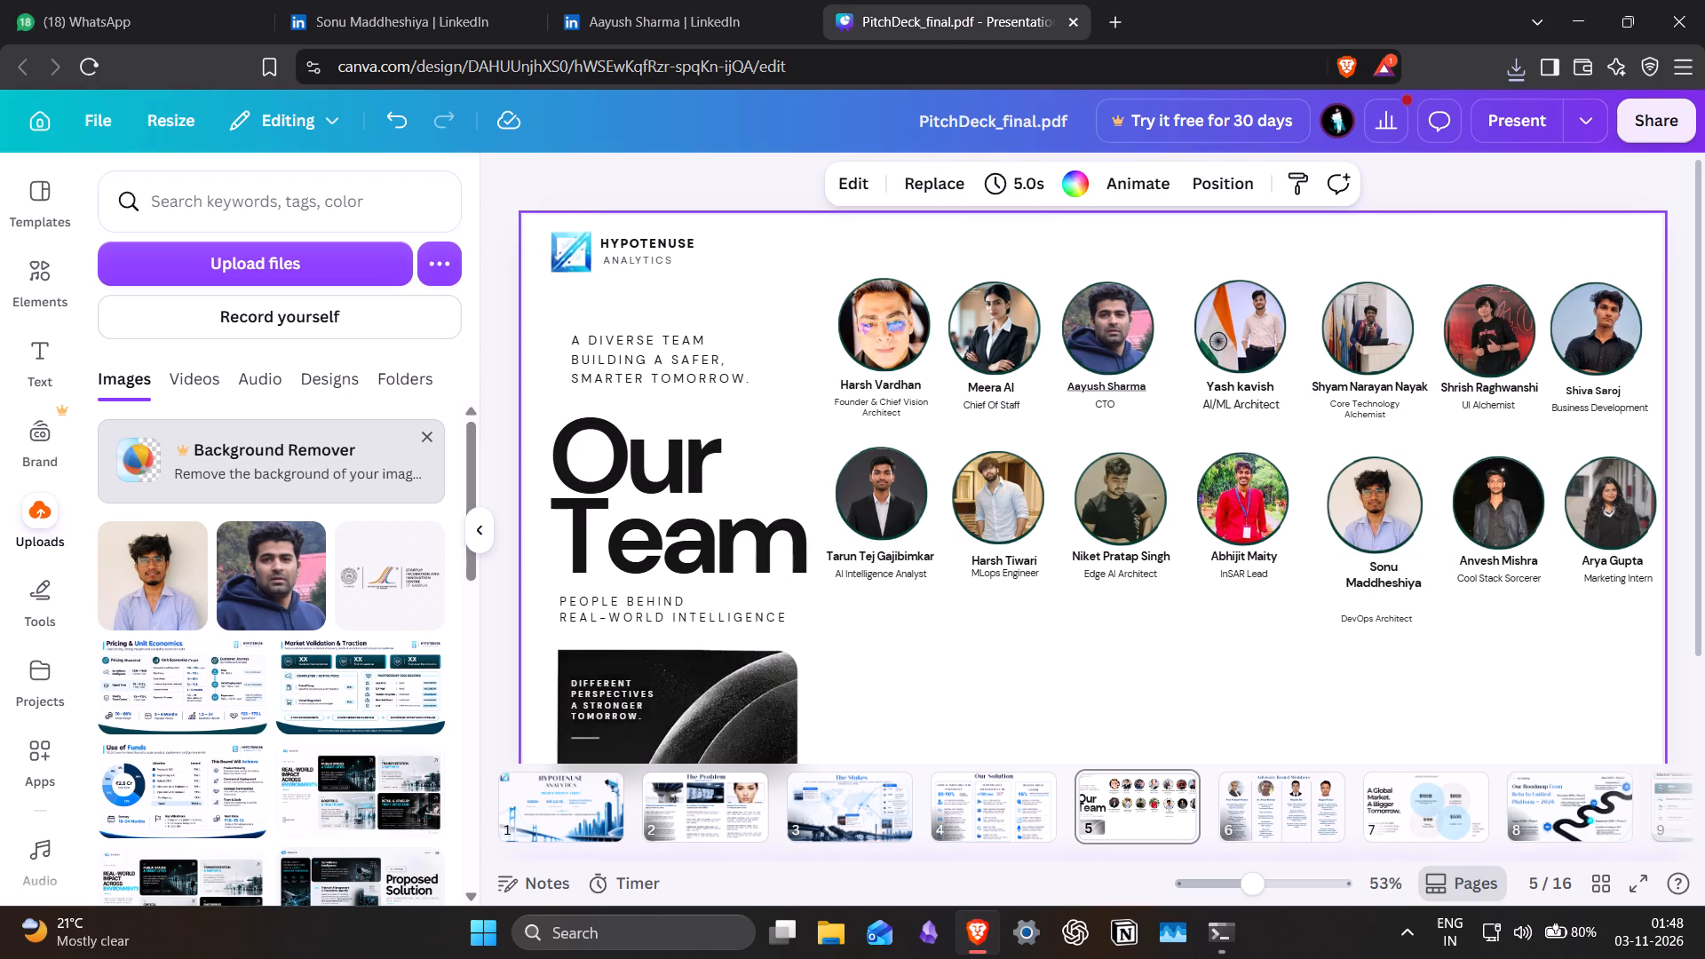
drag(1363, 620, 1363, 605)
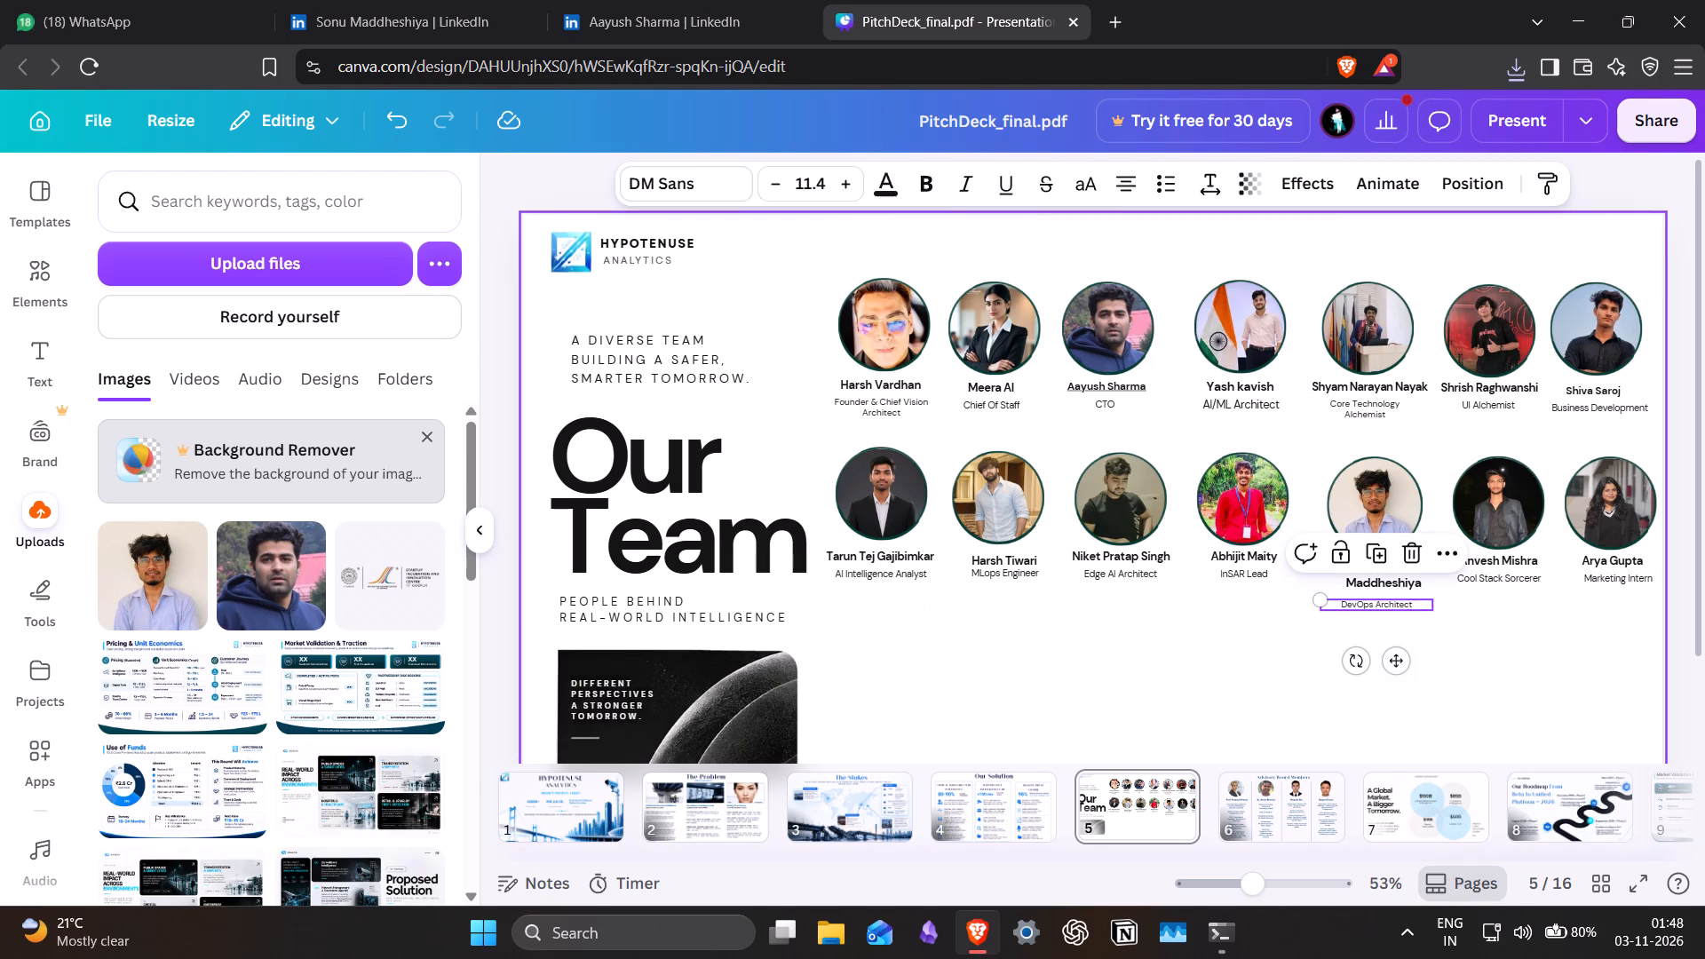
click(1273, 703)
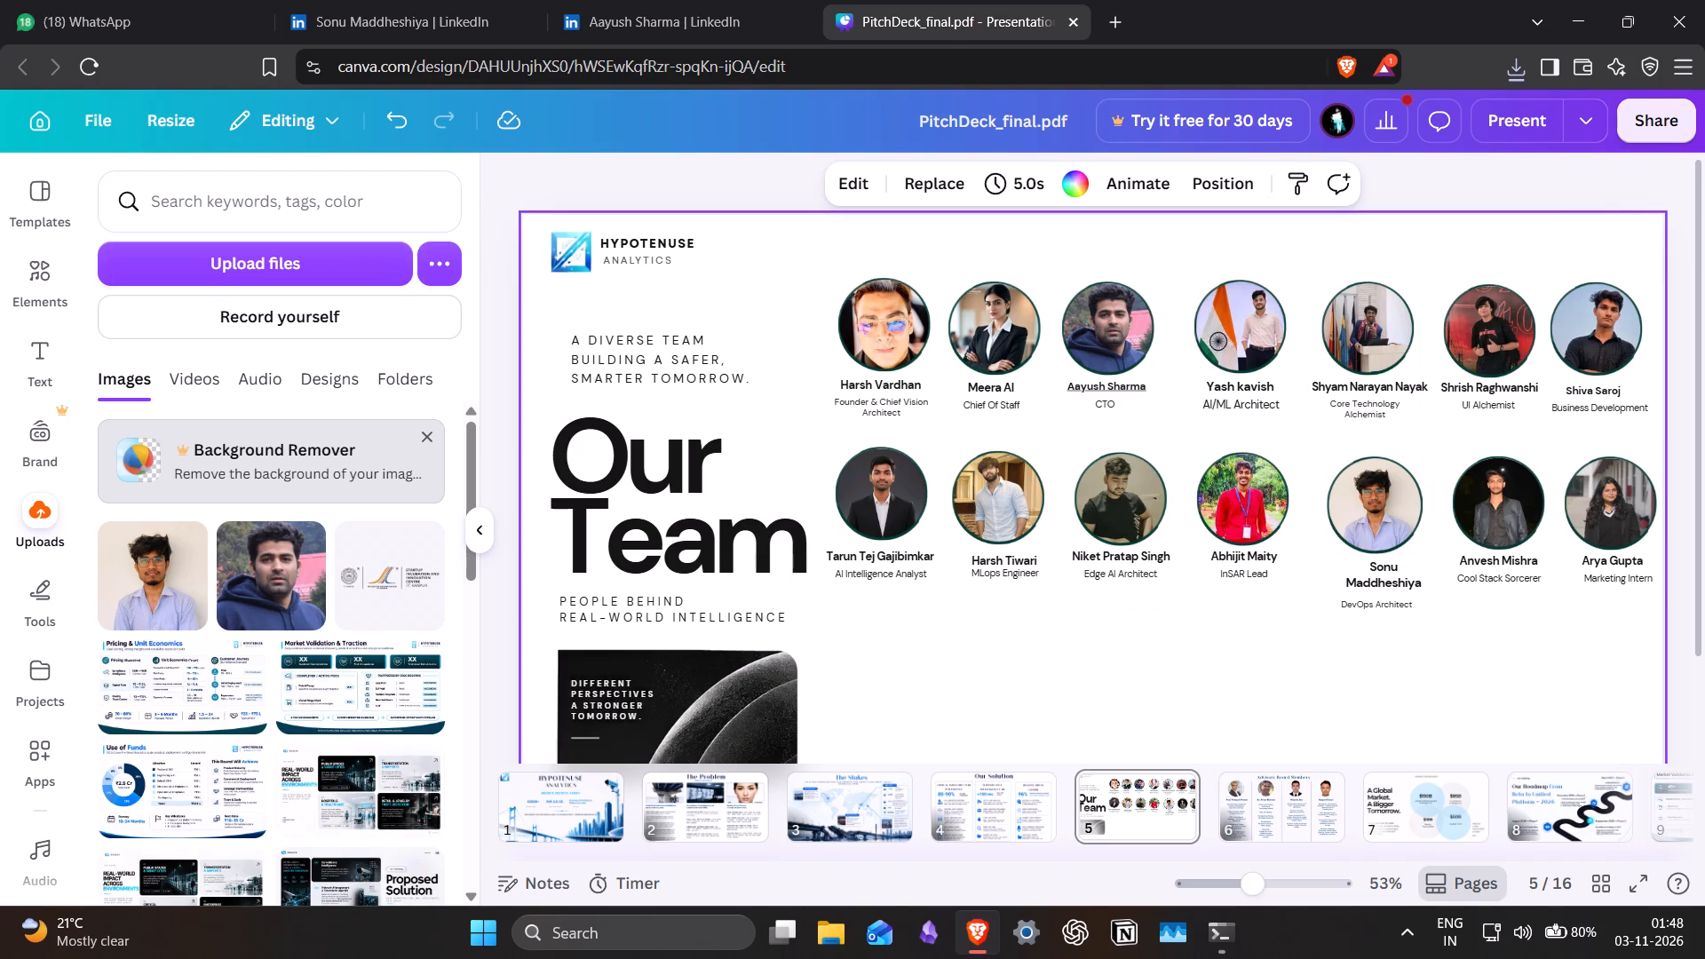
Return to the new DevOps Architect's LinkedIn profile.
click(500, 0)
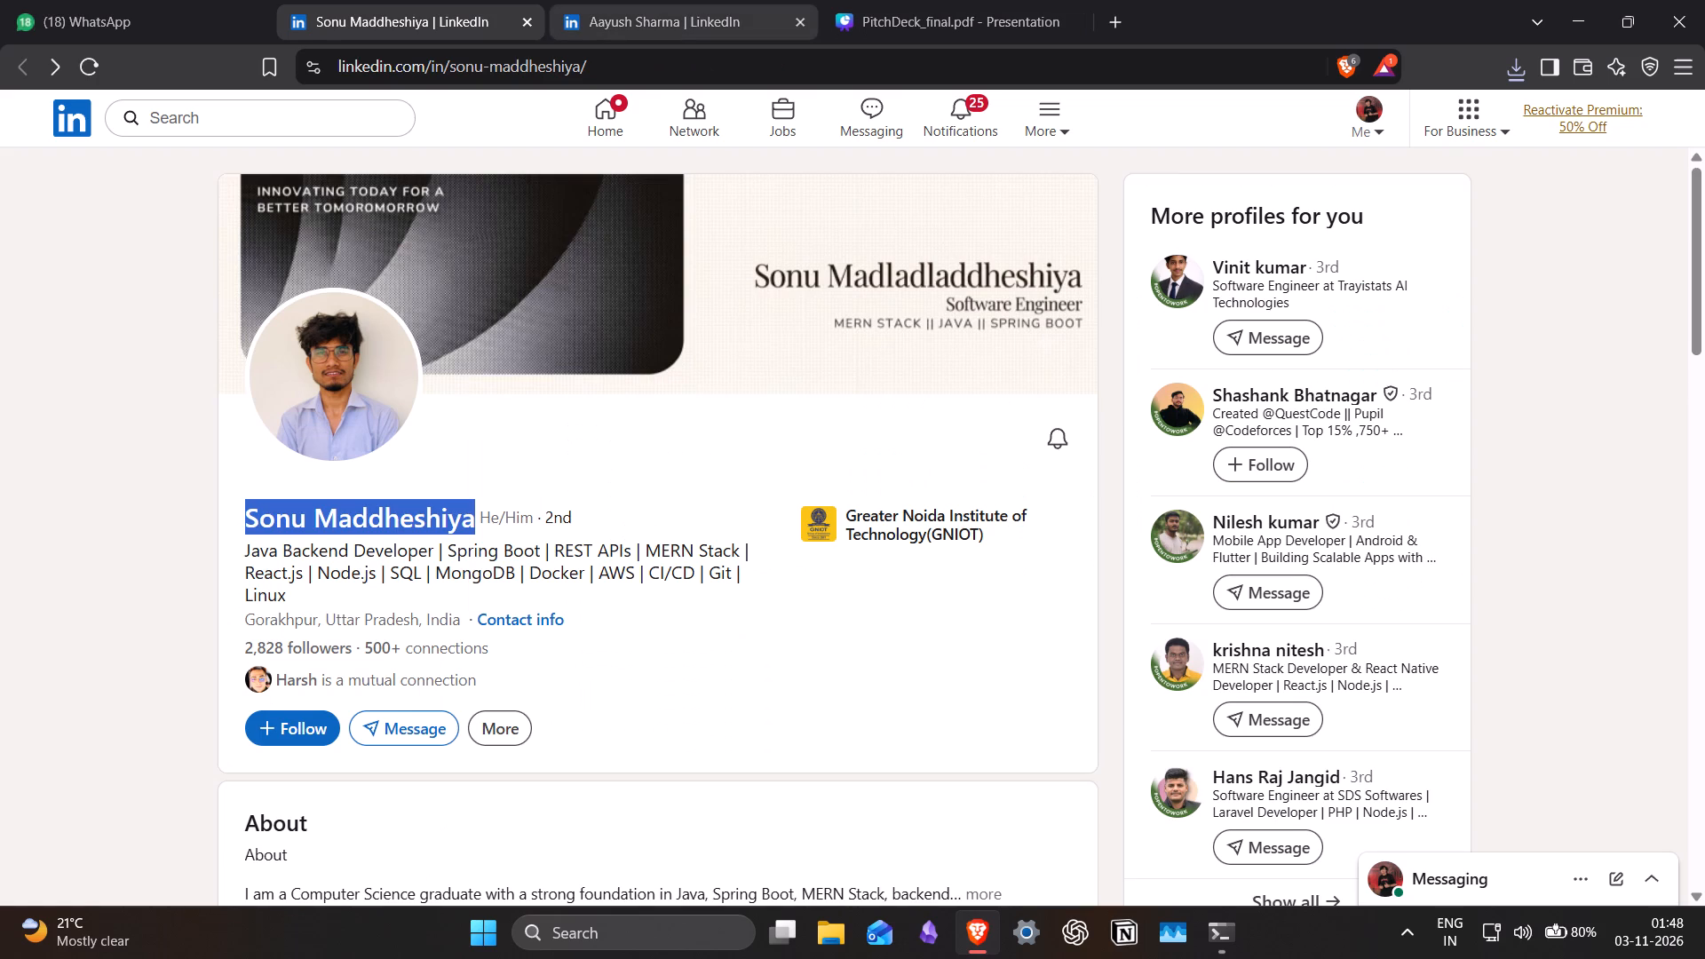
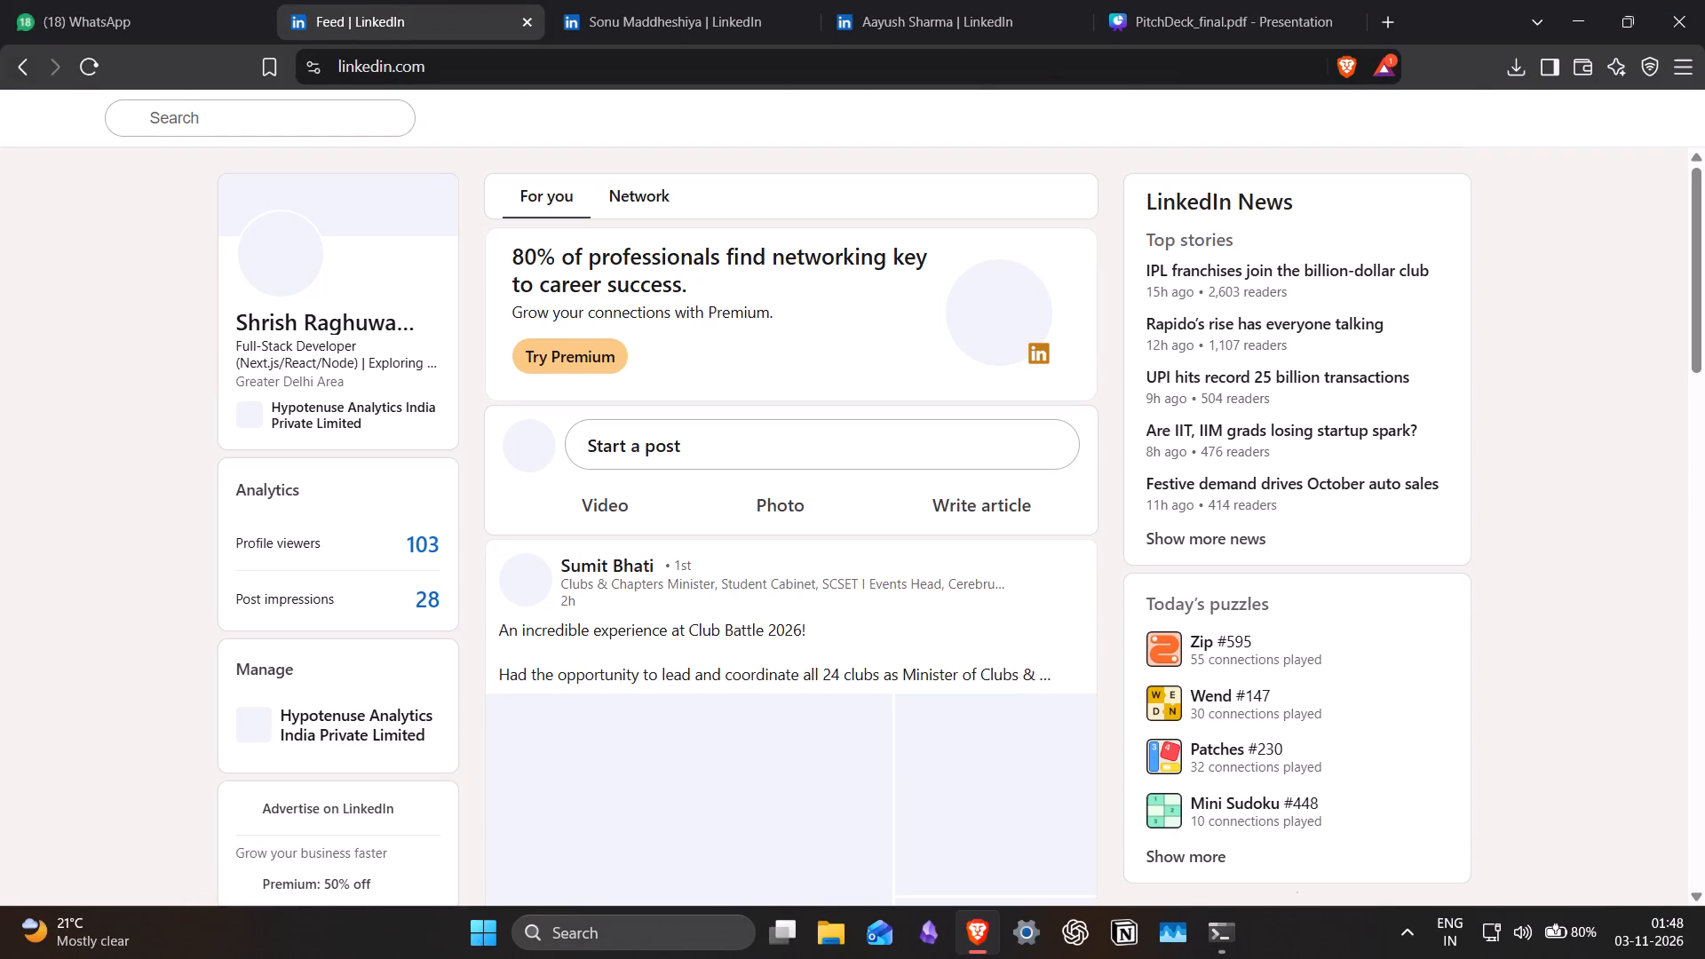
Go back to the AI/ML Engineer's LinkedIn profile from the feed and download her enlarged profile photo under its default file name.
click(23, 71)
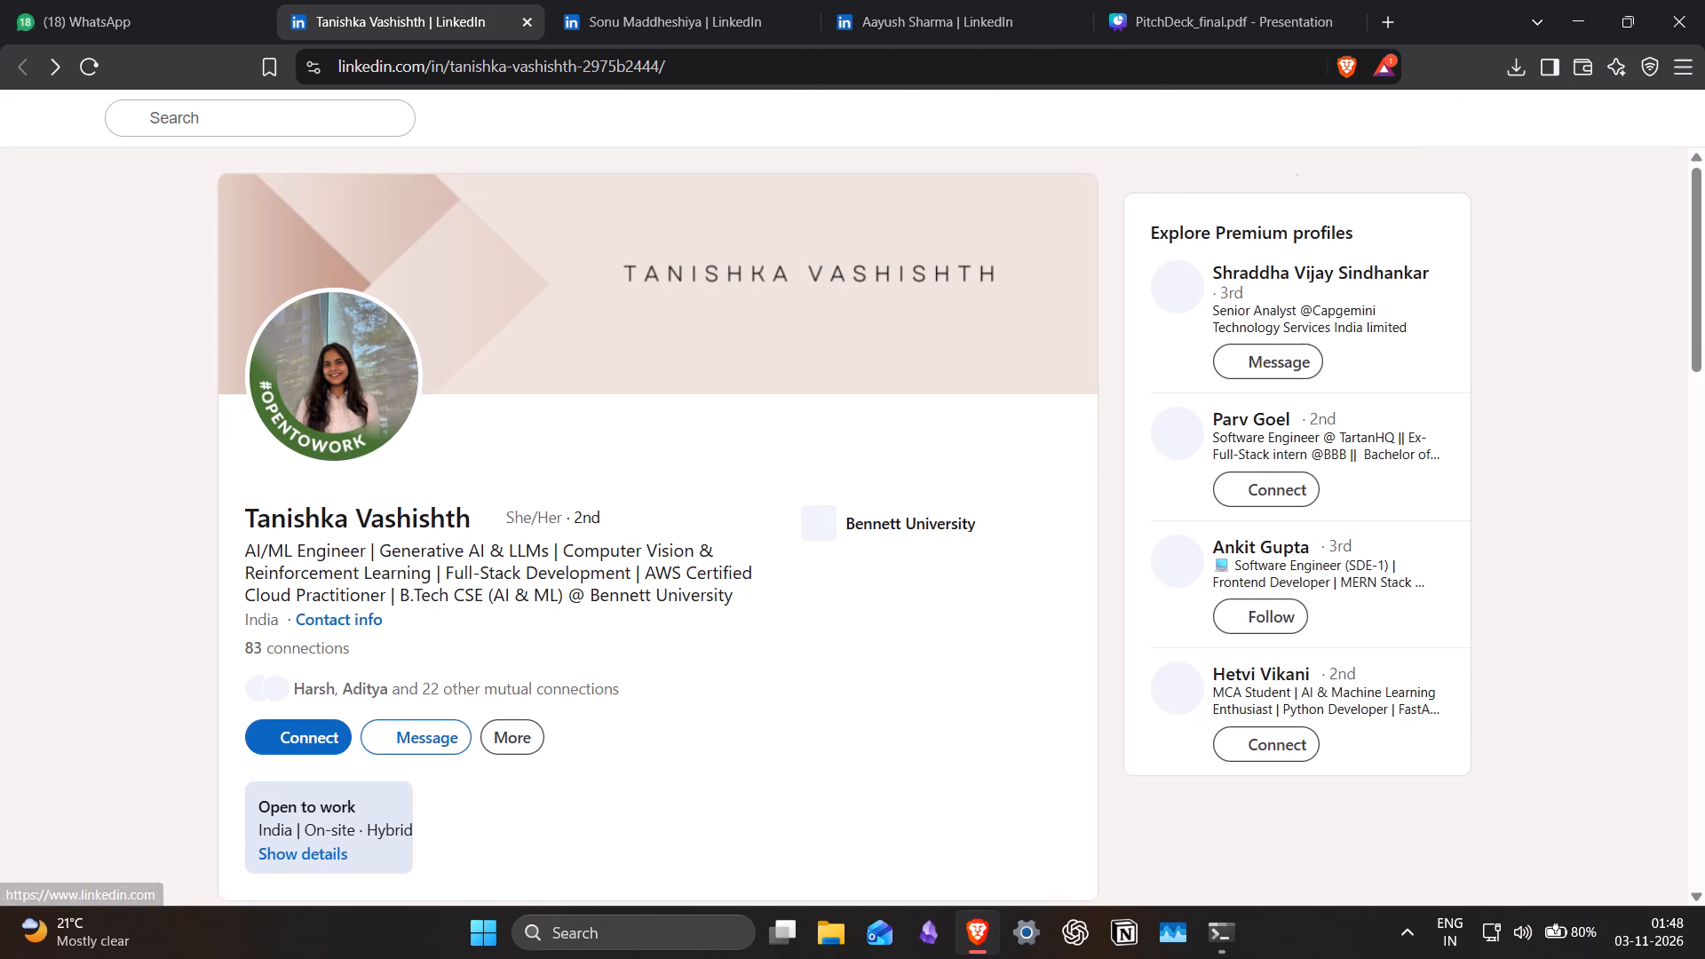
click(311, 373)
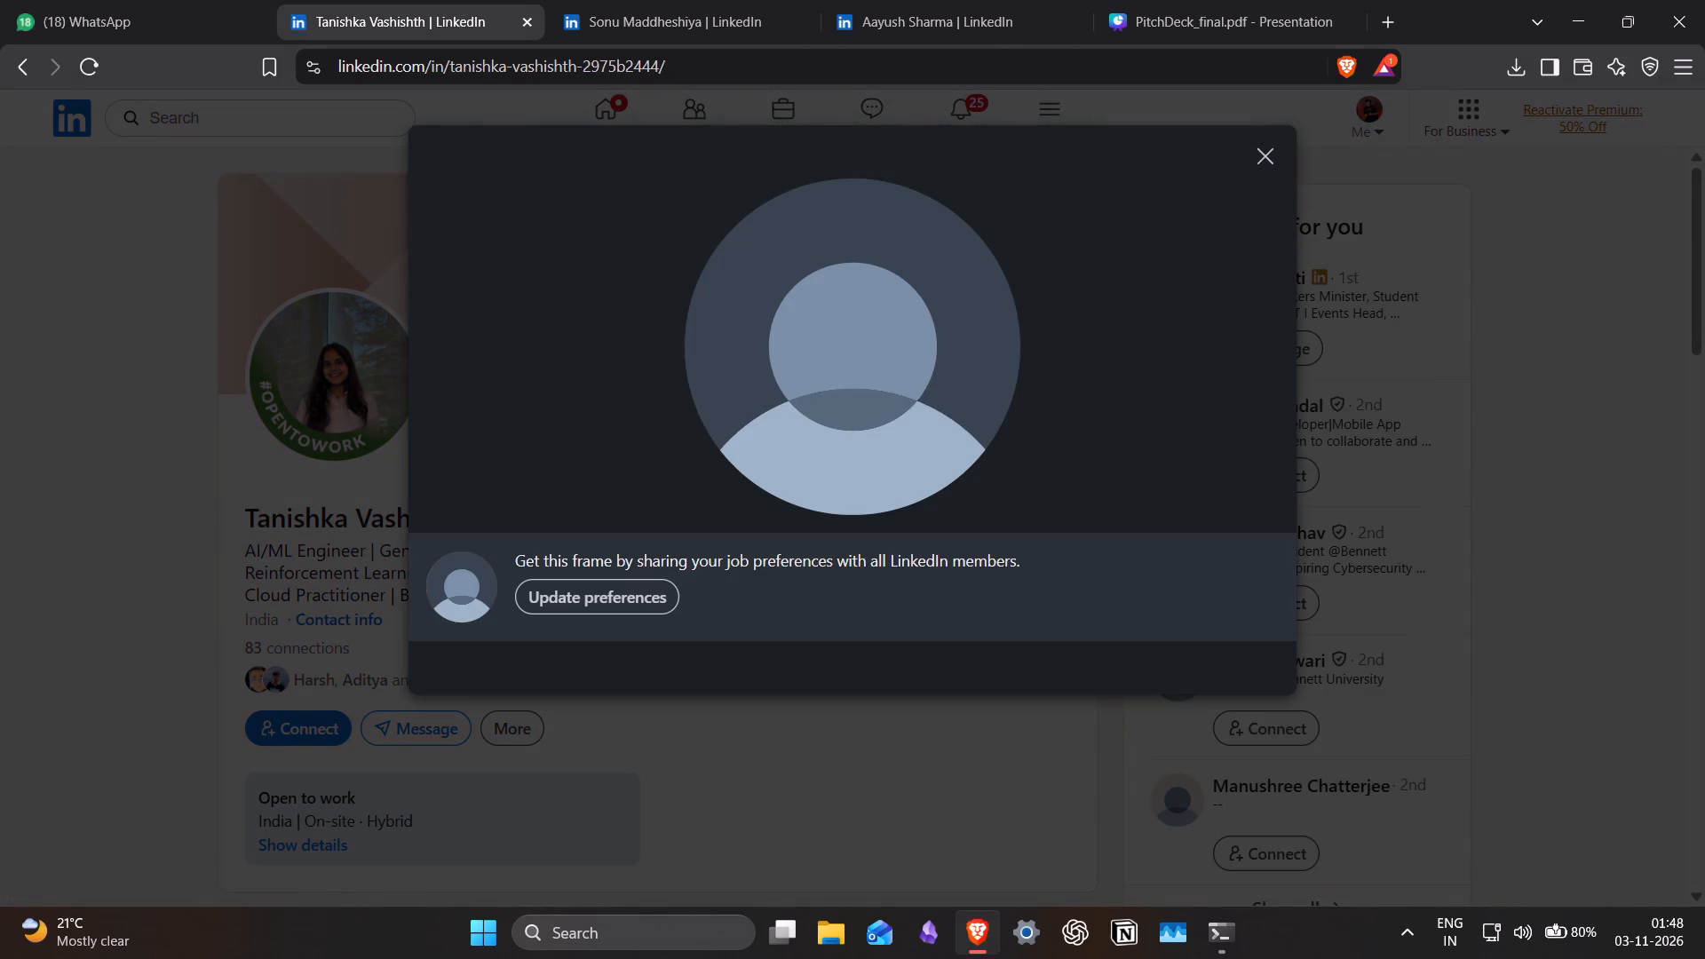
right_click(853, 322)
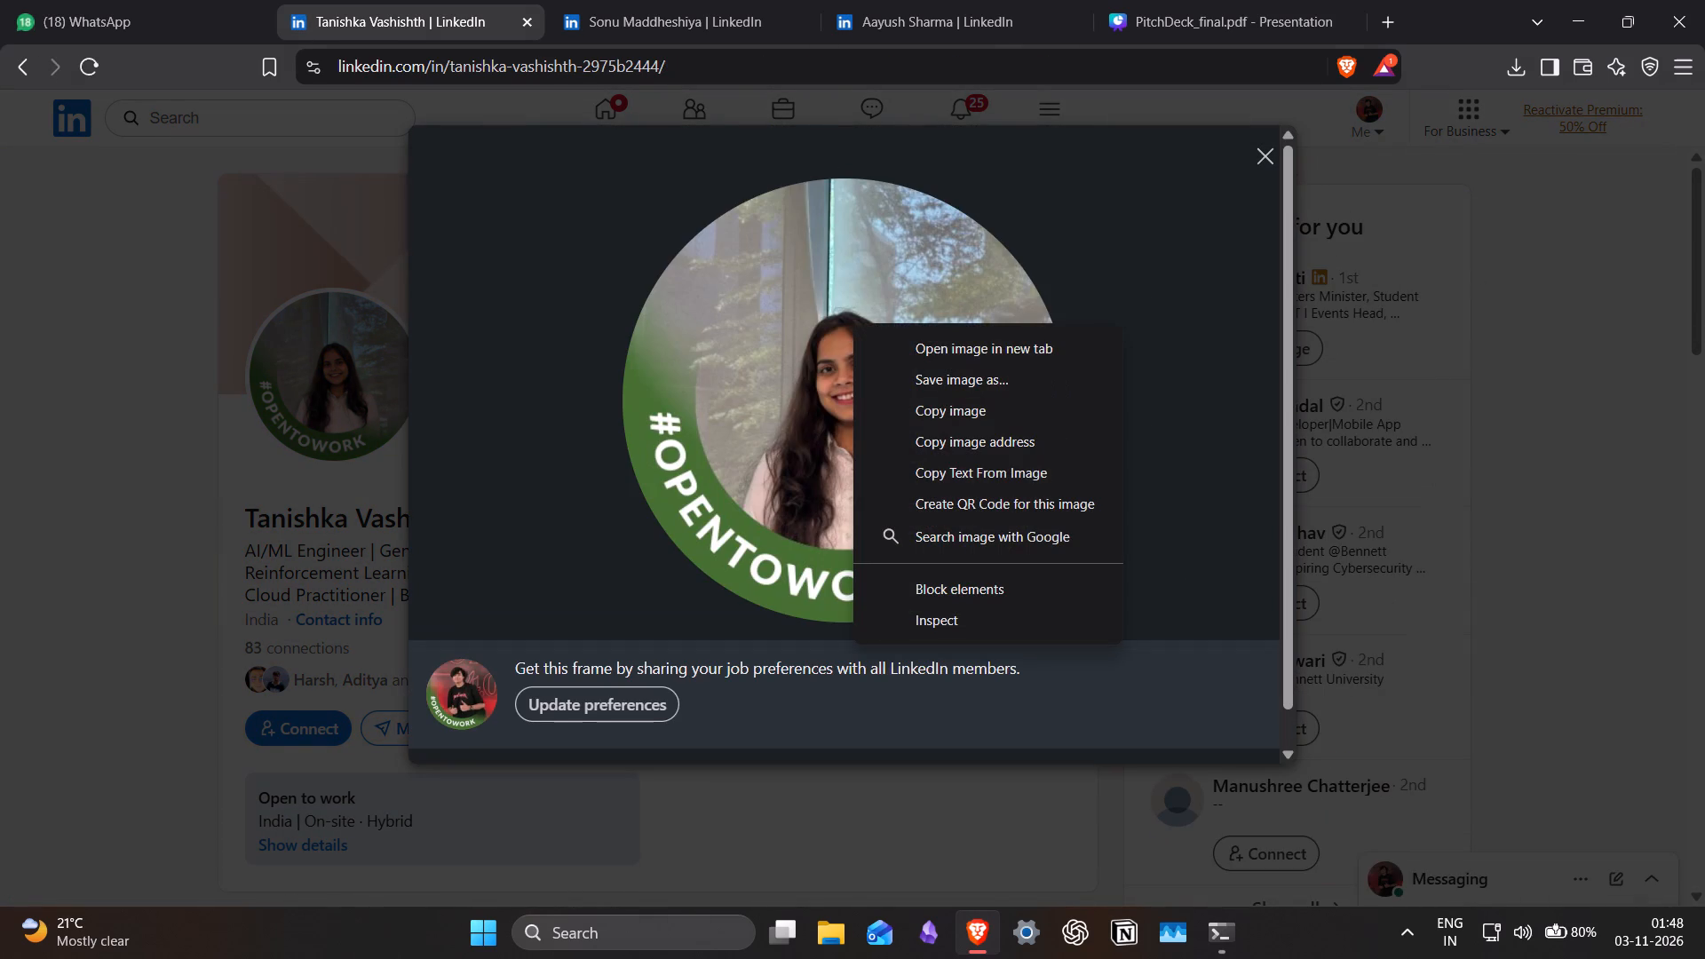
click(945, 382)
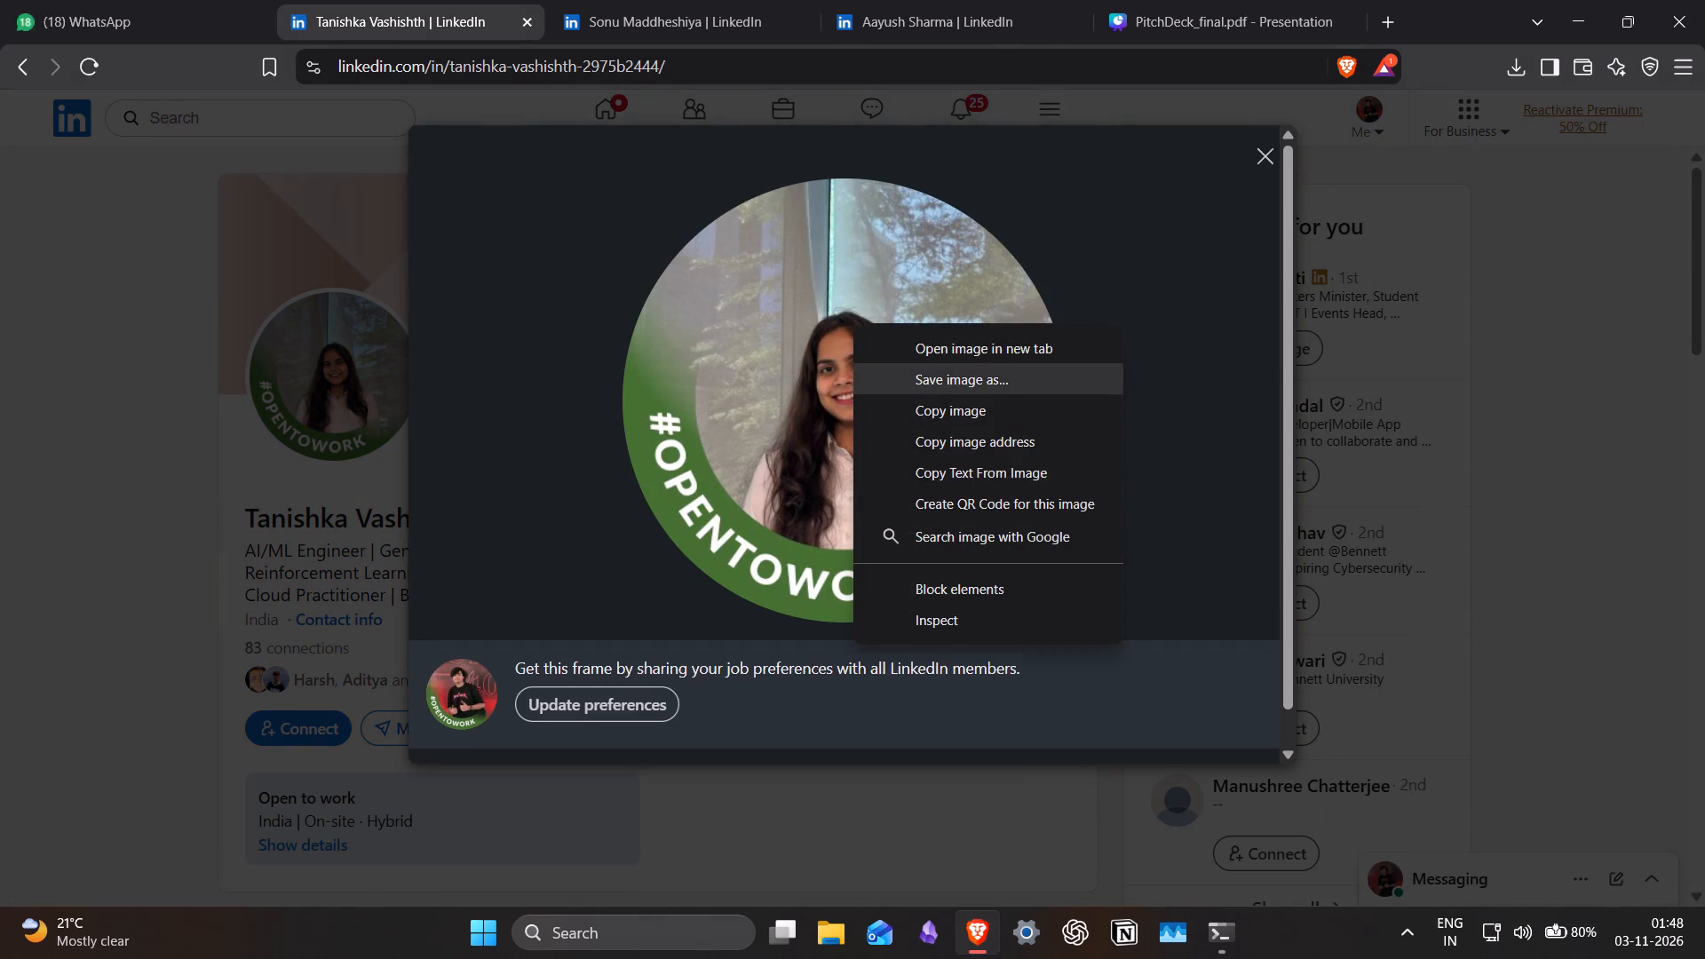
key(Return)
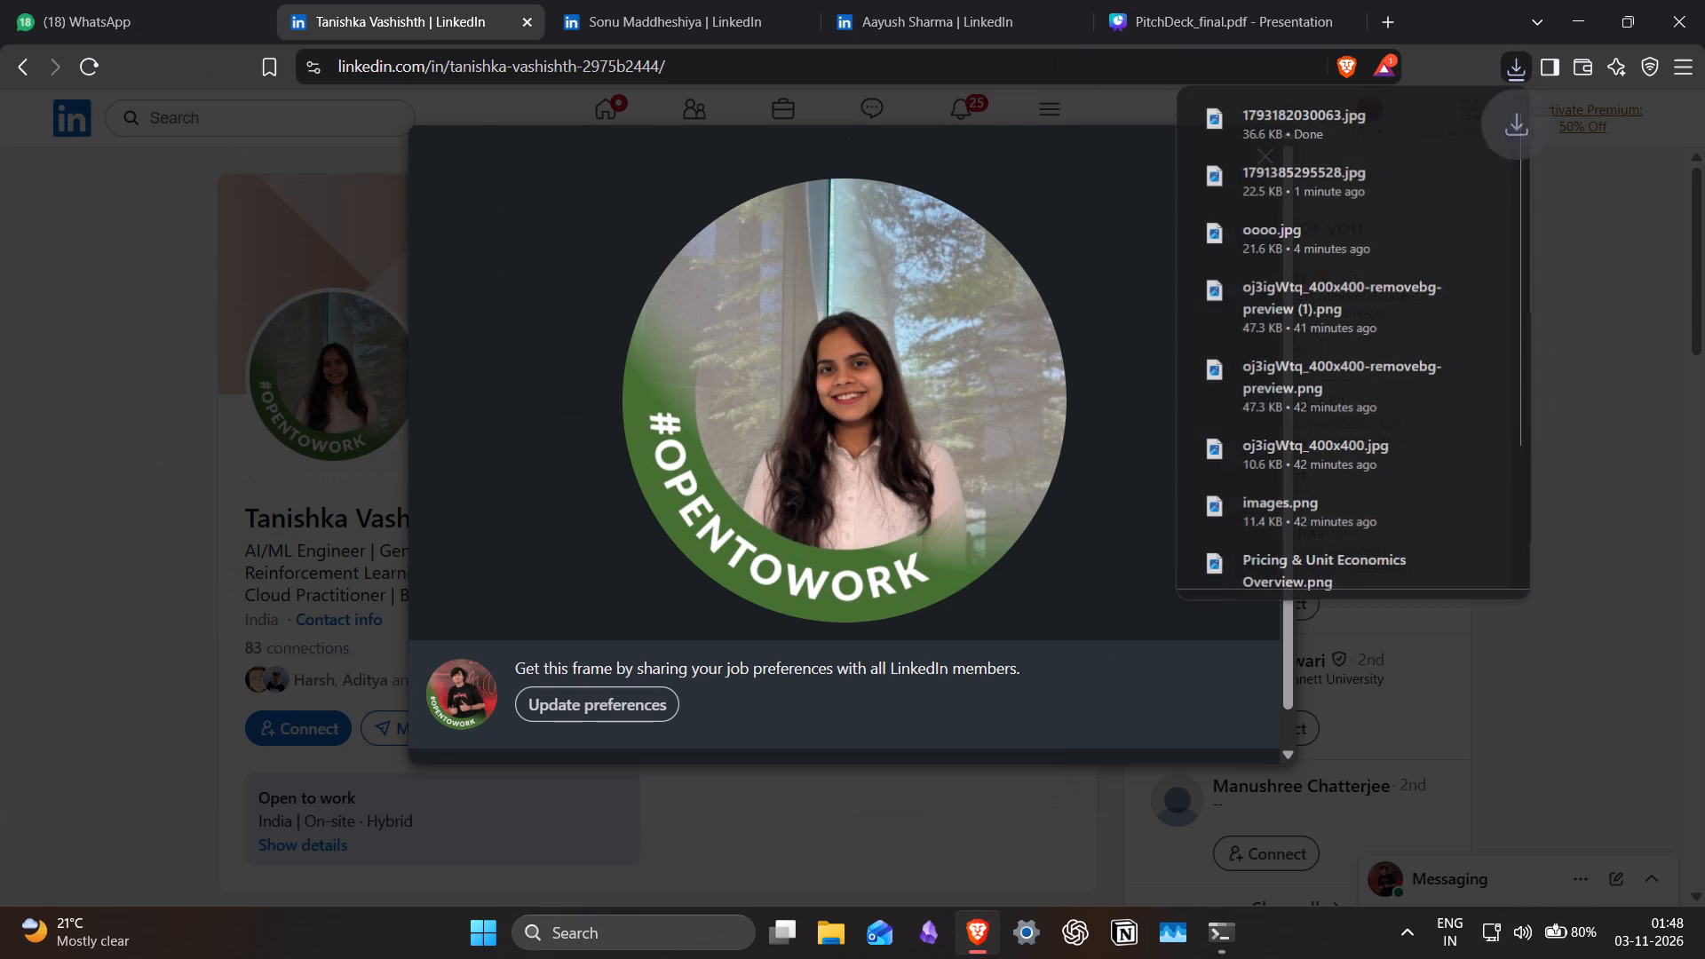
View the downloaded profile photo 1793182030063.jpg, and close it.
double_click(1287, 129)
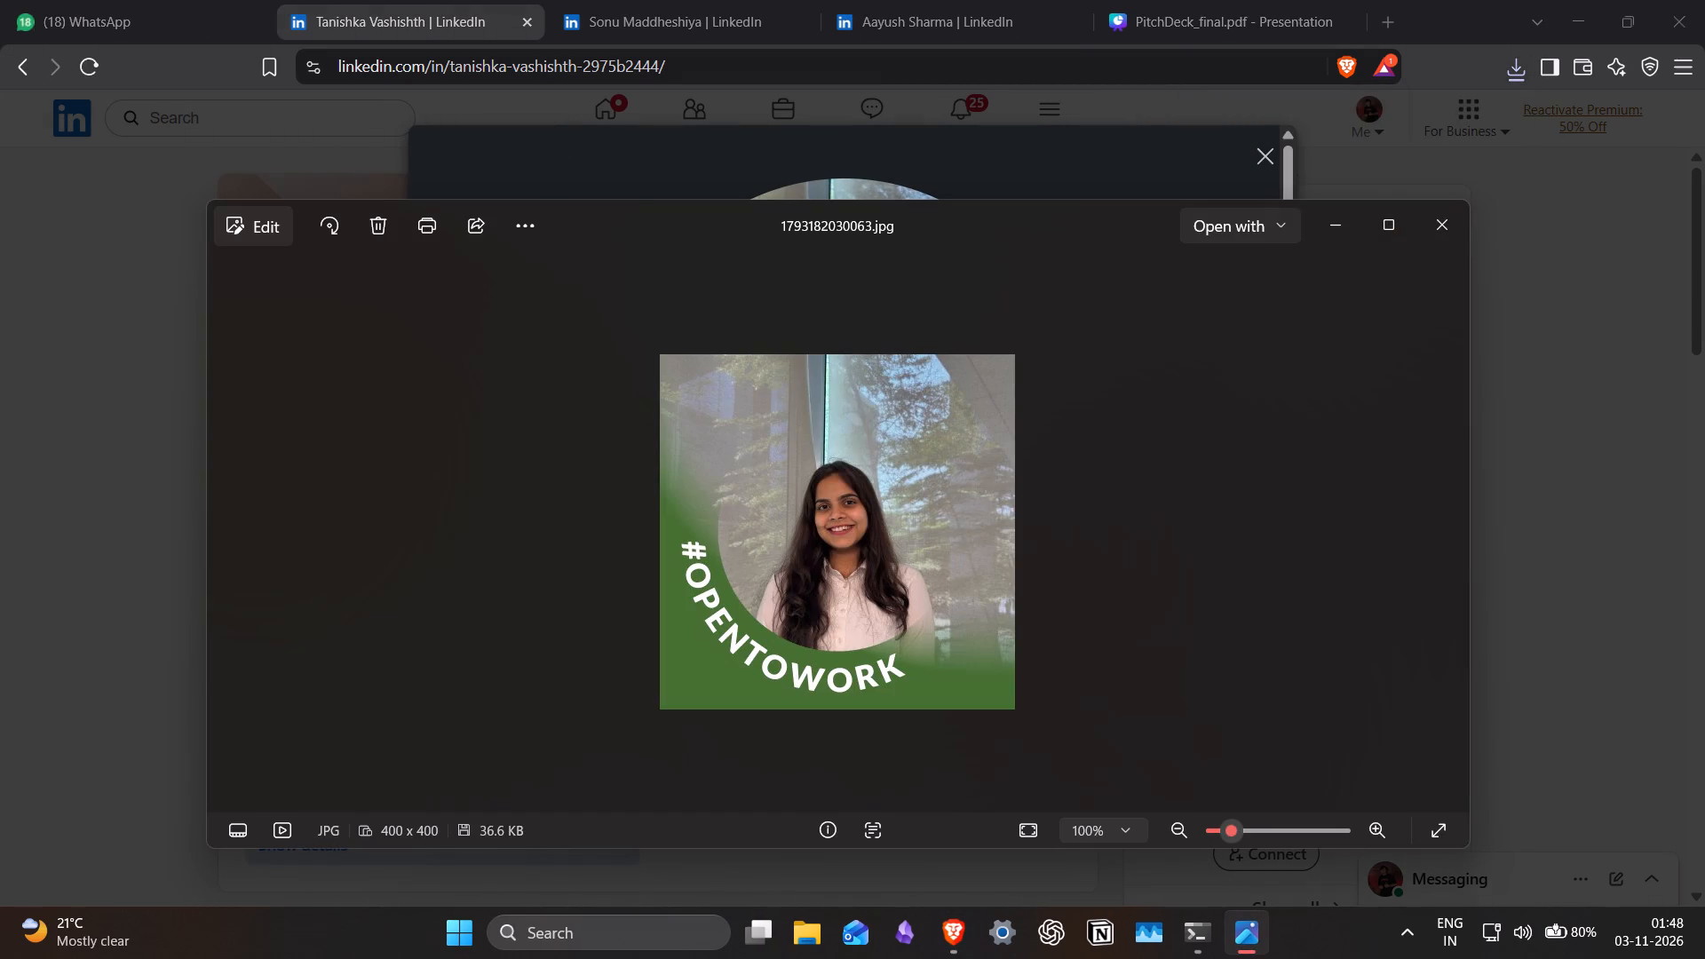
click(1446, 238)
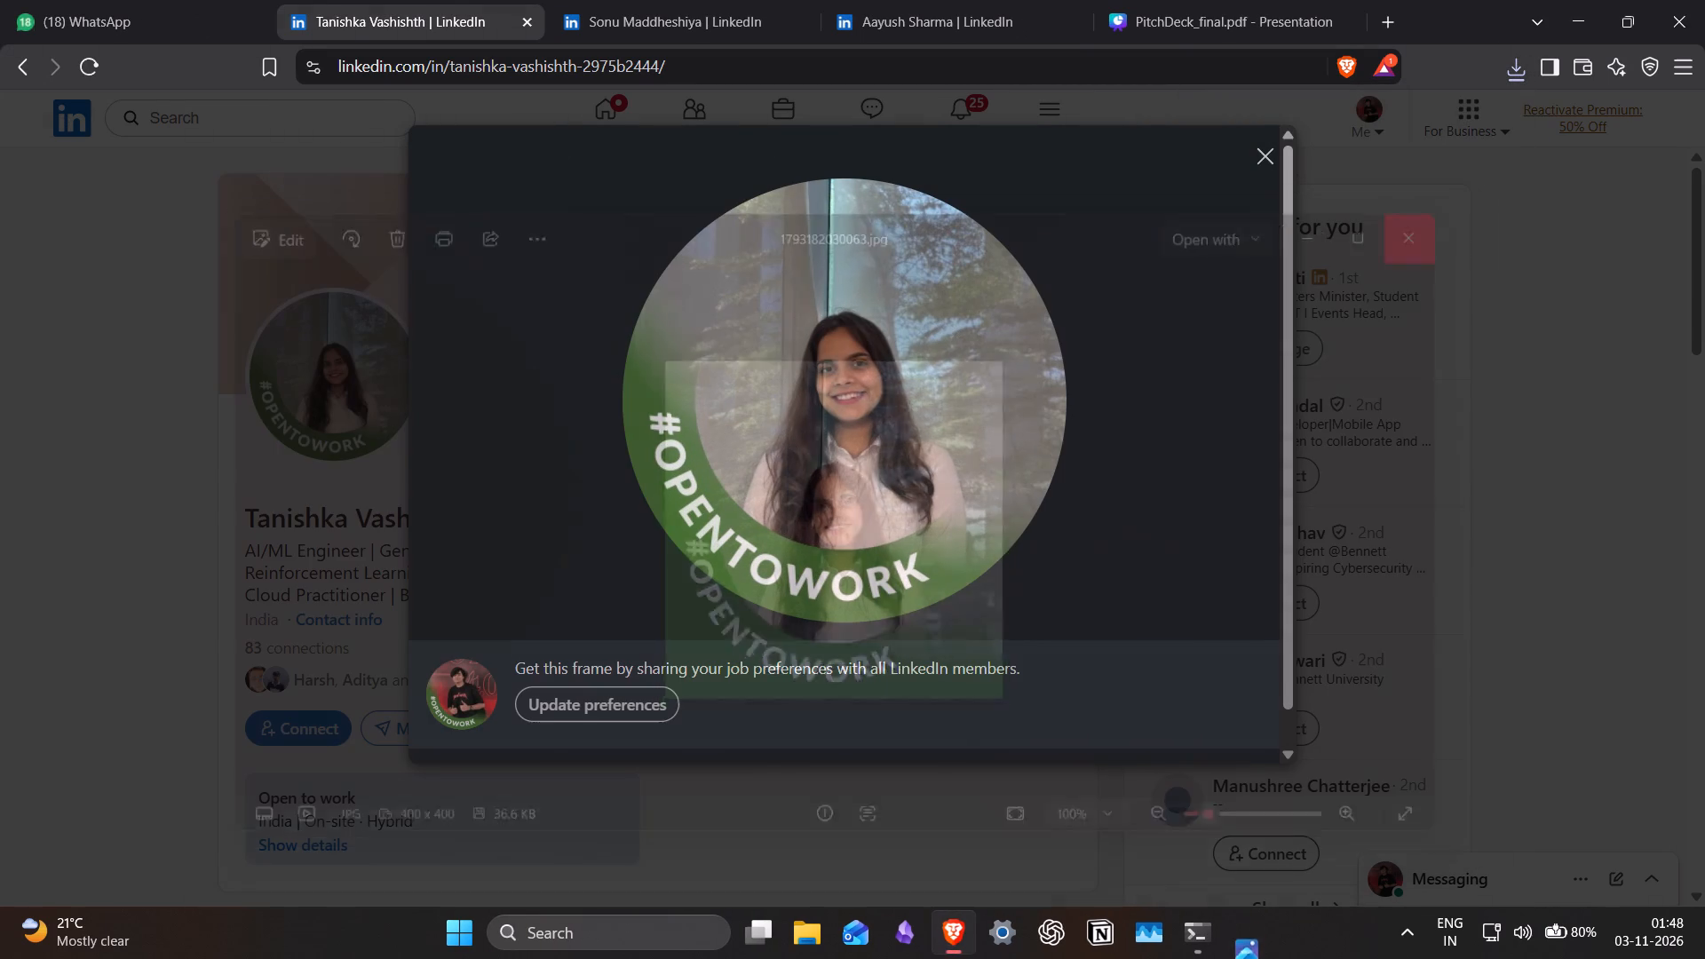
View the member's LinkedIn profile photo as a standalone image in a new tab, and close the image and the enlarged photo.
right_click(946, 336)
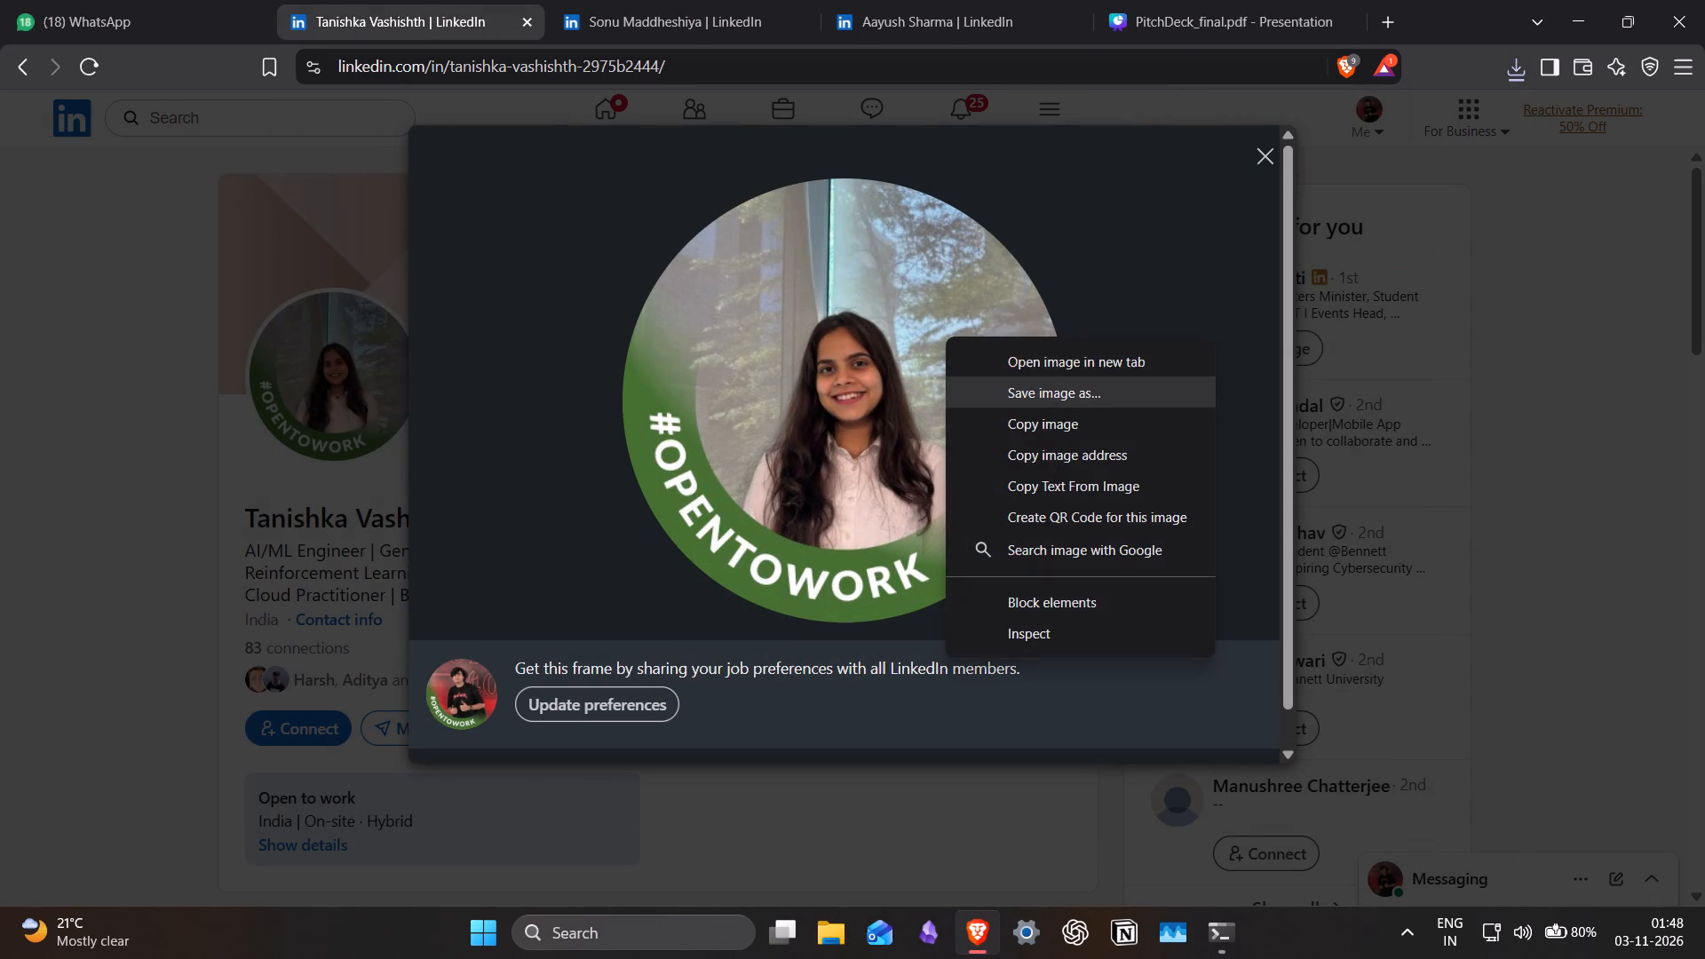
click(1019, 364)
click(703, 0)
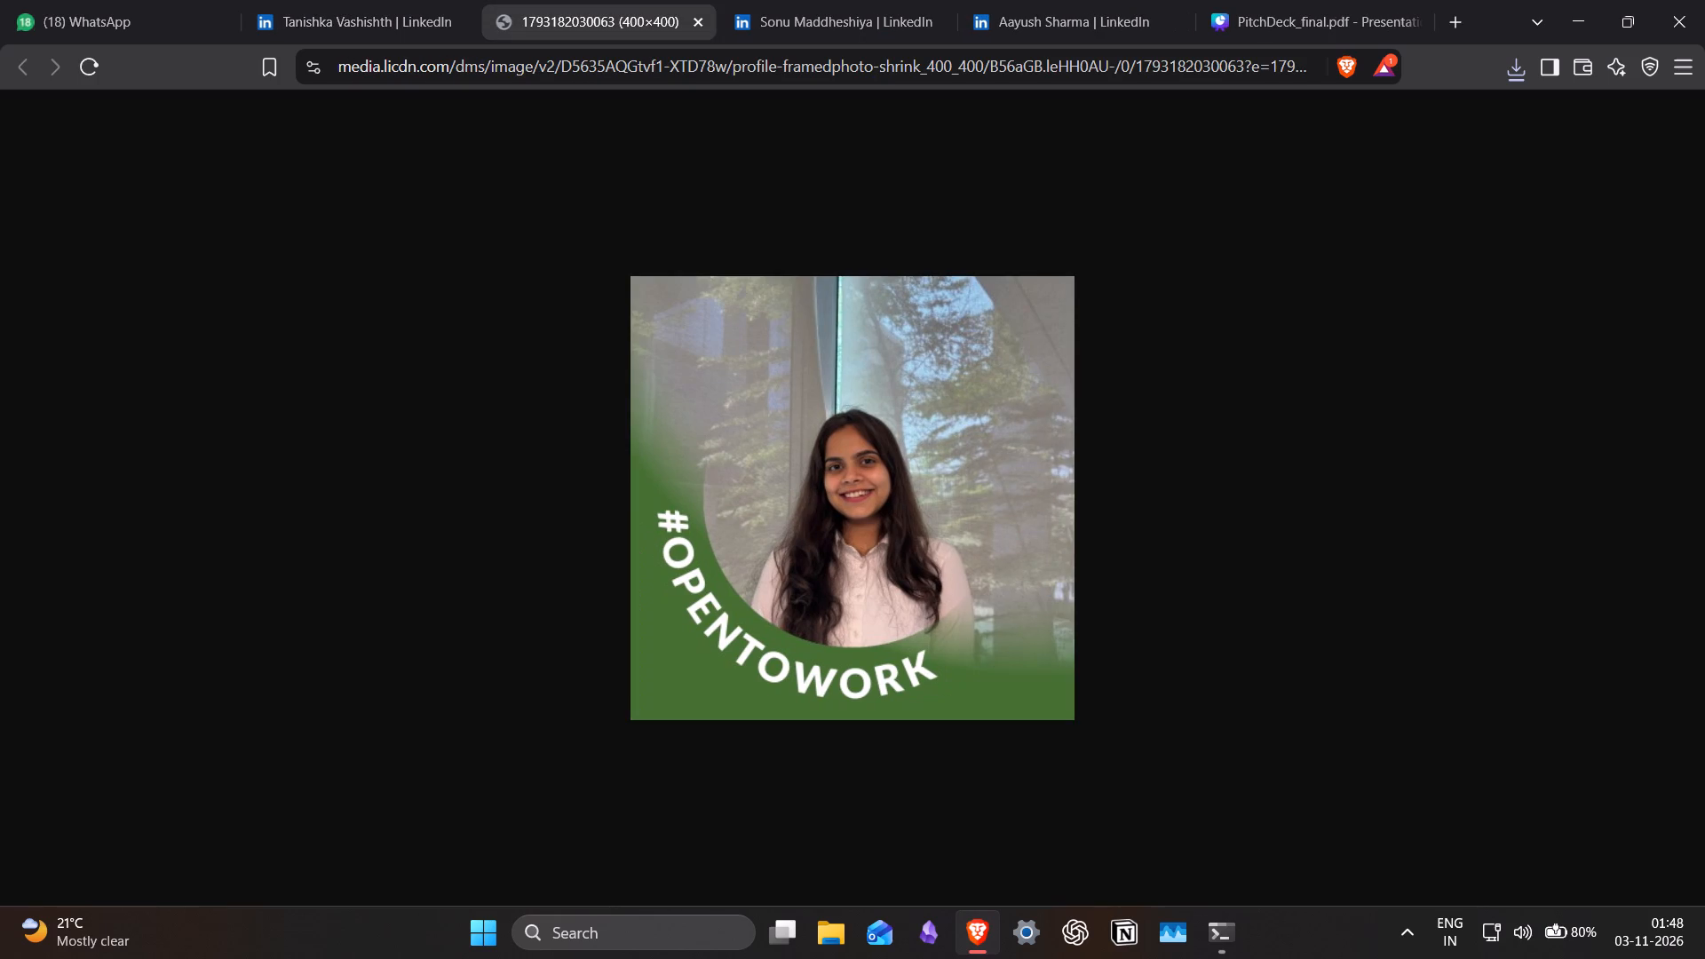
click(701, 33)
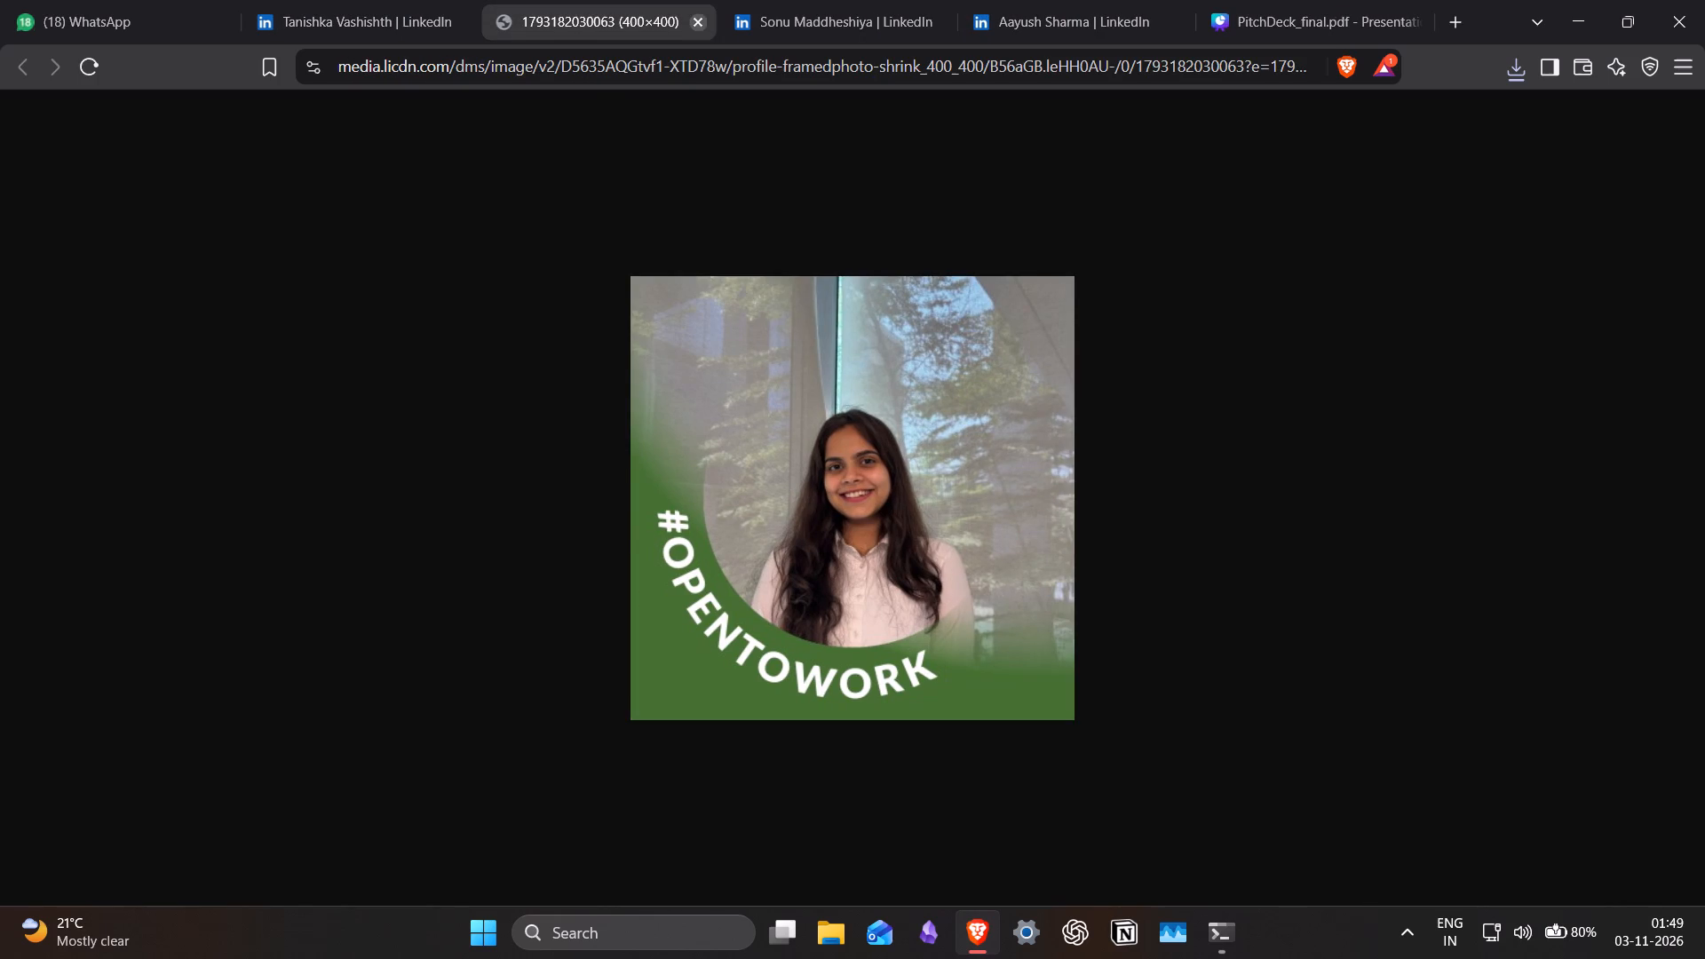
click(699, 25)
click(1263, 159)
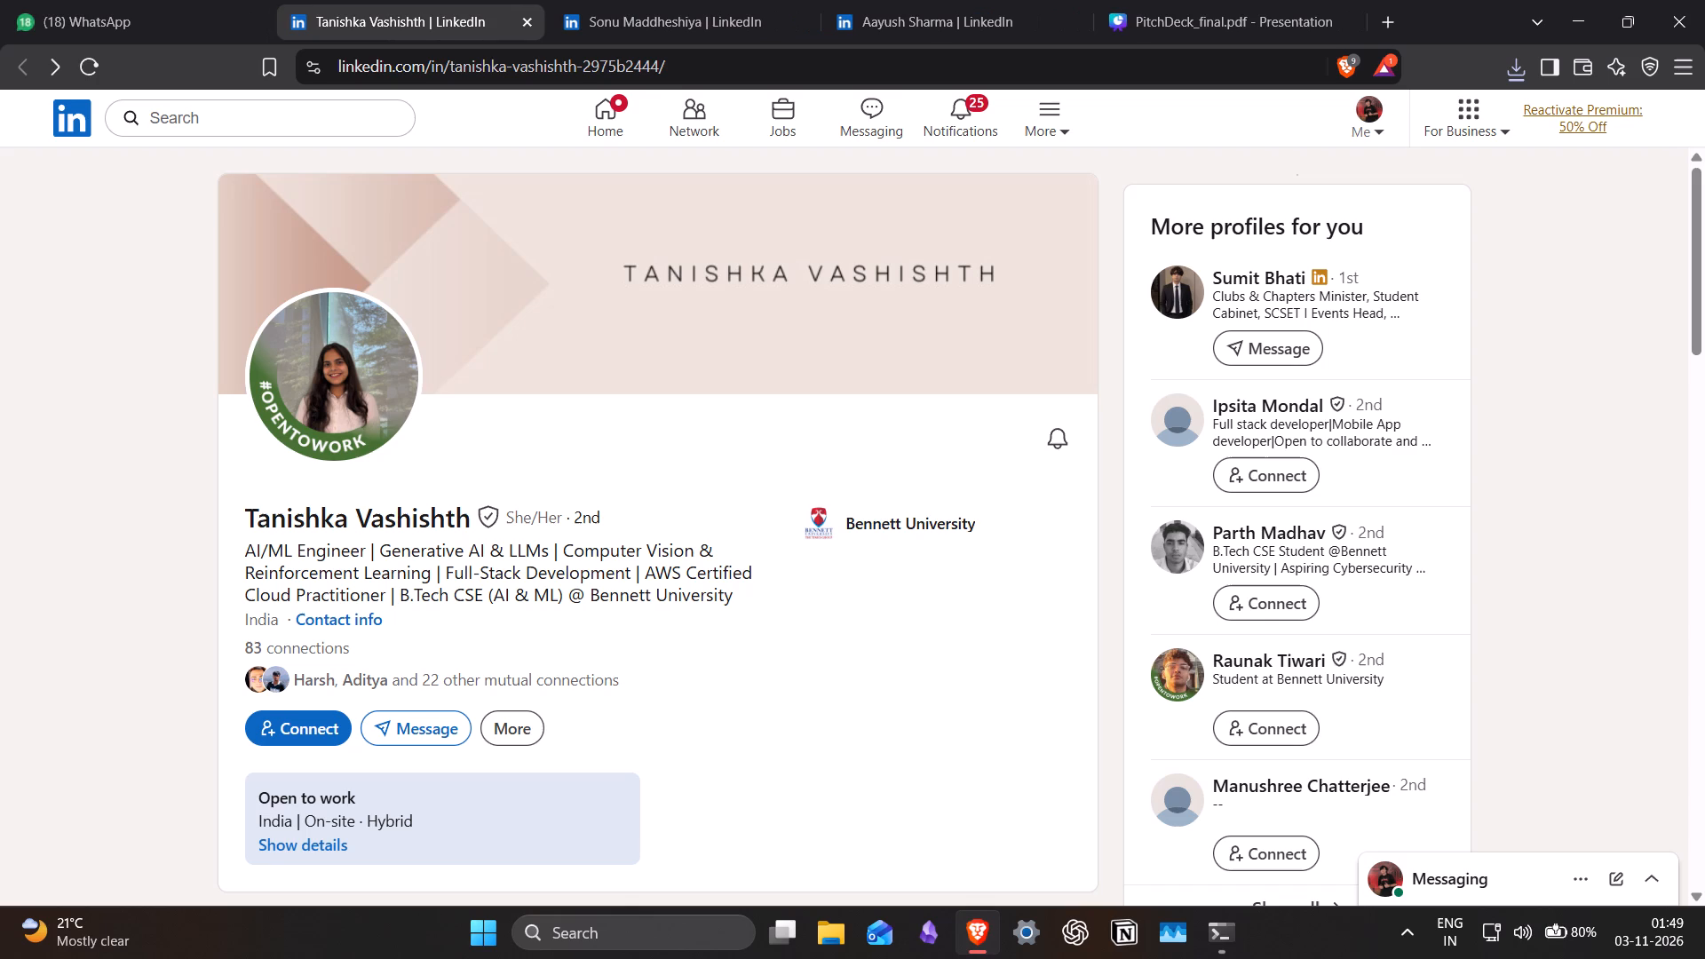
Open Instagram in a new tab, search for "tani", and check the matching member's profile for a usable photo.
click(1395, 22)
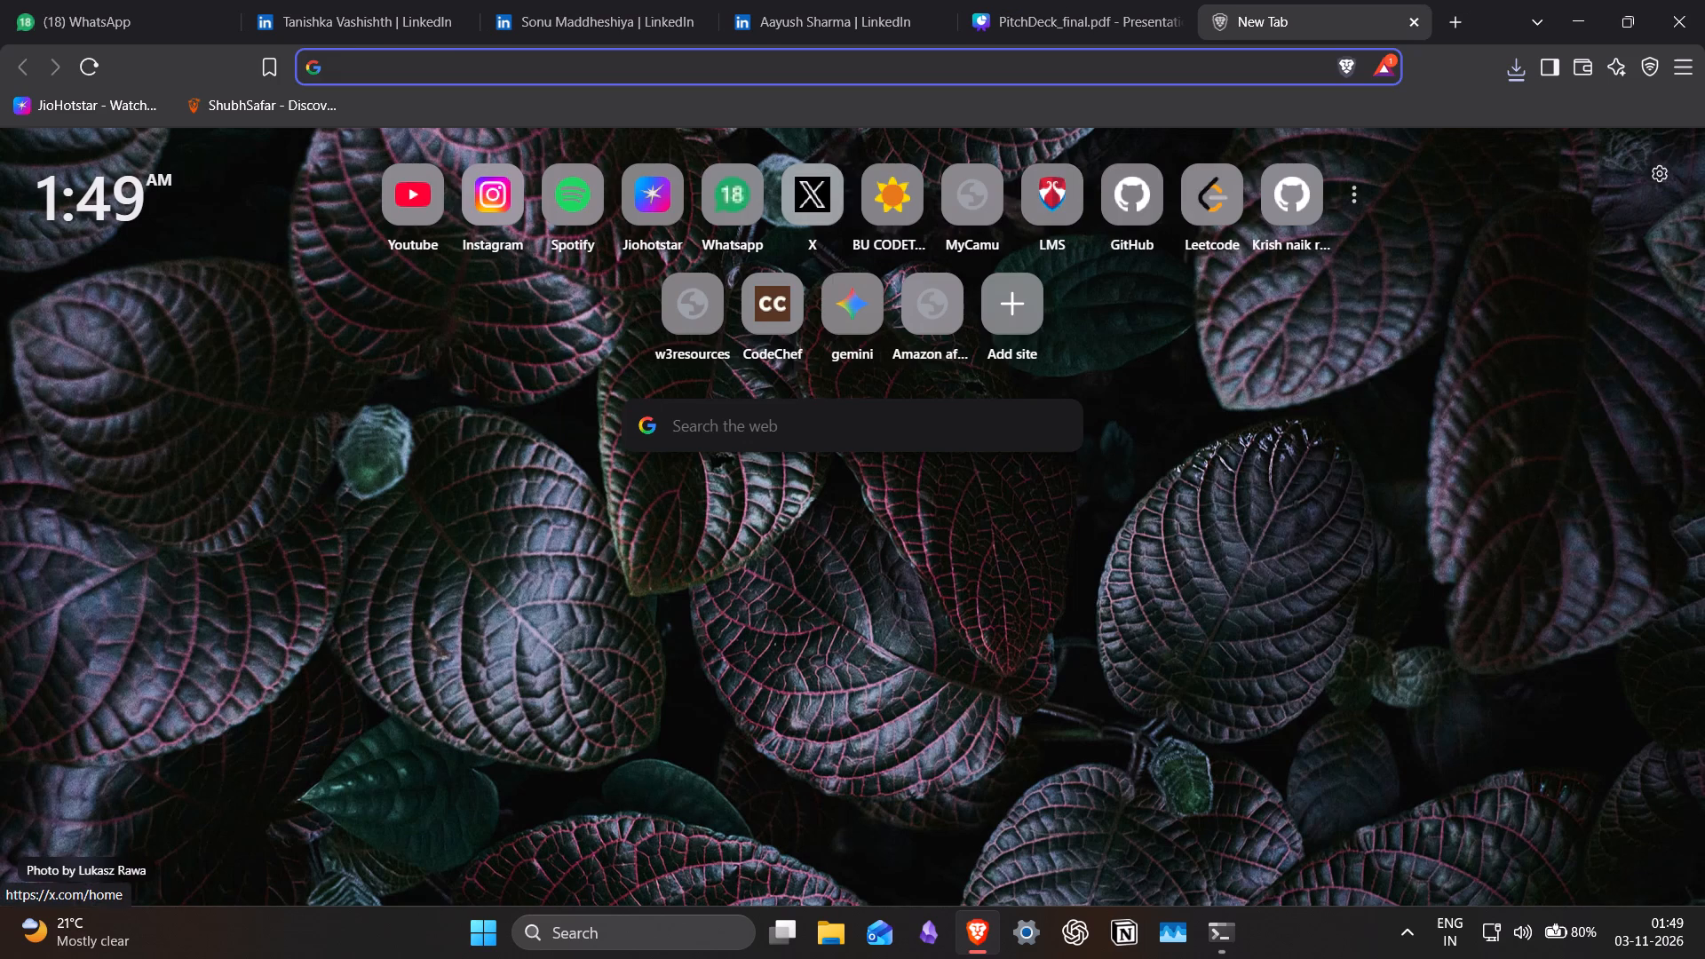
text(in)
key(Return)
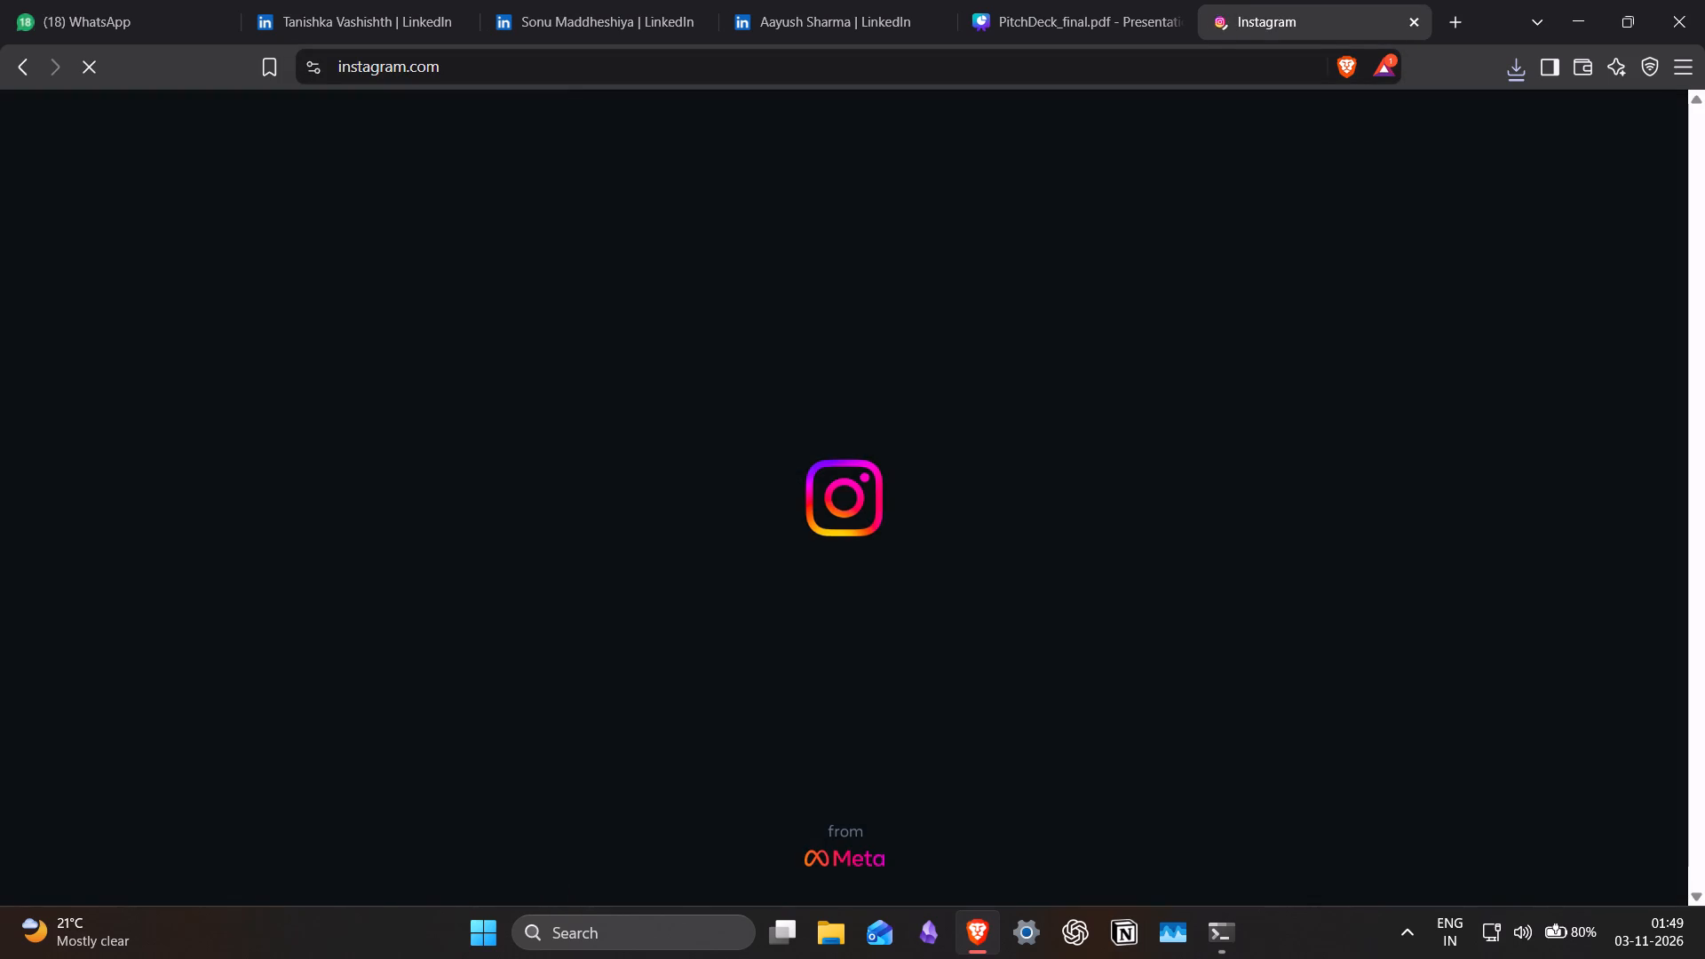
click(57, 477)
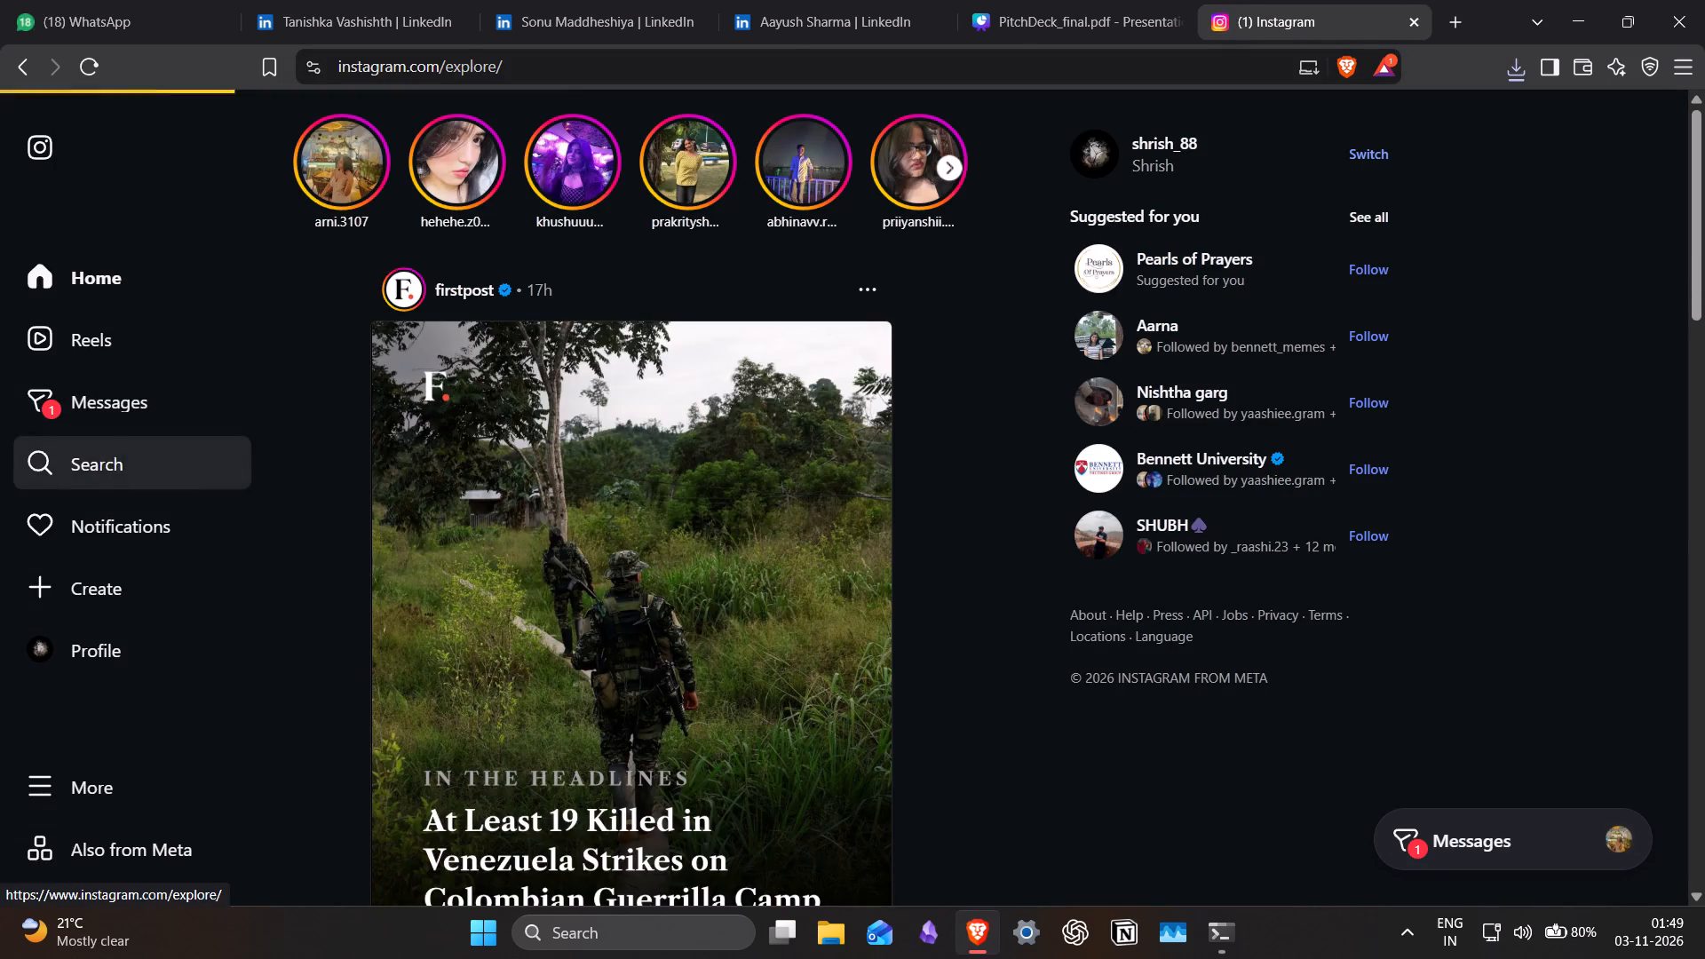
click(577, 153)
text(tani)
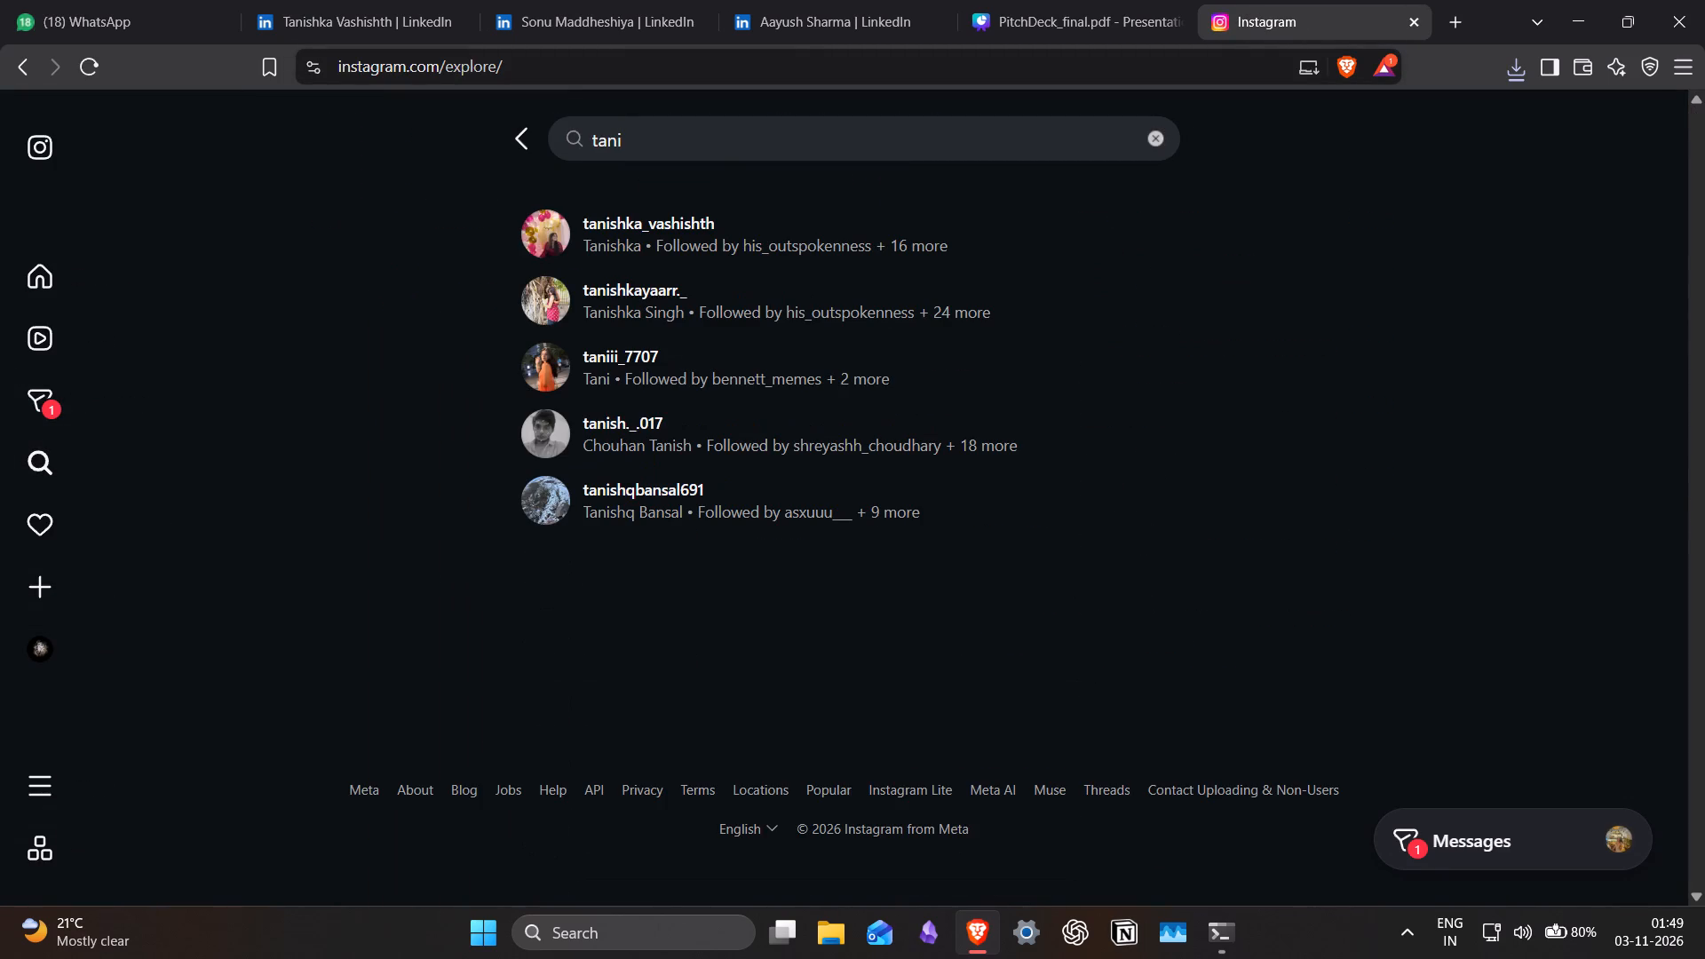
click(682, 225)
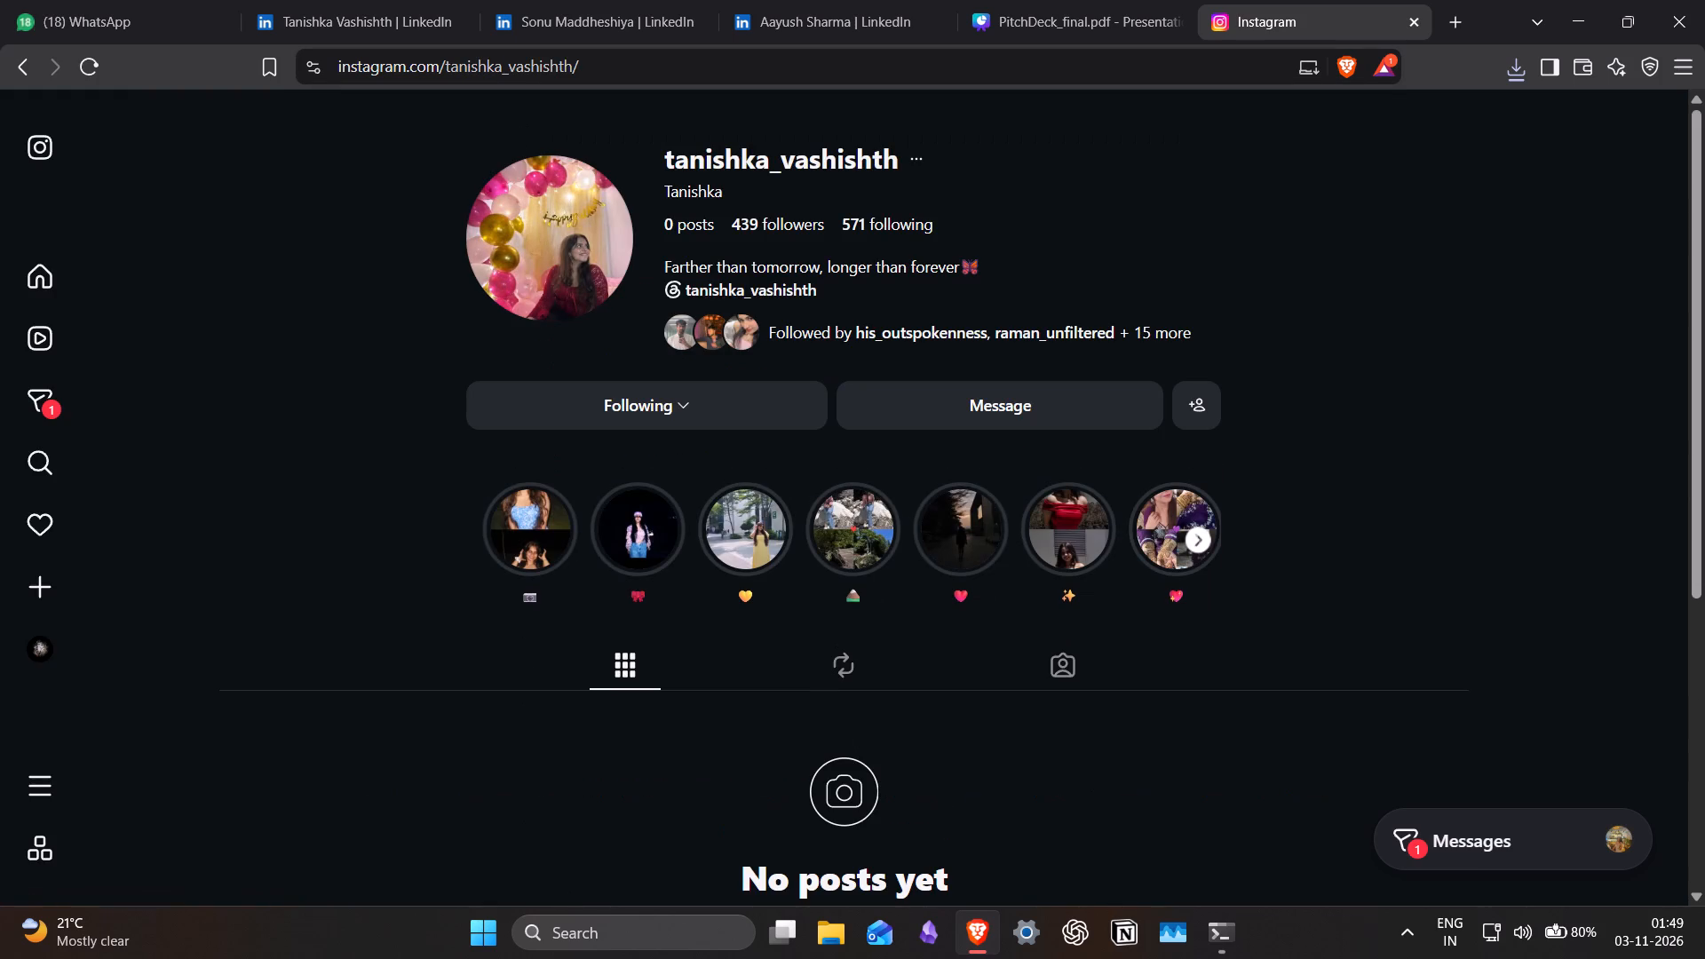
click(46, 287)
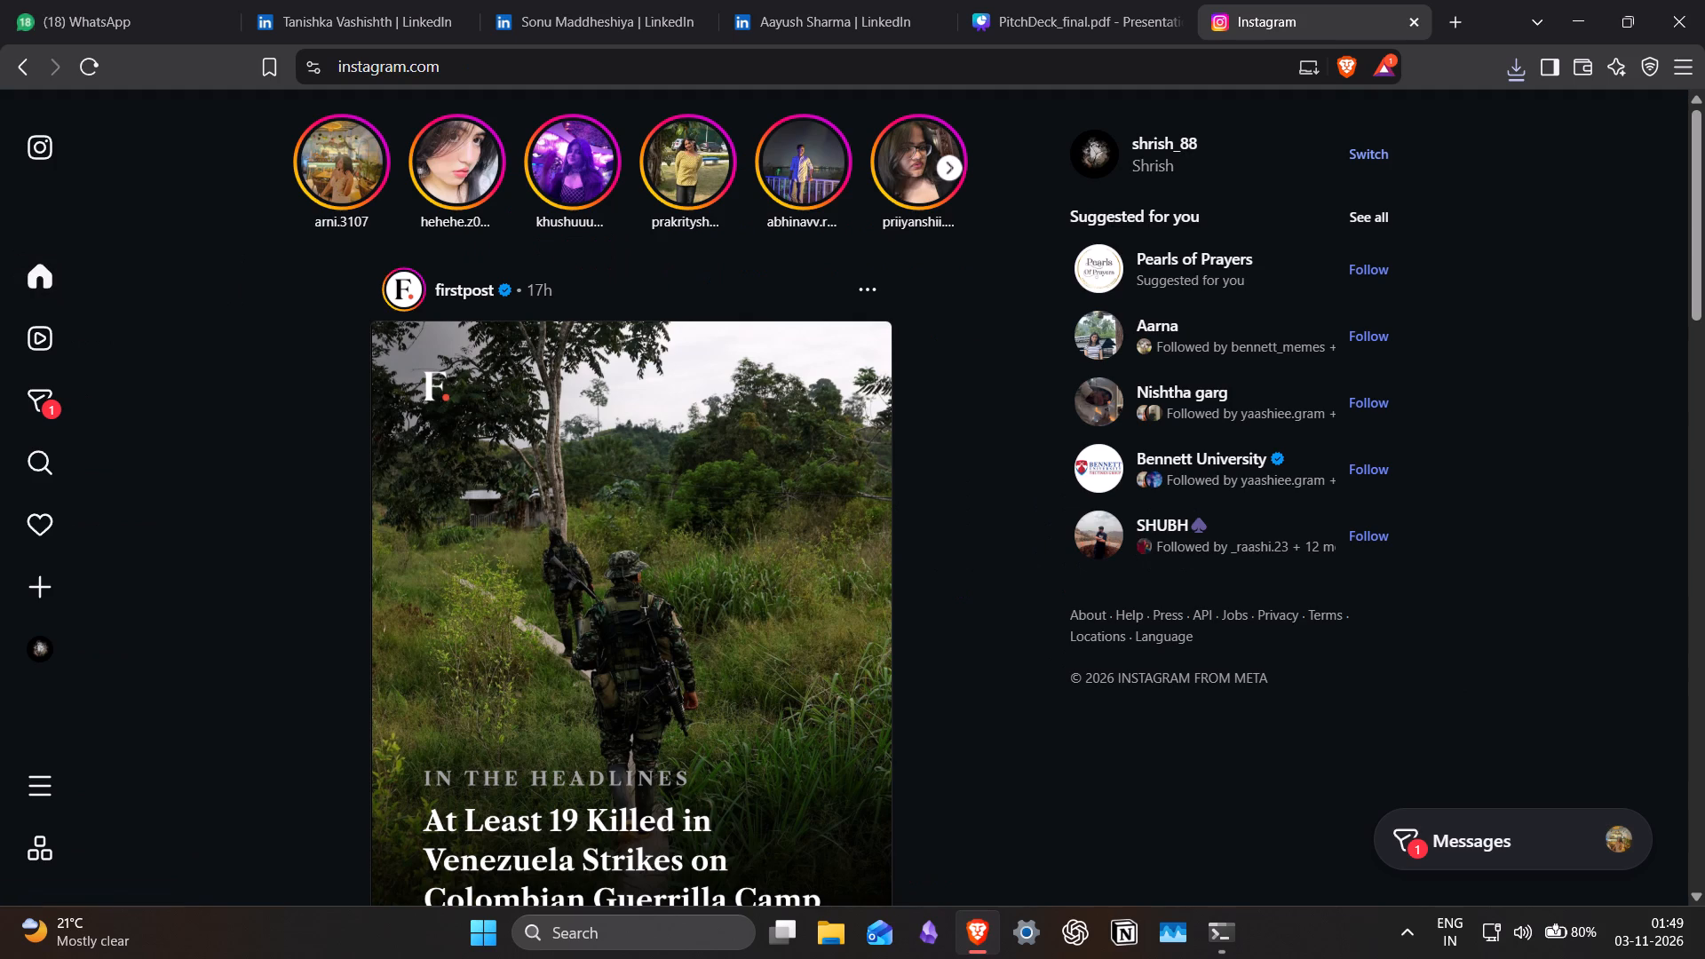
Return to the same member's LinkedIn profile, enlarge the profile photo with the #OPENTOWORK frame, and save the image to Downloads.
click(1029, 0)
click(868, 0)
click(625, 0)
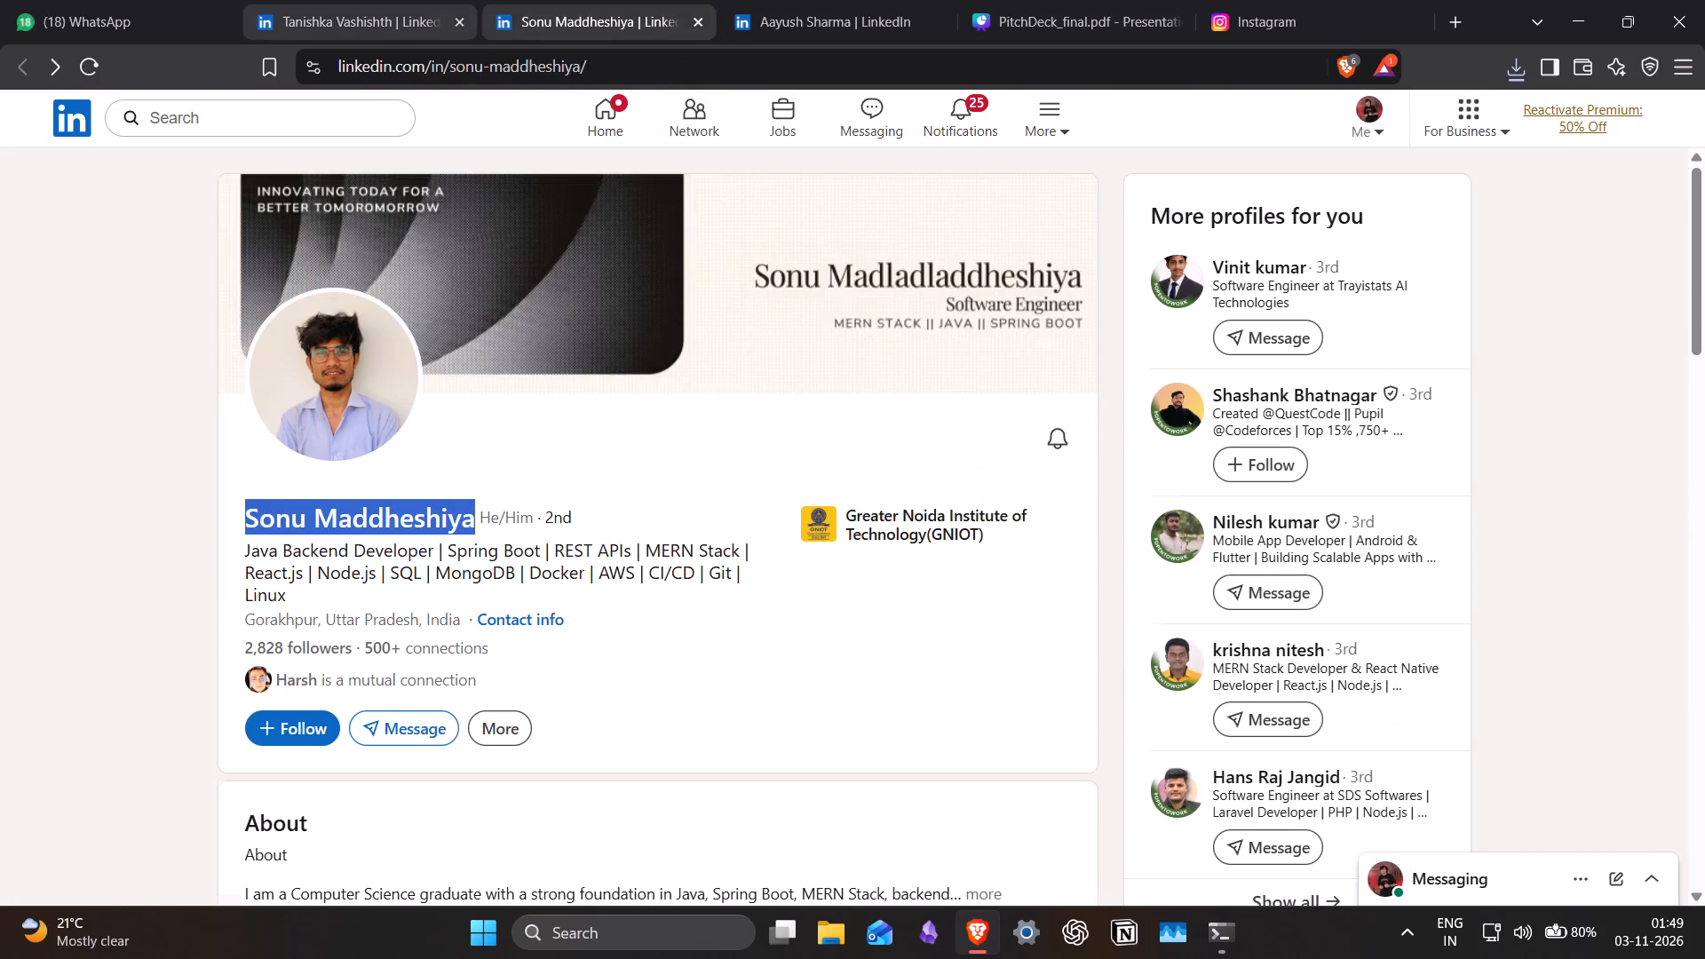
click(353, 0)
click(371, 369)
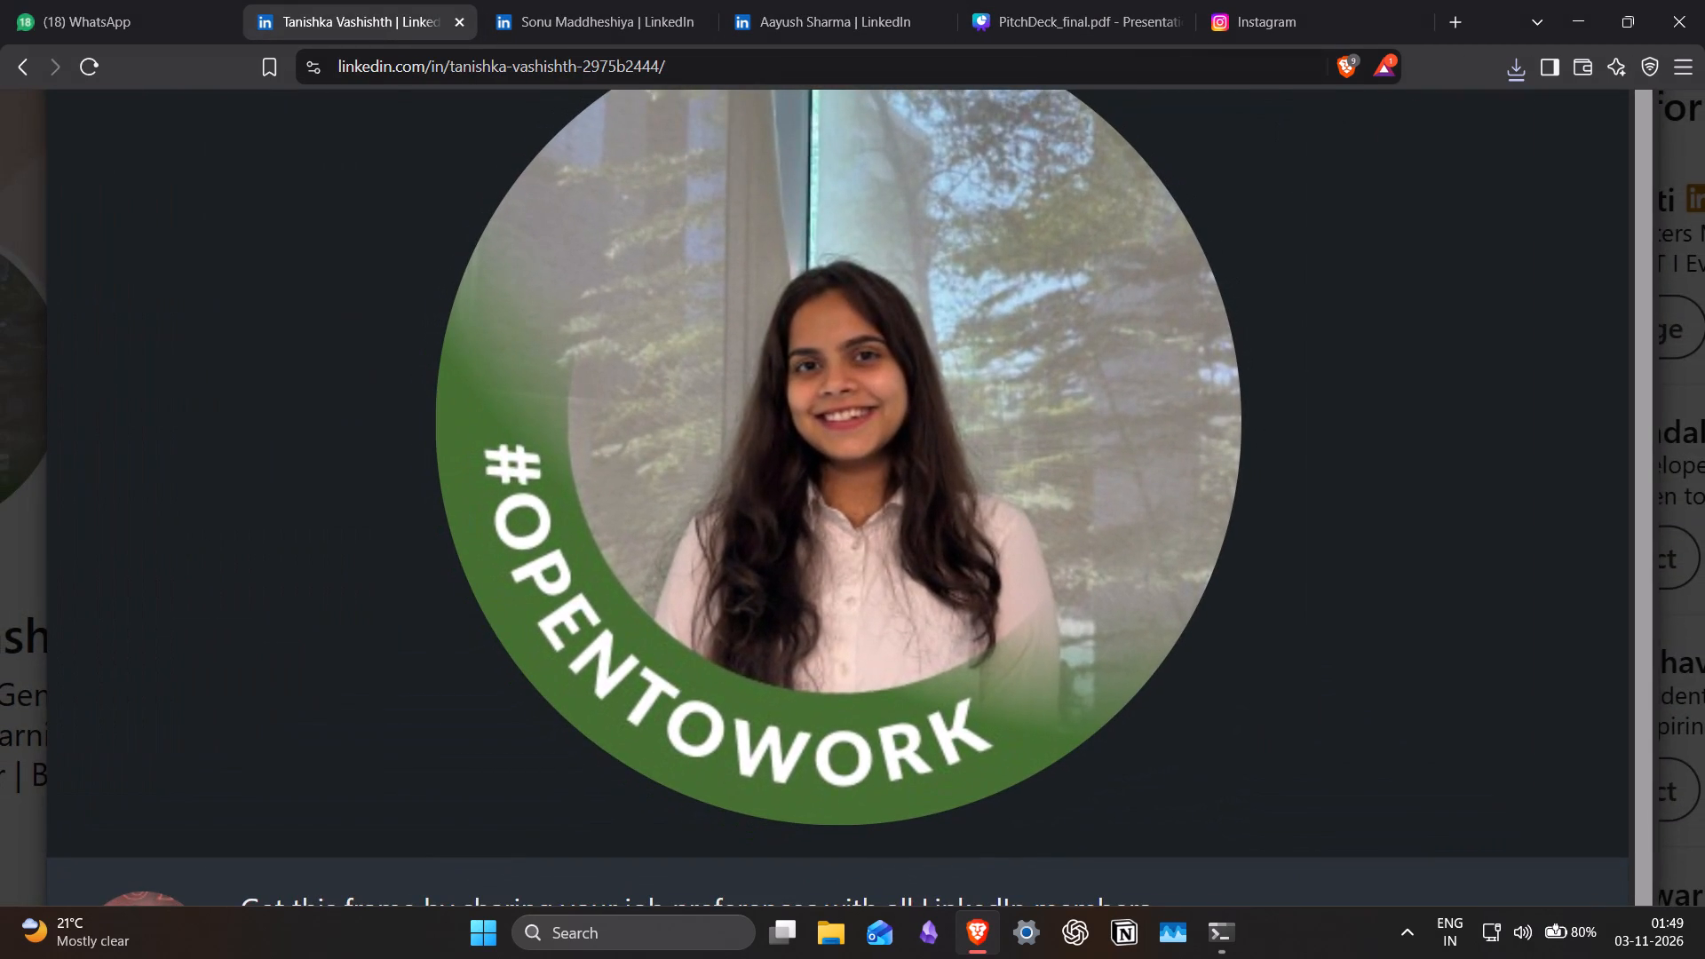
scroll(852, 376, up, 2)
right_click(852, 376)
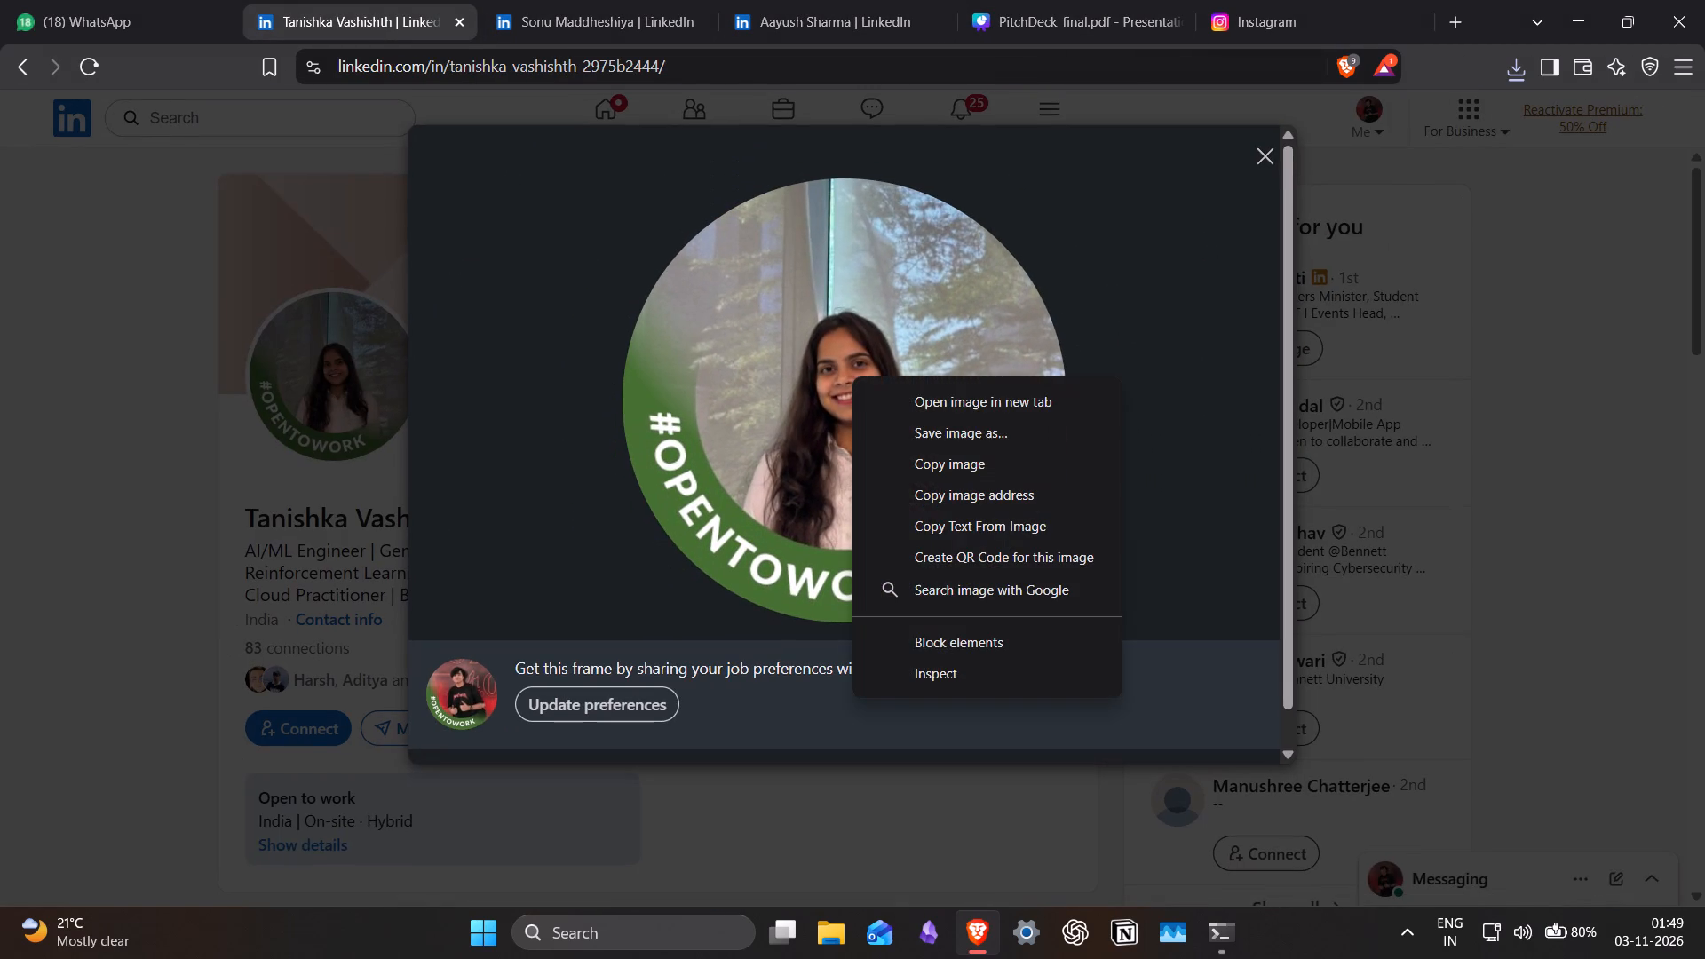
click(927, 440)
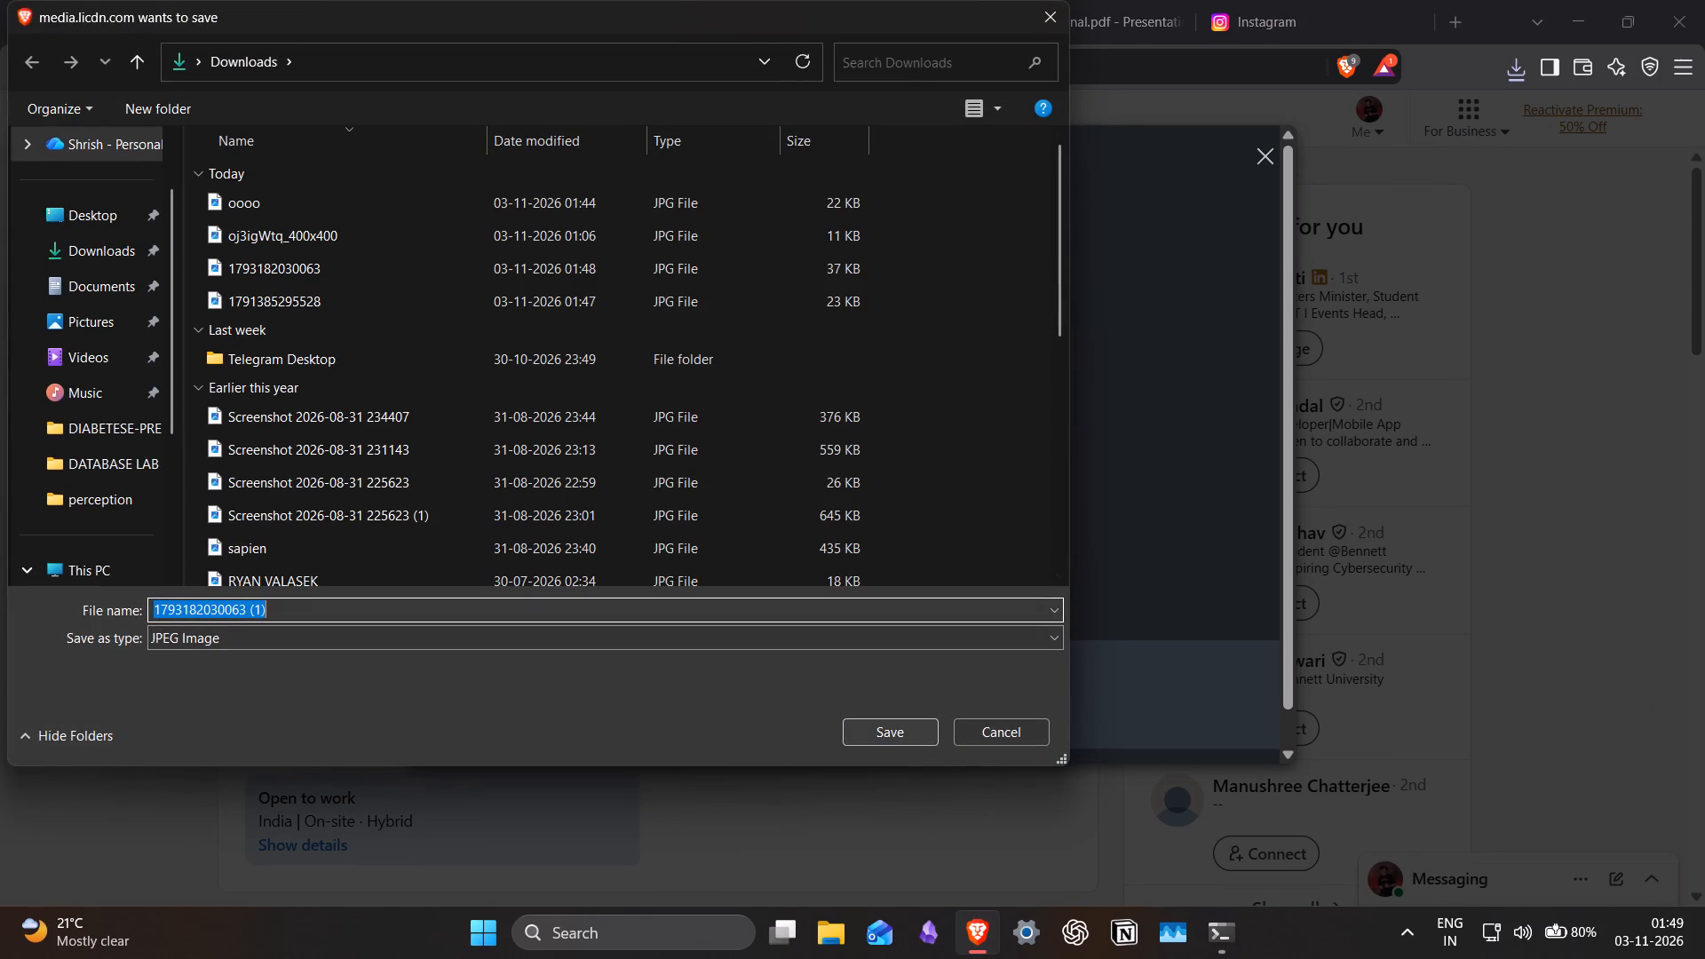
Save the LinkedIn profile photo to the Downloads folder as kjhgfdfghjkl in JPEG format.
key(BackSpace)
text(kjhgfdfghjkl)
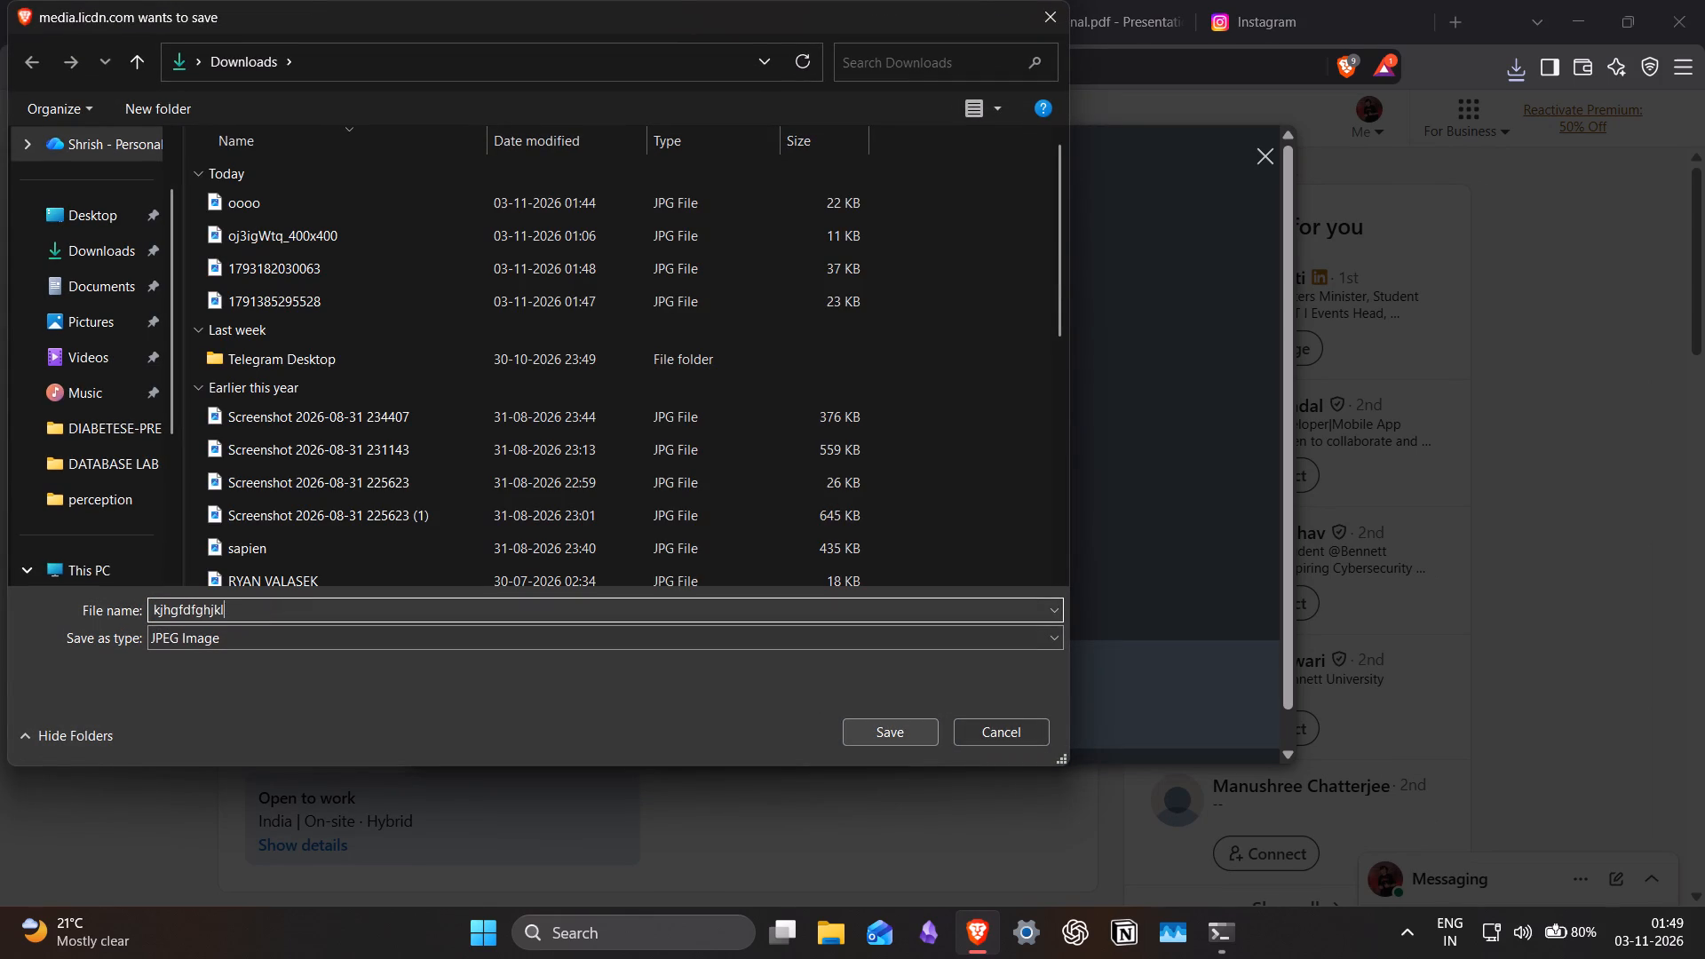
click(870, 736)
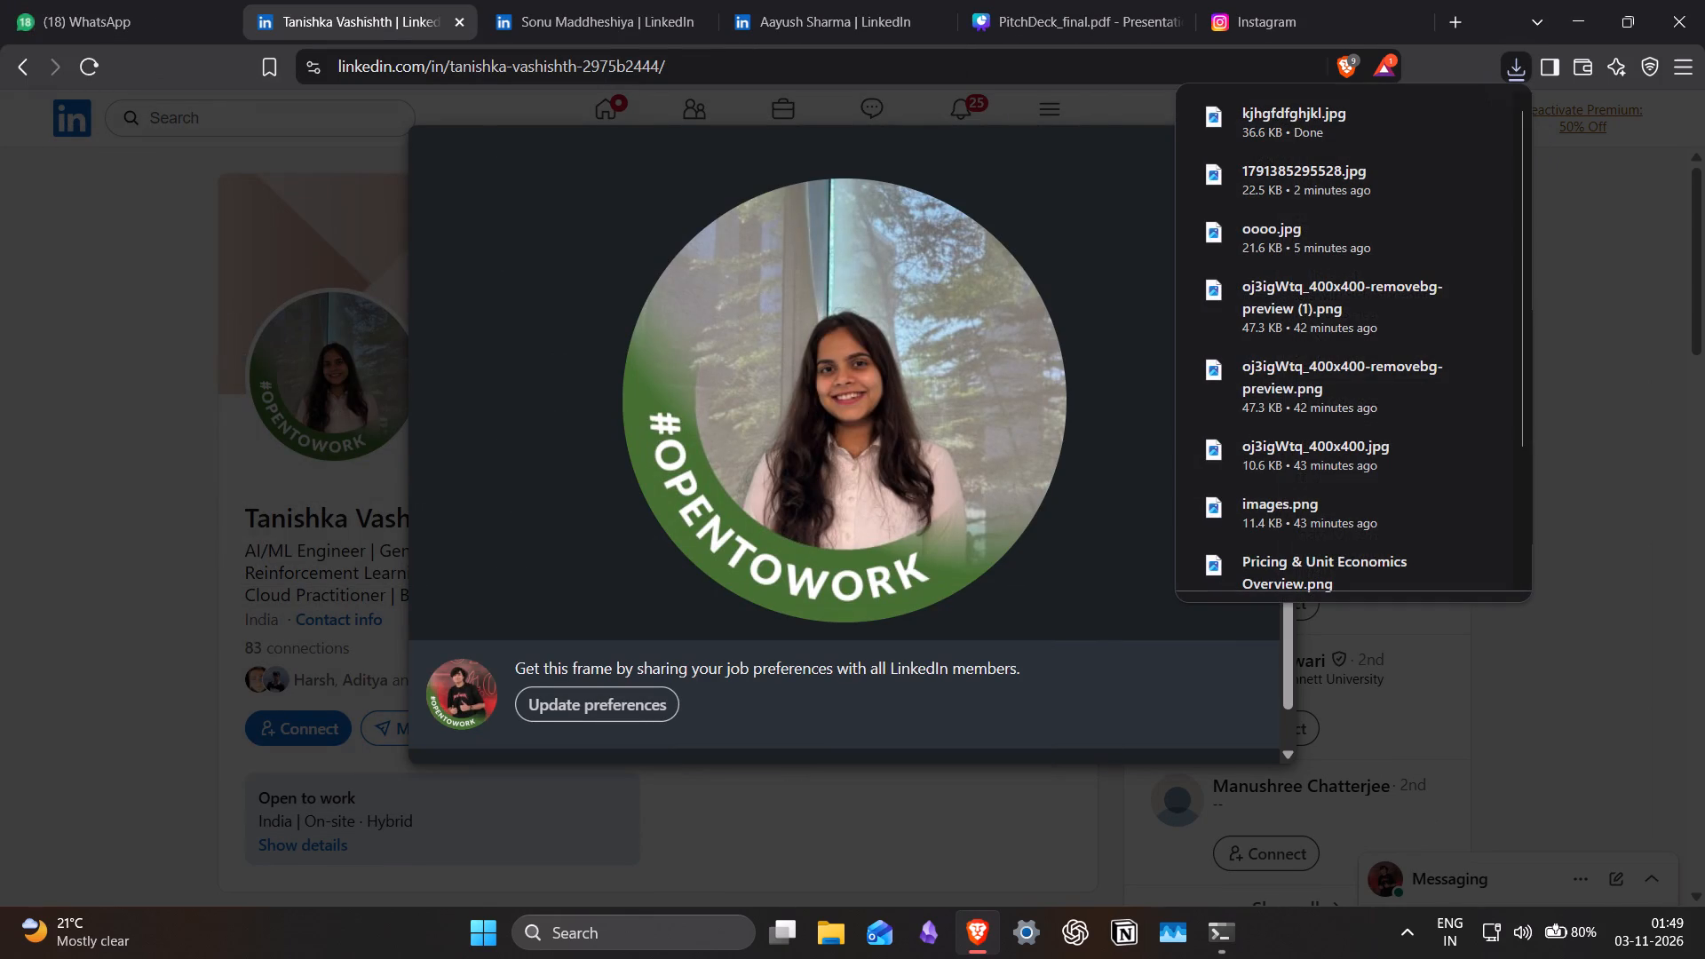
Switch to the Canva pitch deck and remove the Cool Stack Sorcerer's photo from its round frame in the second row.
click(1008, 0)
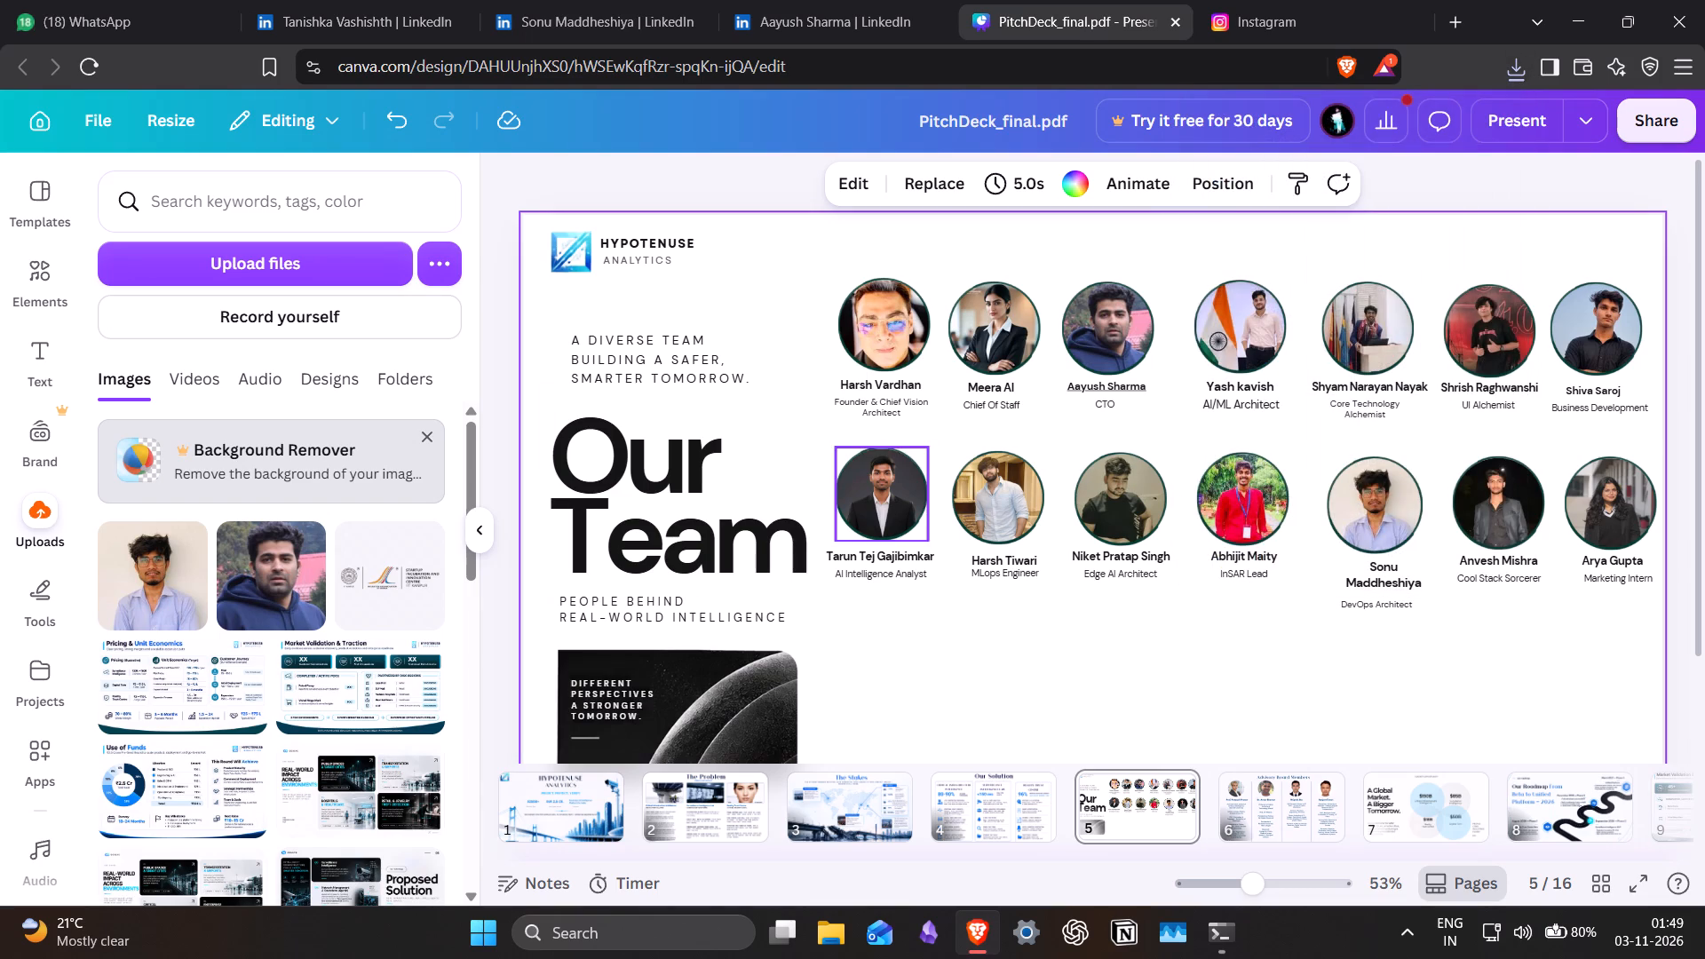
click(1499, 541)
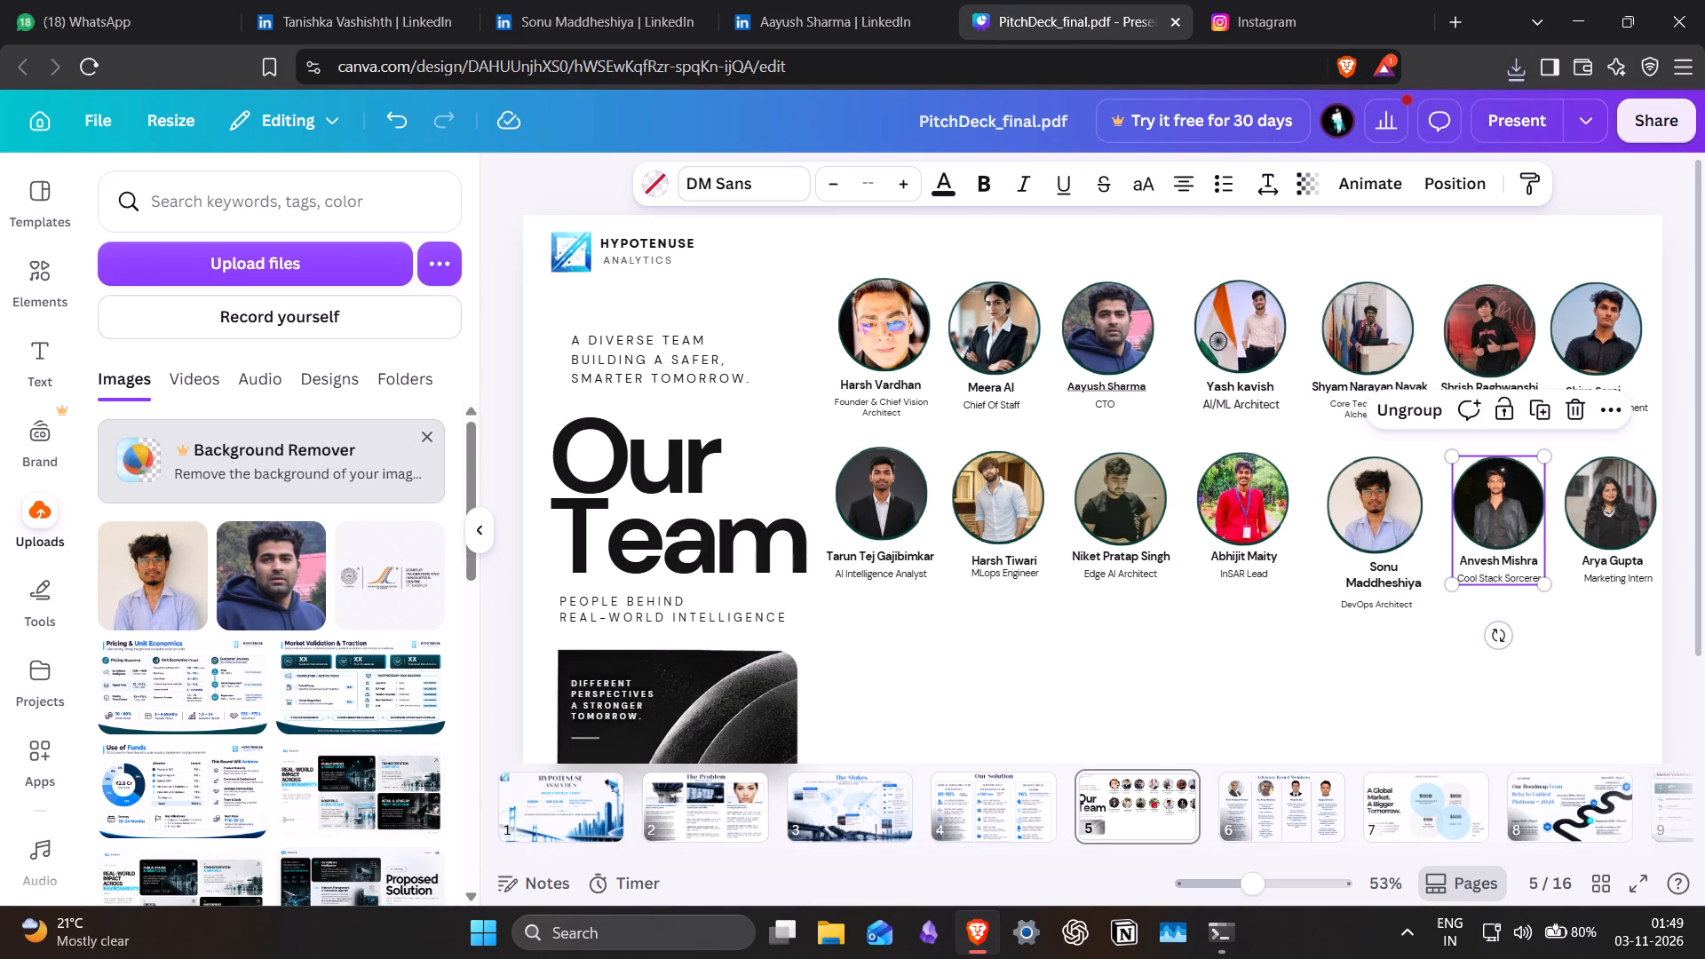
double_click(1497, 524)
click(1497, 524)
key(BackSpace)
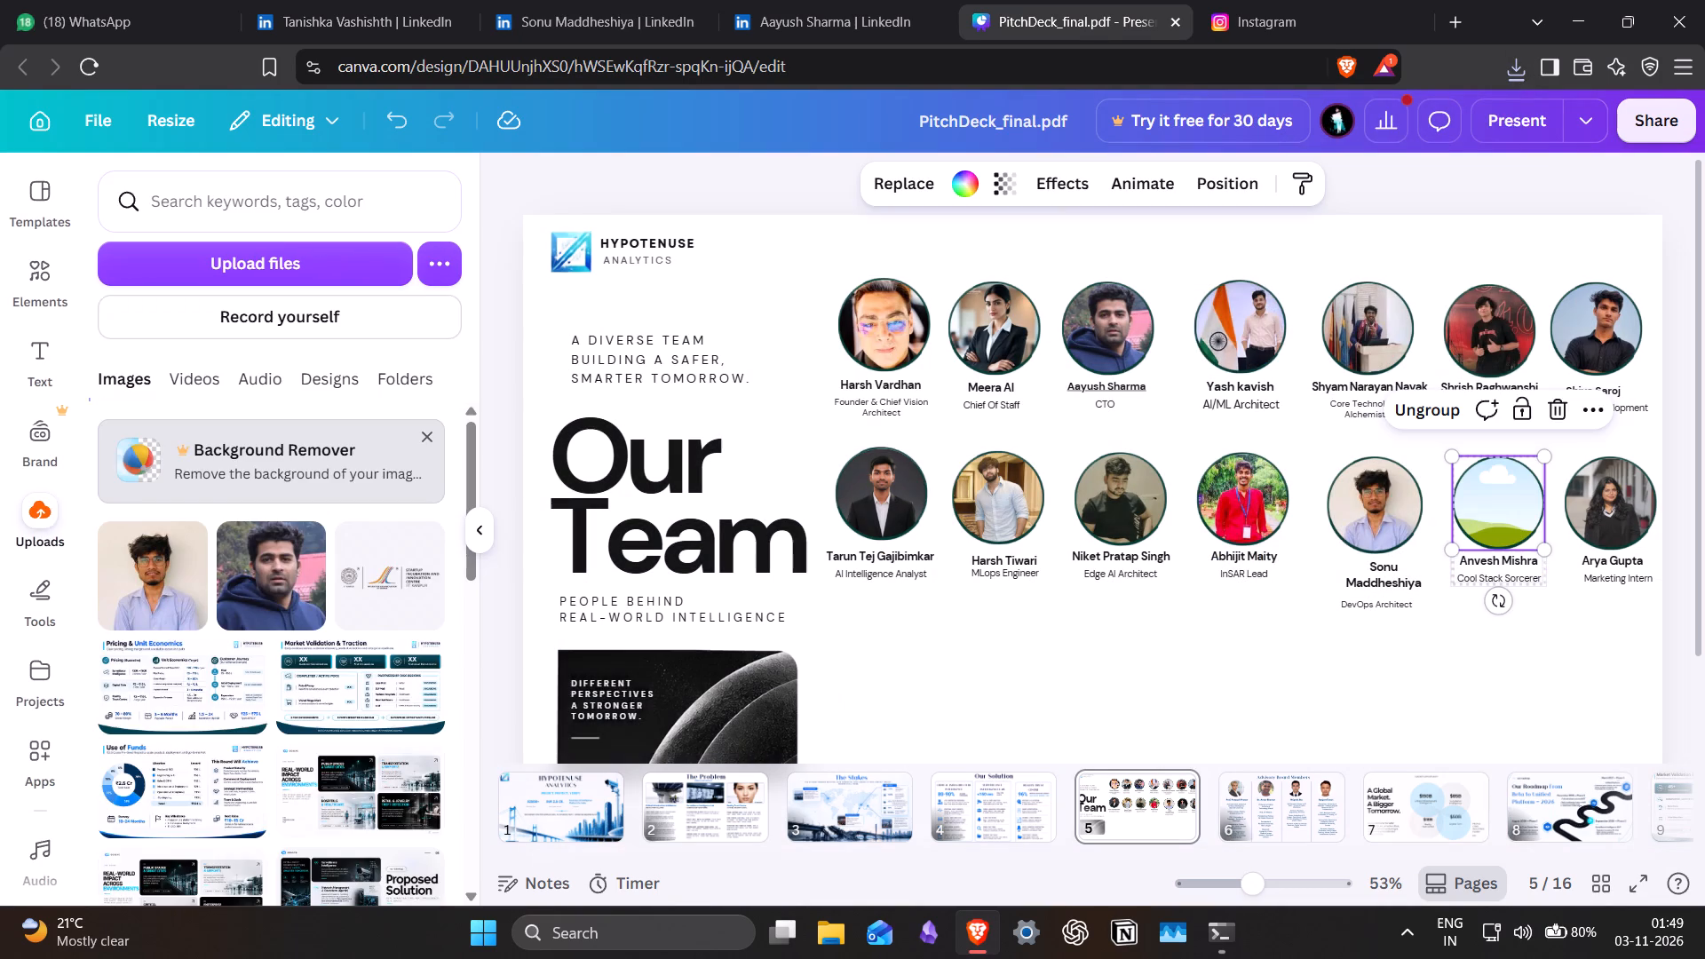
Upload kjhgfdfghjkl from the Downloads folder and fill the Cool Stack Sorcerer's empty round frame with it.
click(275, 273)
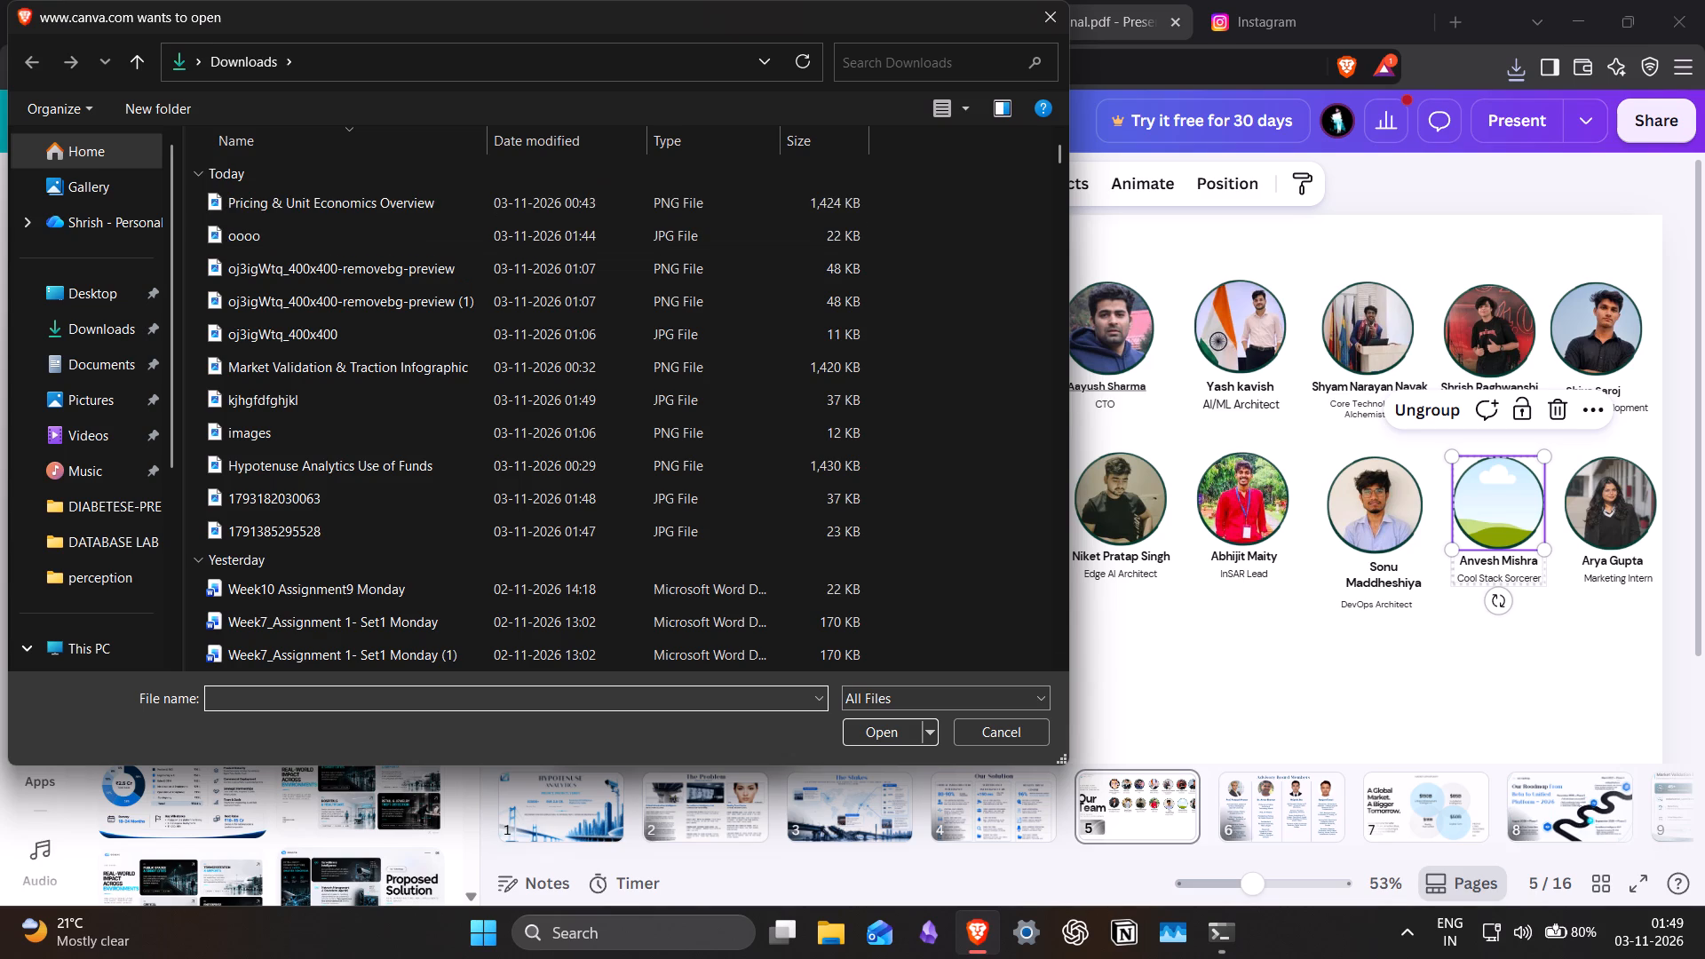
click(313, 402)
click(875, 728)
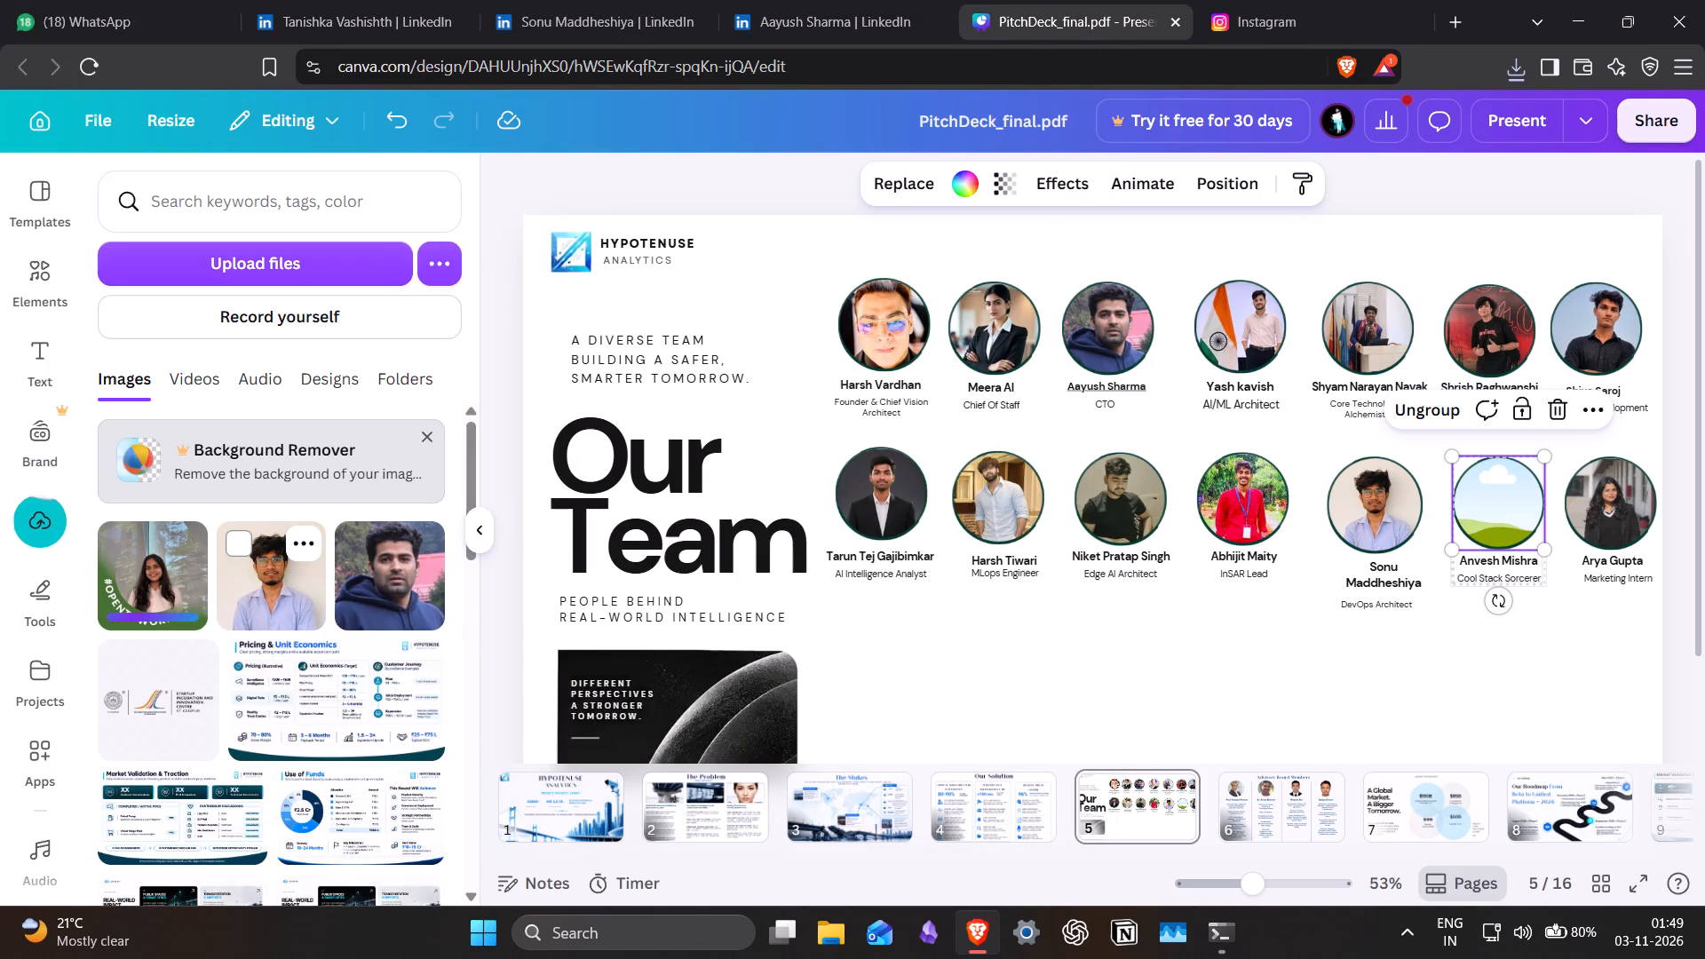
drag(133, 578, 1336, 496)
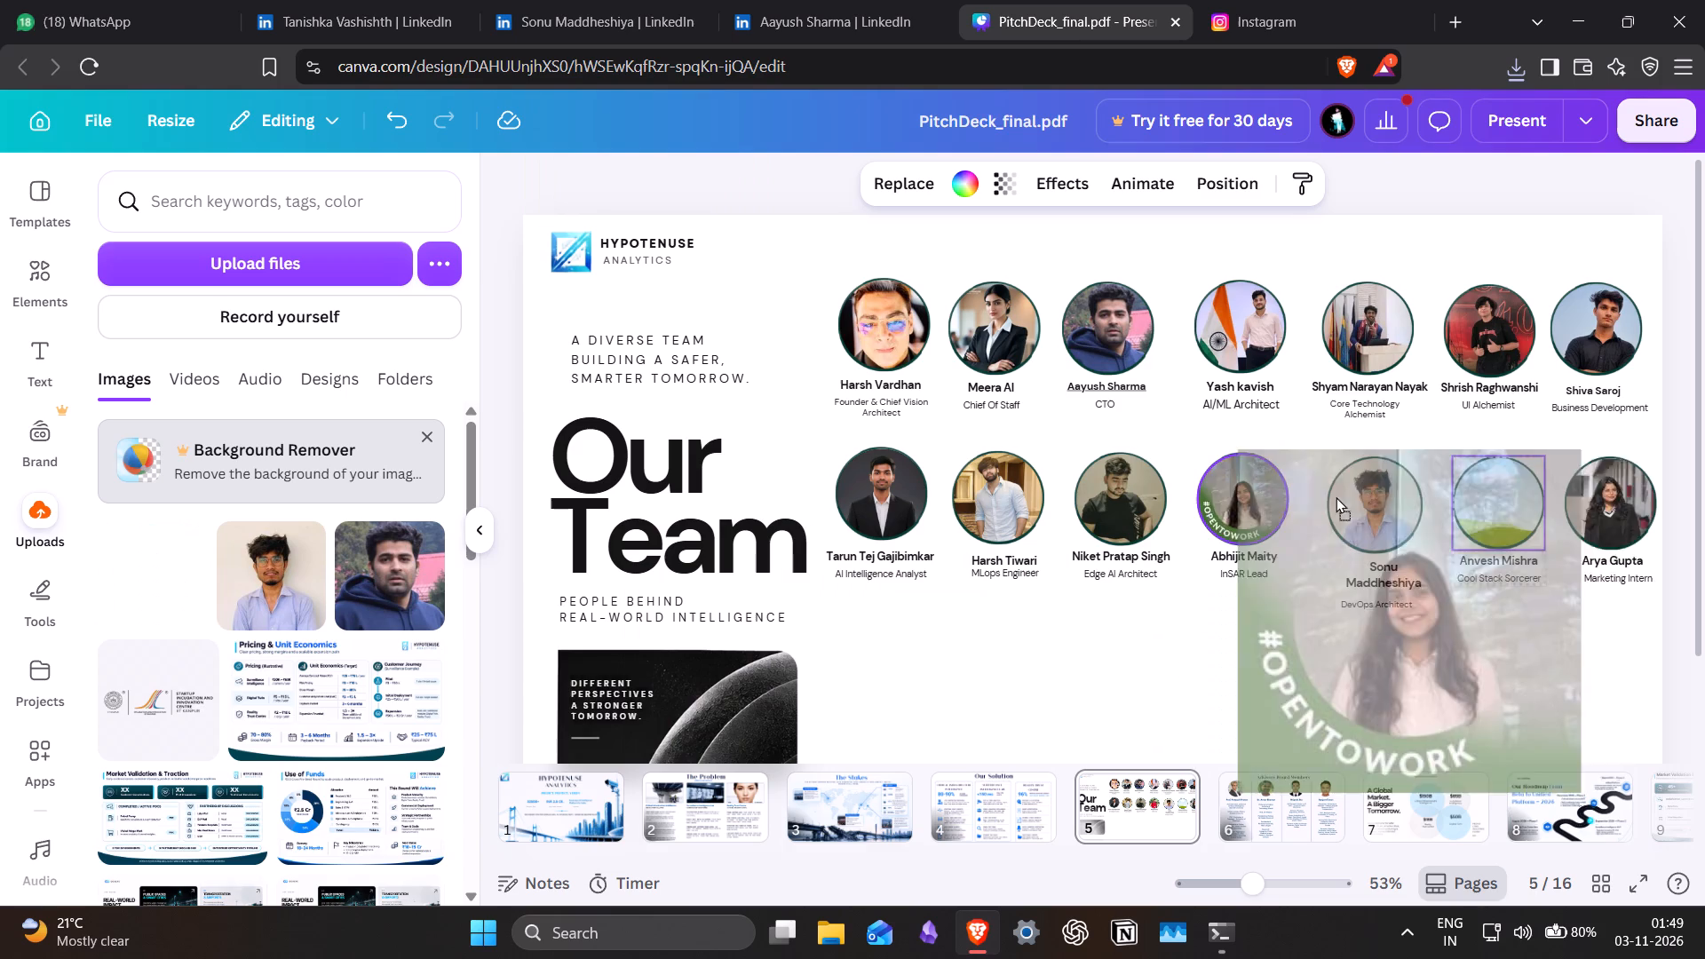
drag(1336, 496, 1527, 506)
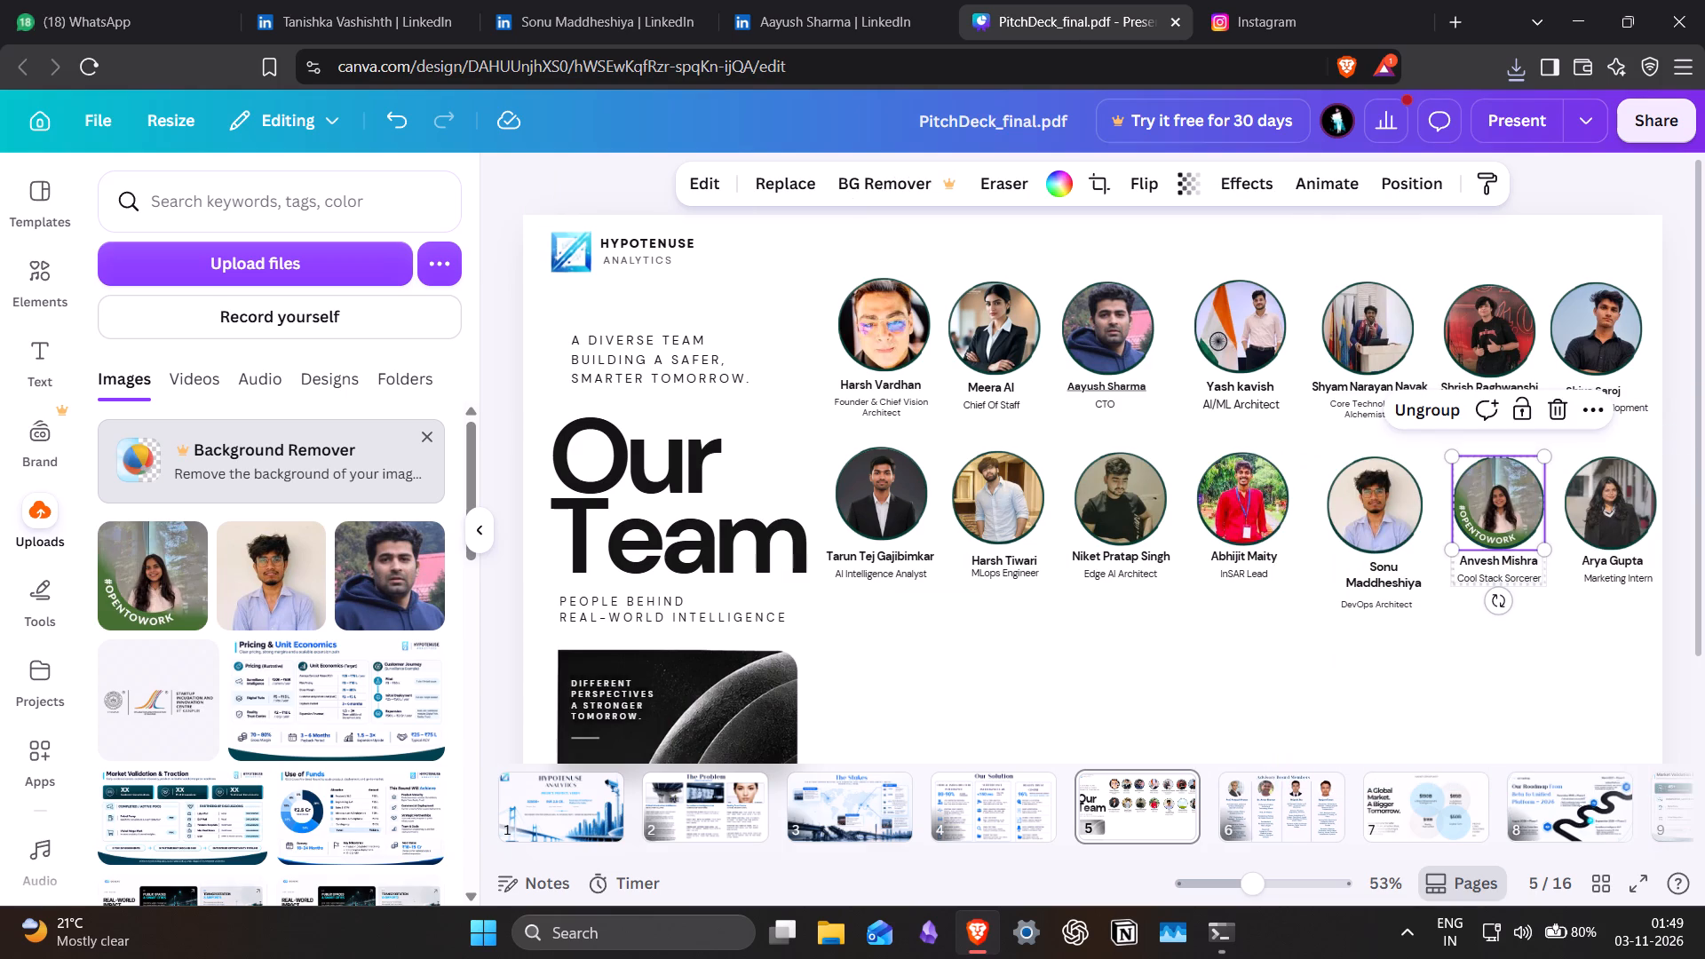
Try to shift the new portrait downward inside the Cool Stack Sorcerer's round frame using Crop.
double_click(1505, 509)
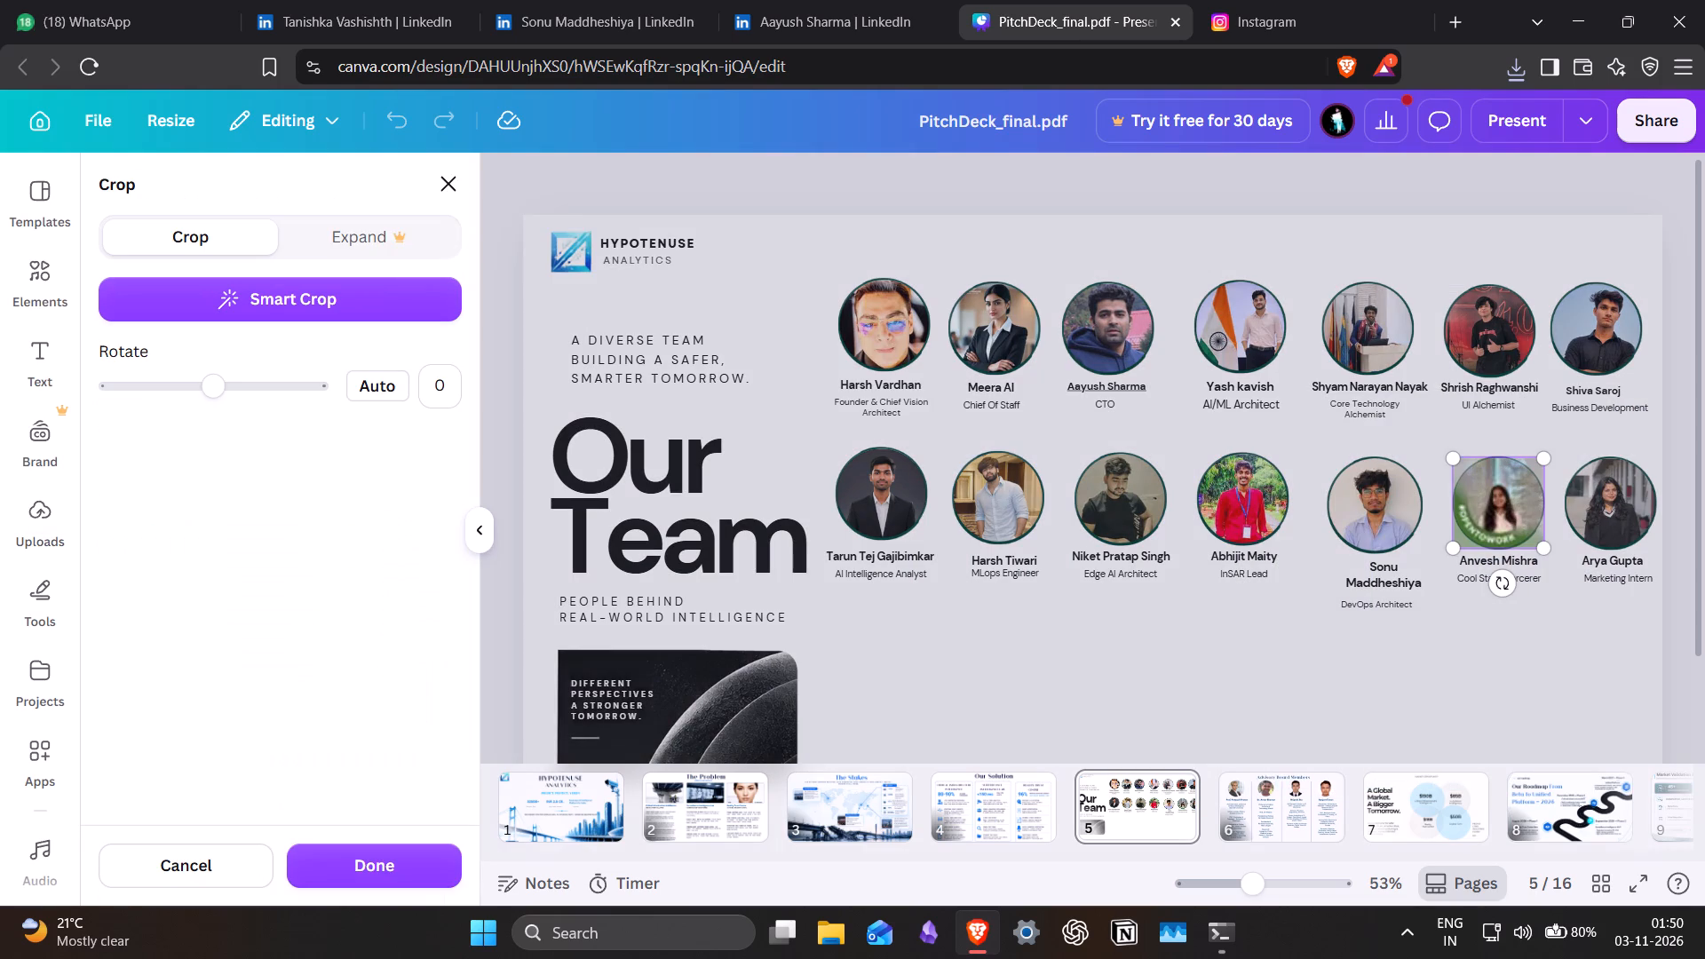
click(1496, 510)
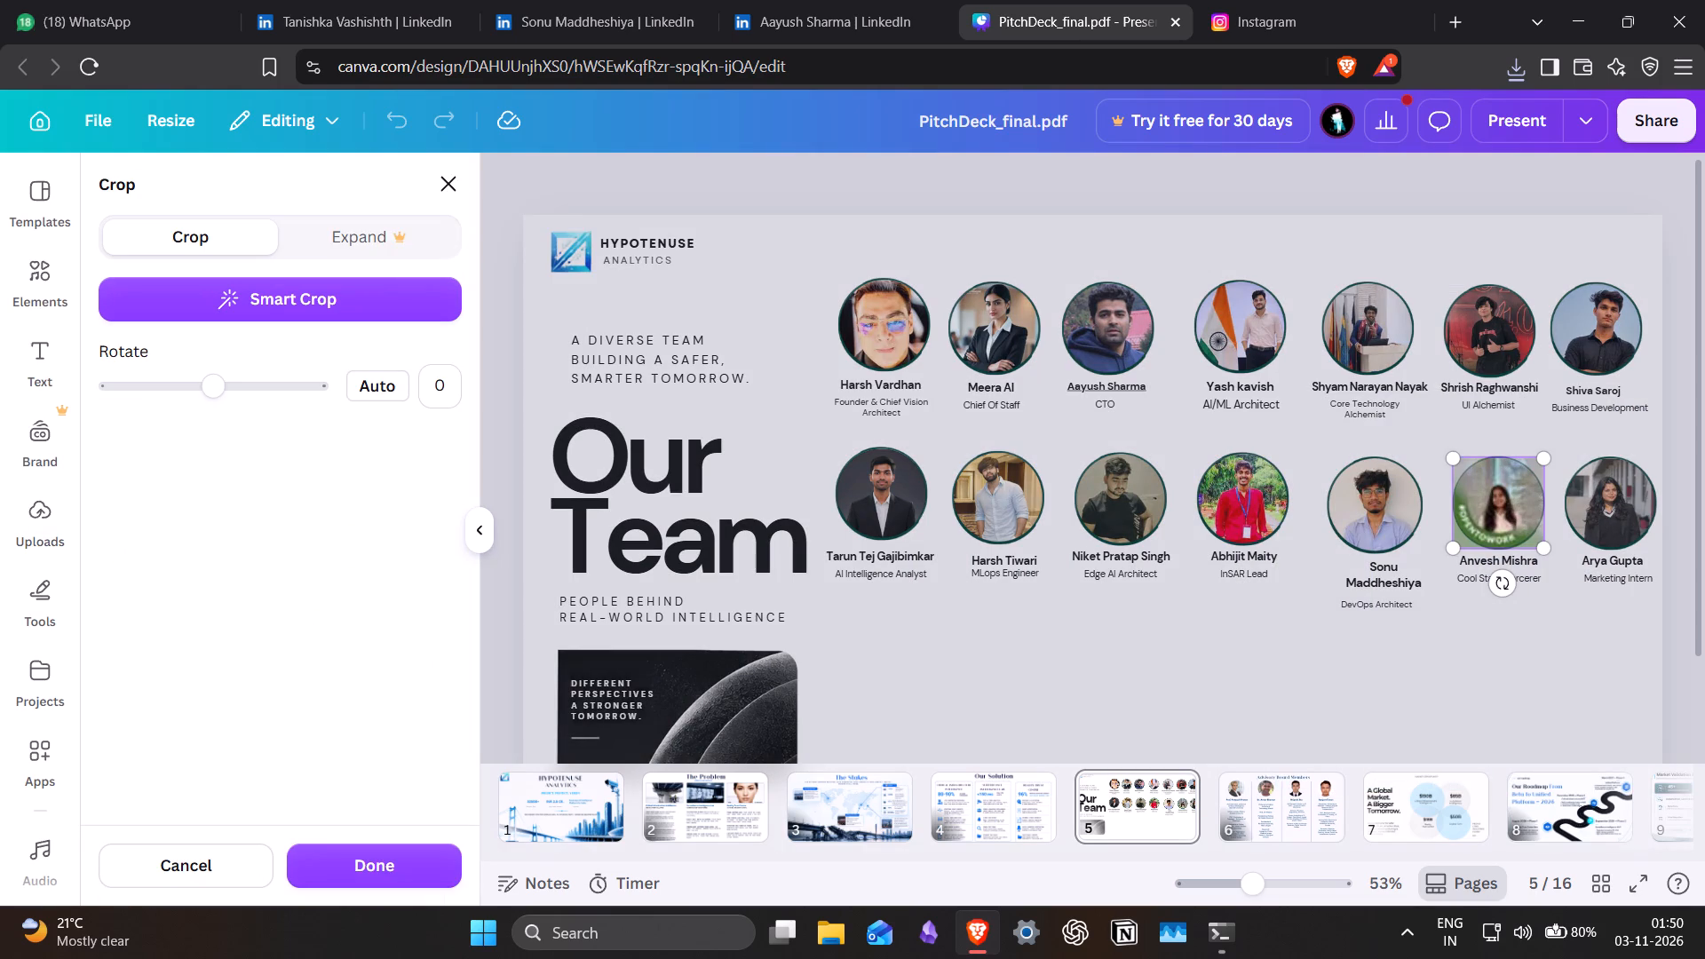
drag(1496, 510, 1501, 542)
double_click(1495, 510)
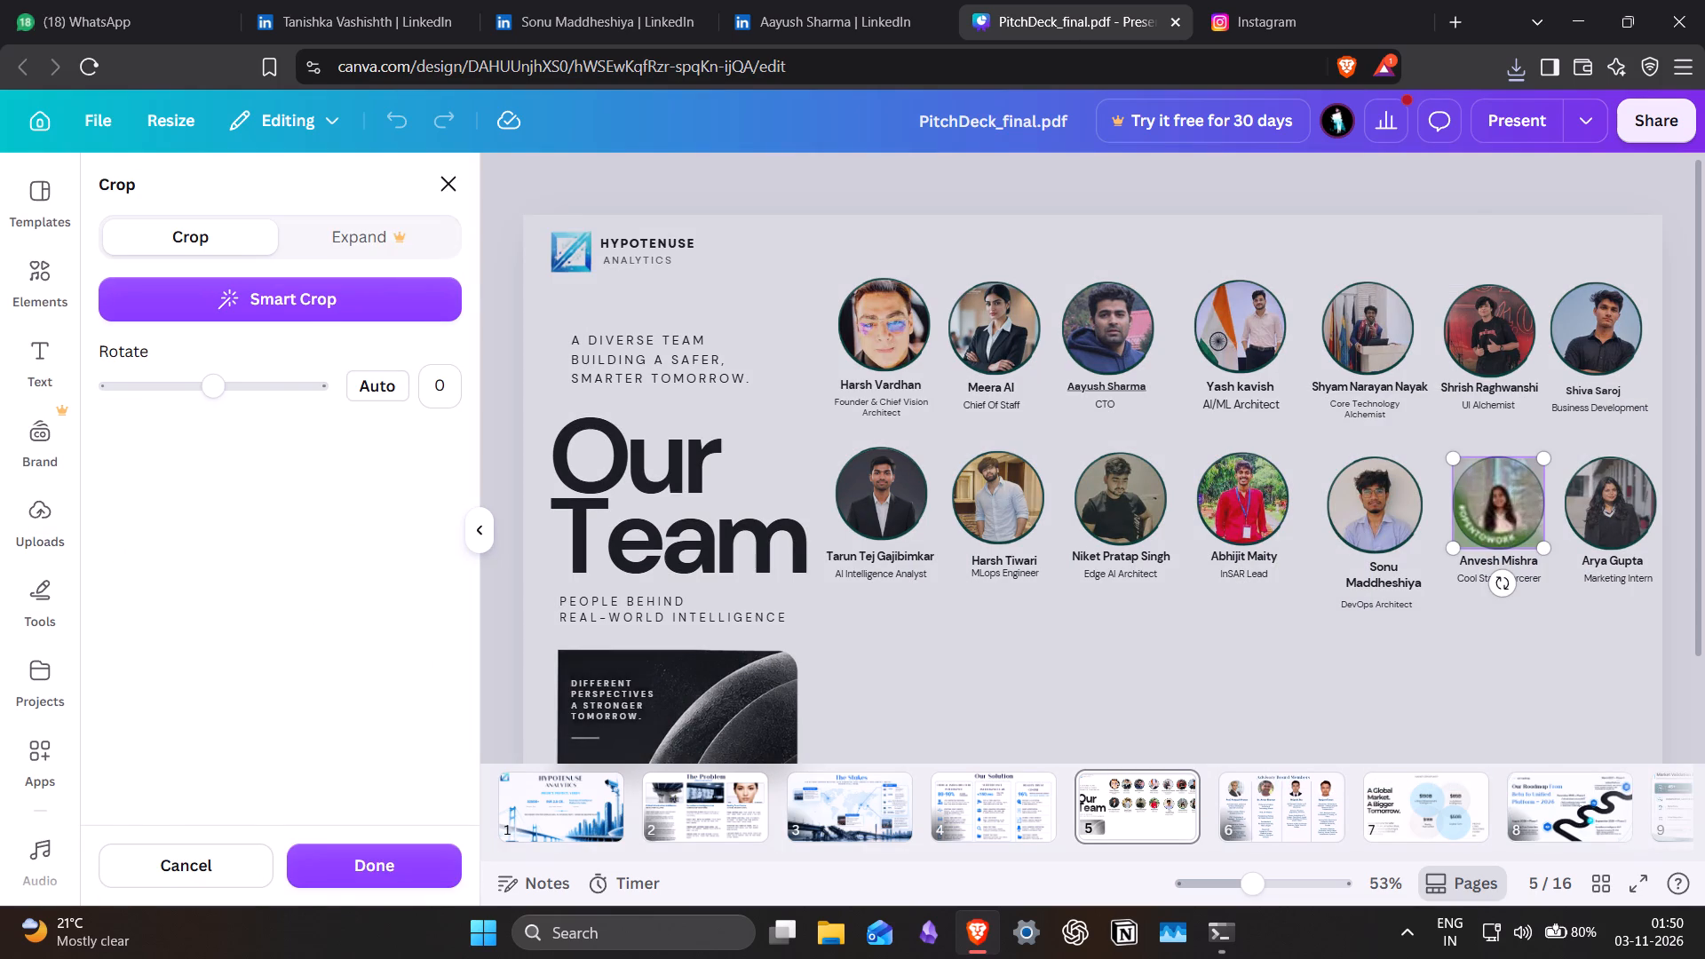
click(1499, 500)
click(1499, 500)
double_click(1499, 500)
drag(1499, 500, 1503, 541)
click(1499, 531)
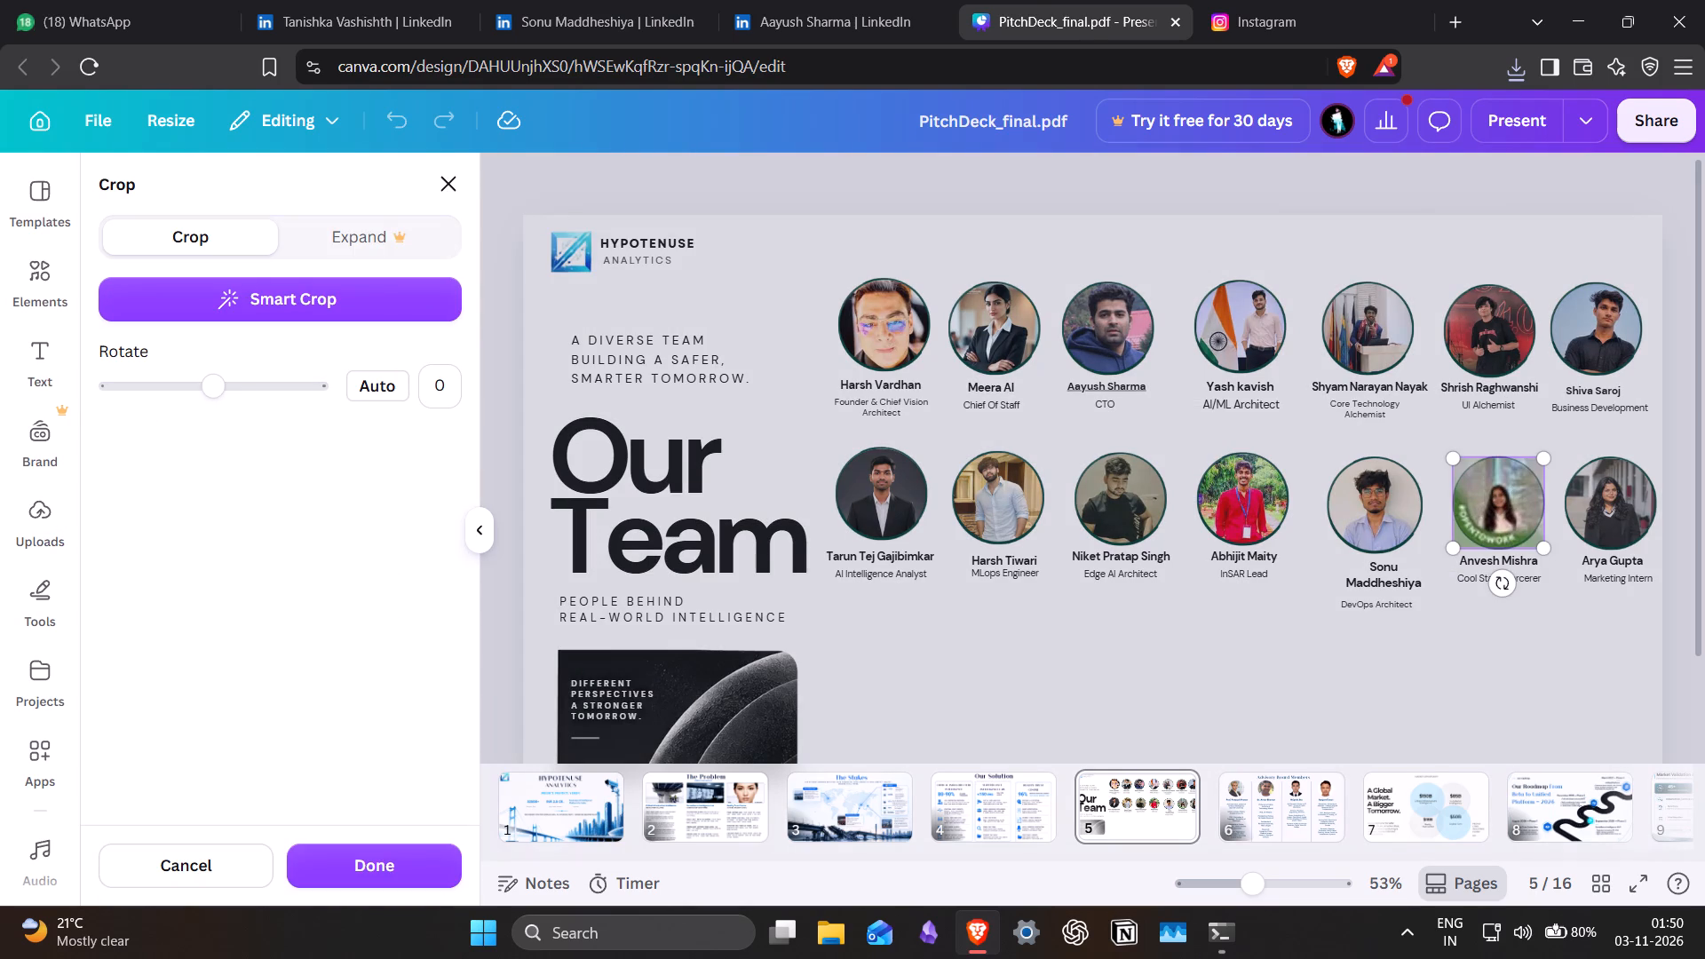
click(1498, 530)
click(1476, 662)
Reopen Crop for the Cool Stack Sorcerer's portrait and try to resize it inward from its upper corner.
click(1516, 532)
double_click(1516, 532)
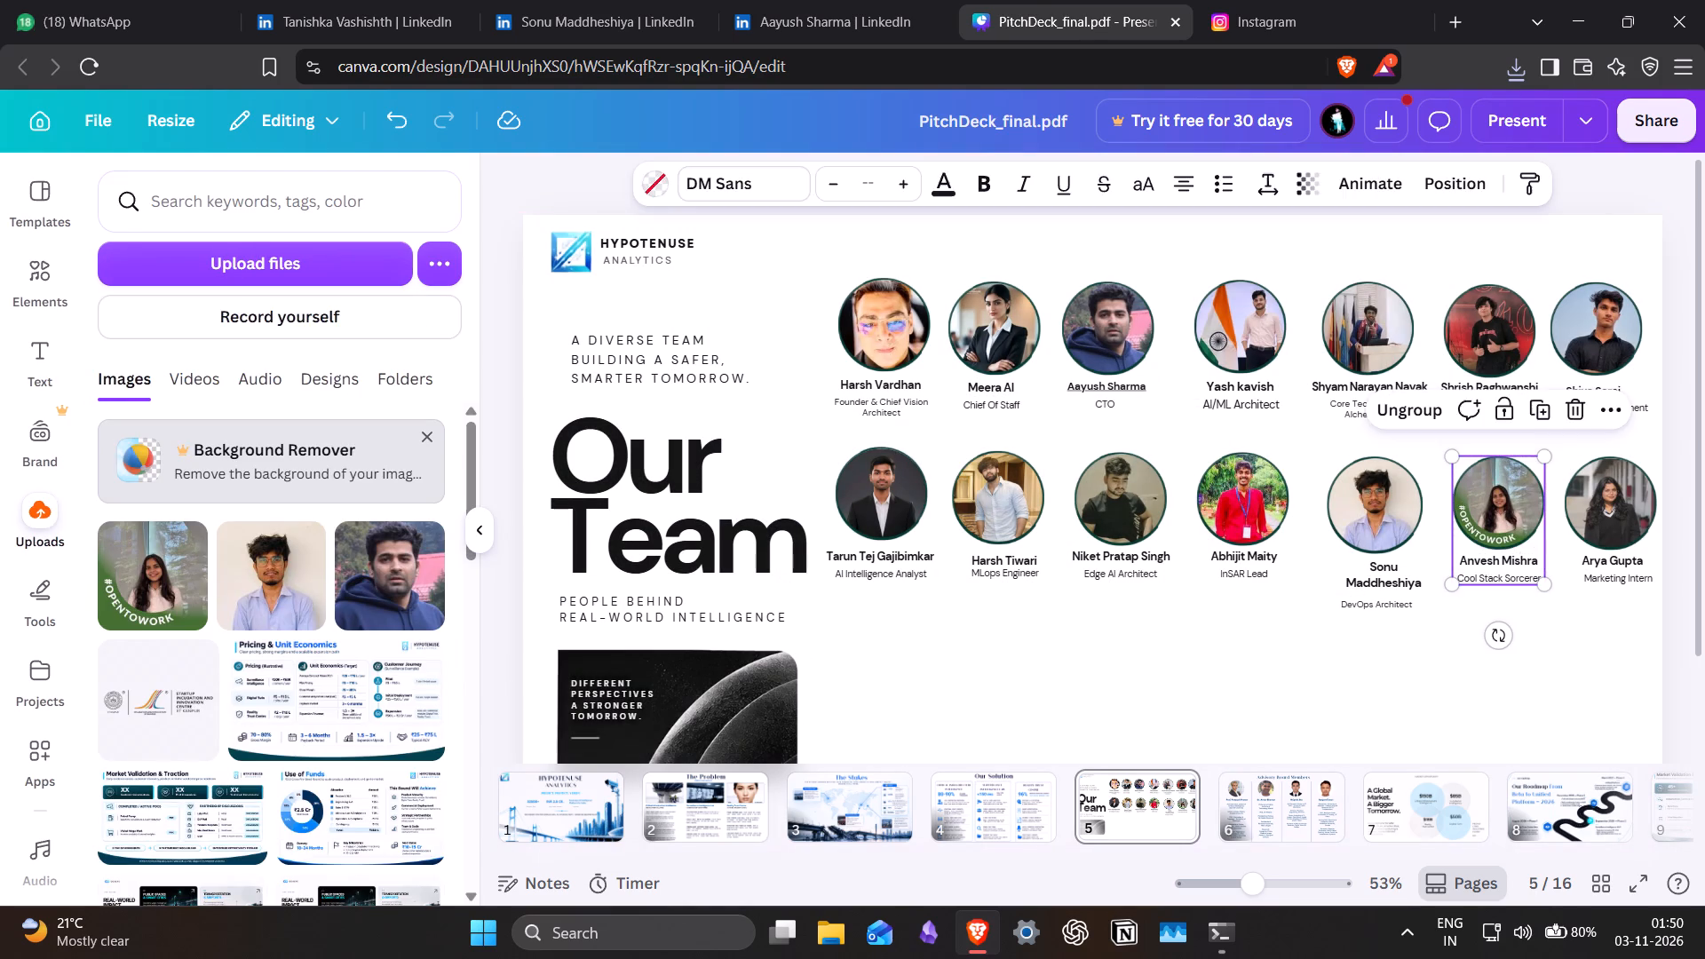
click(1516, 532)
click(1516, 532)
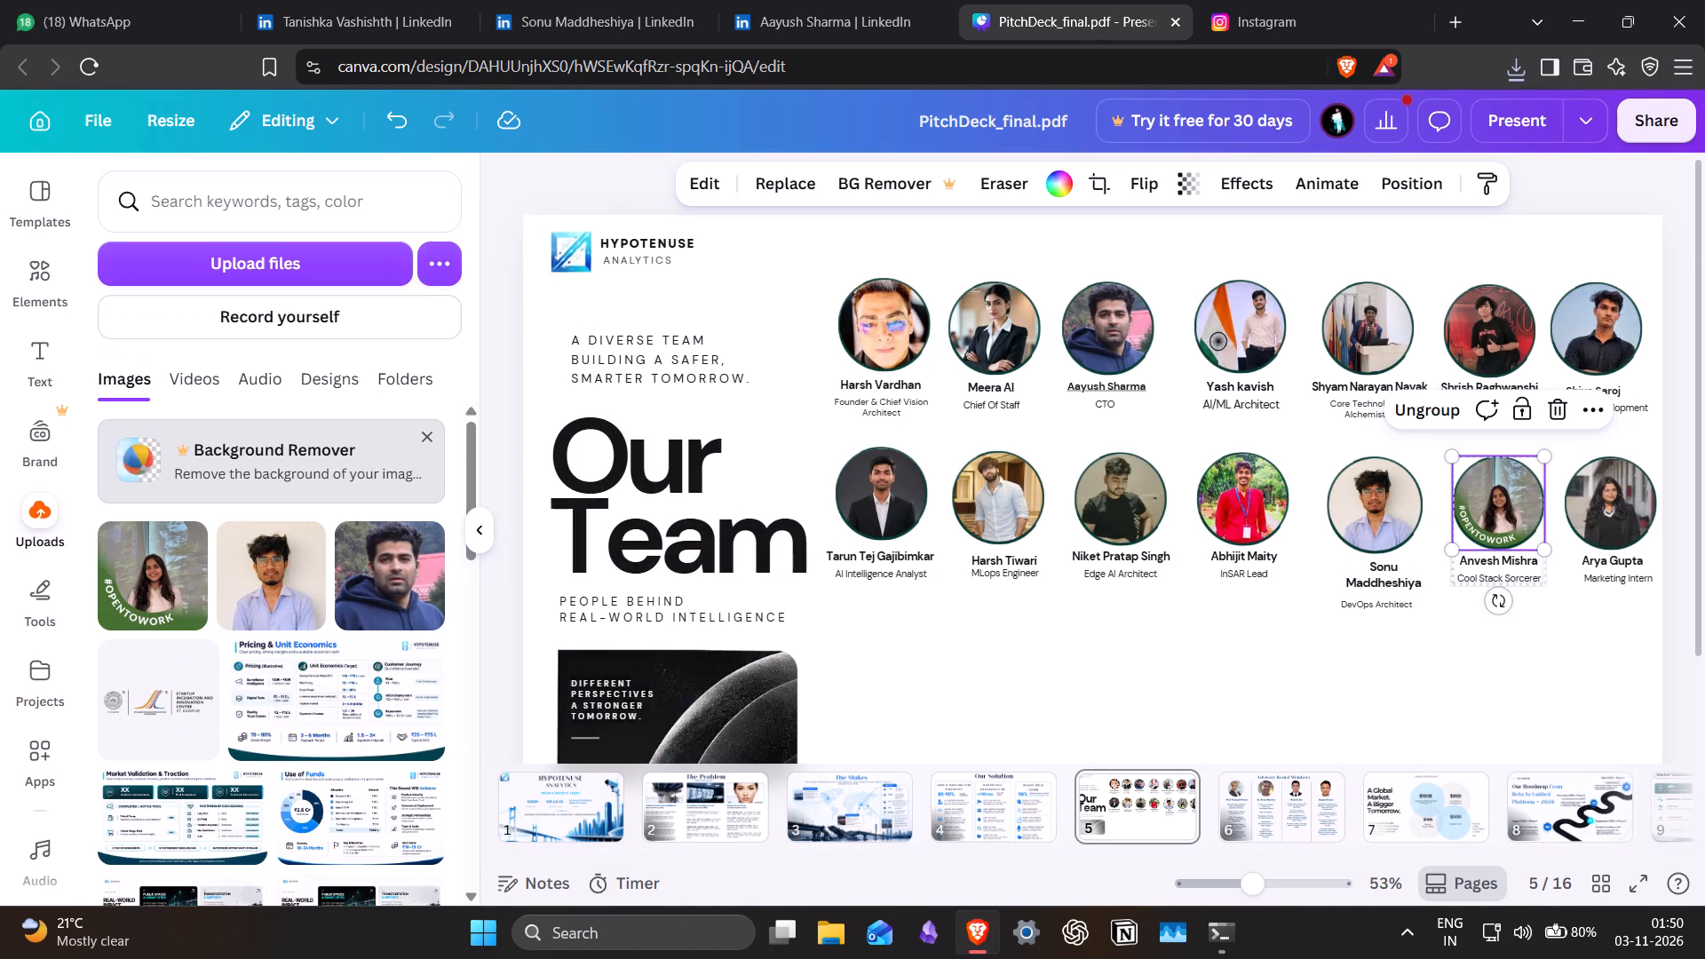
double_click(1521, 534)
drag(1543, 468, 1482, 532)
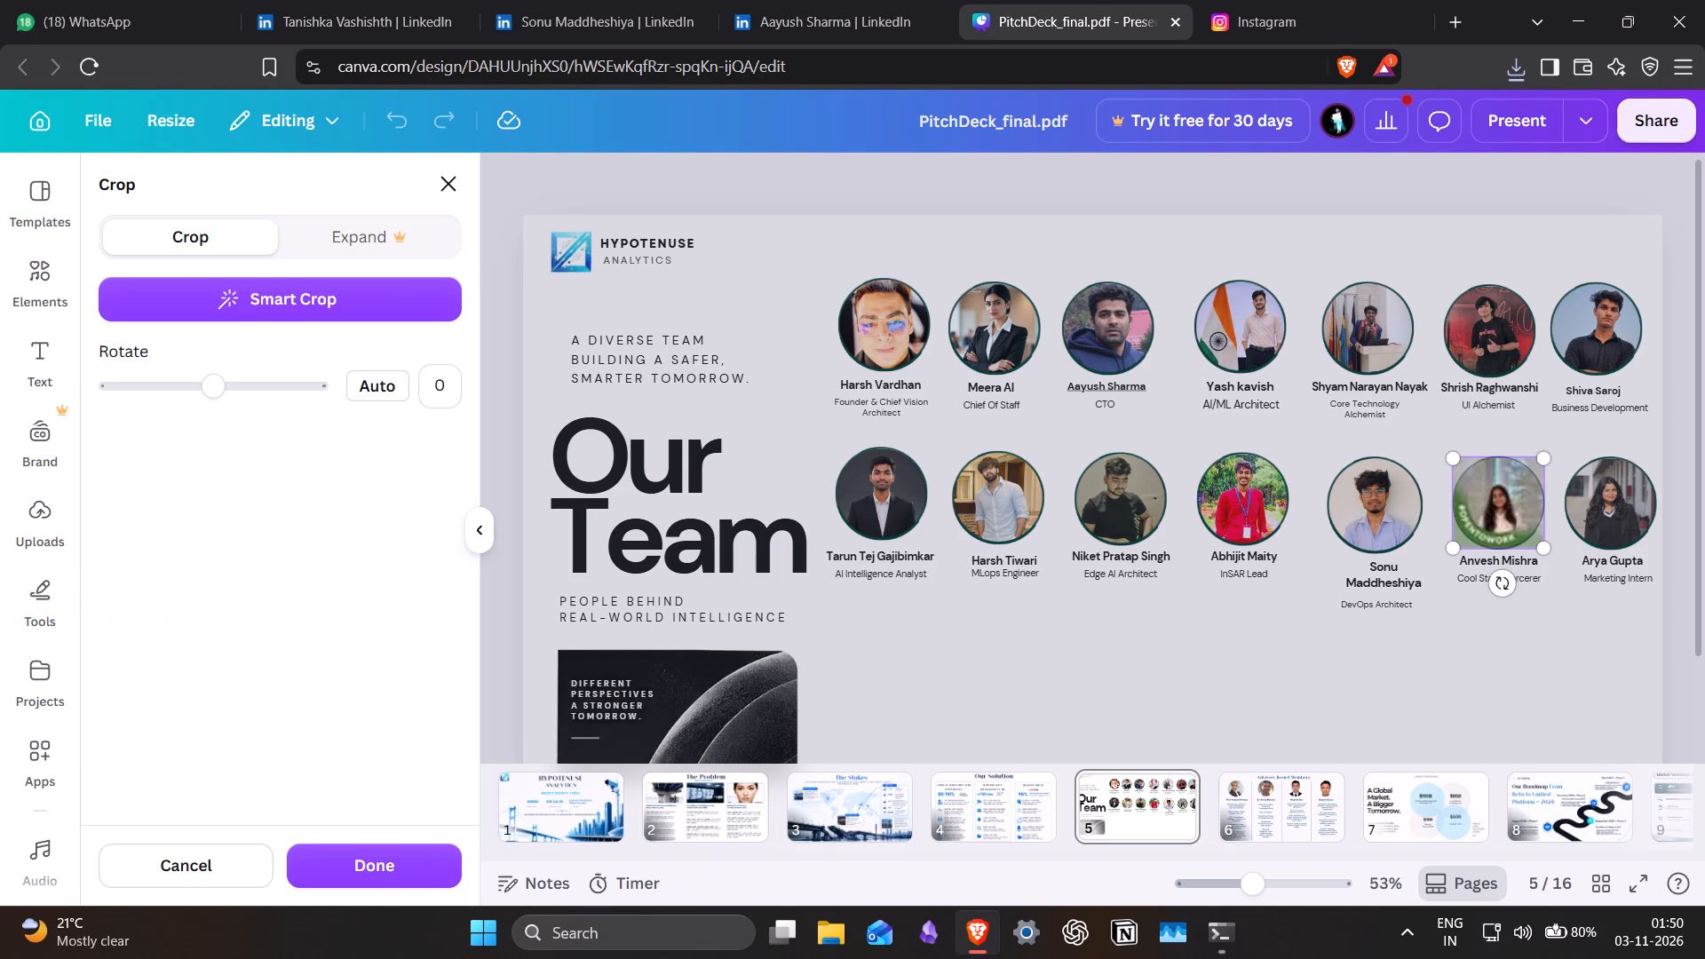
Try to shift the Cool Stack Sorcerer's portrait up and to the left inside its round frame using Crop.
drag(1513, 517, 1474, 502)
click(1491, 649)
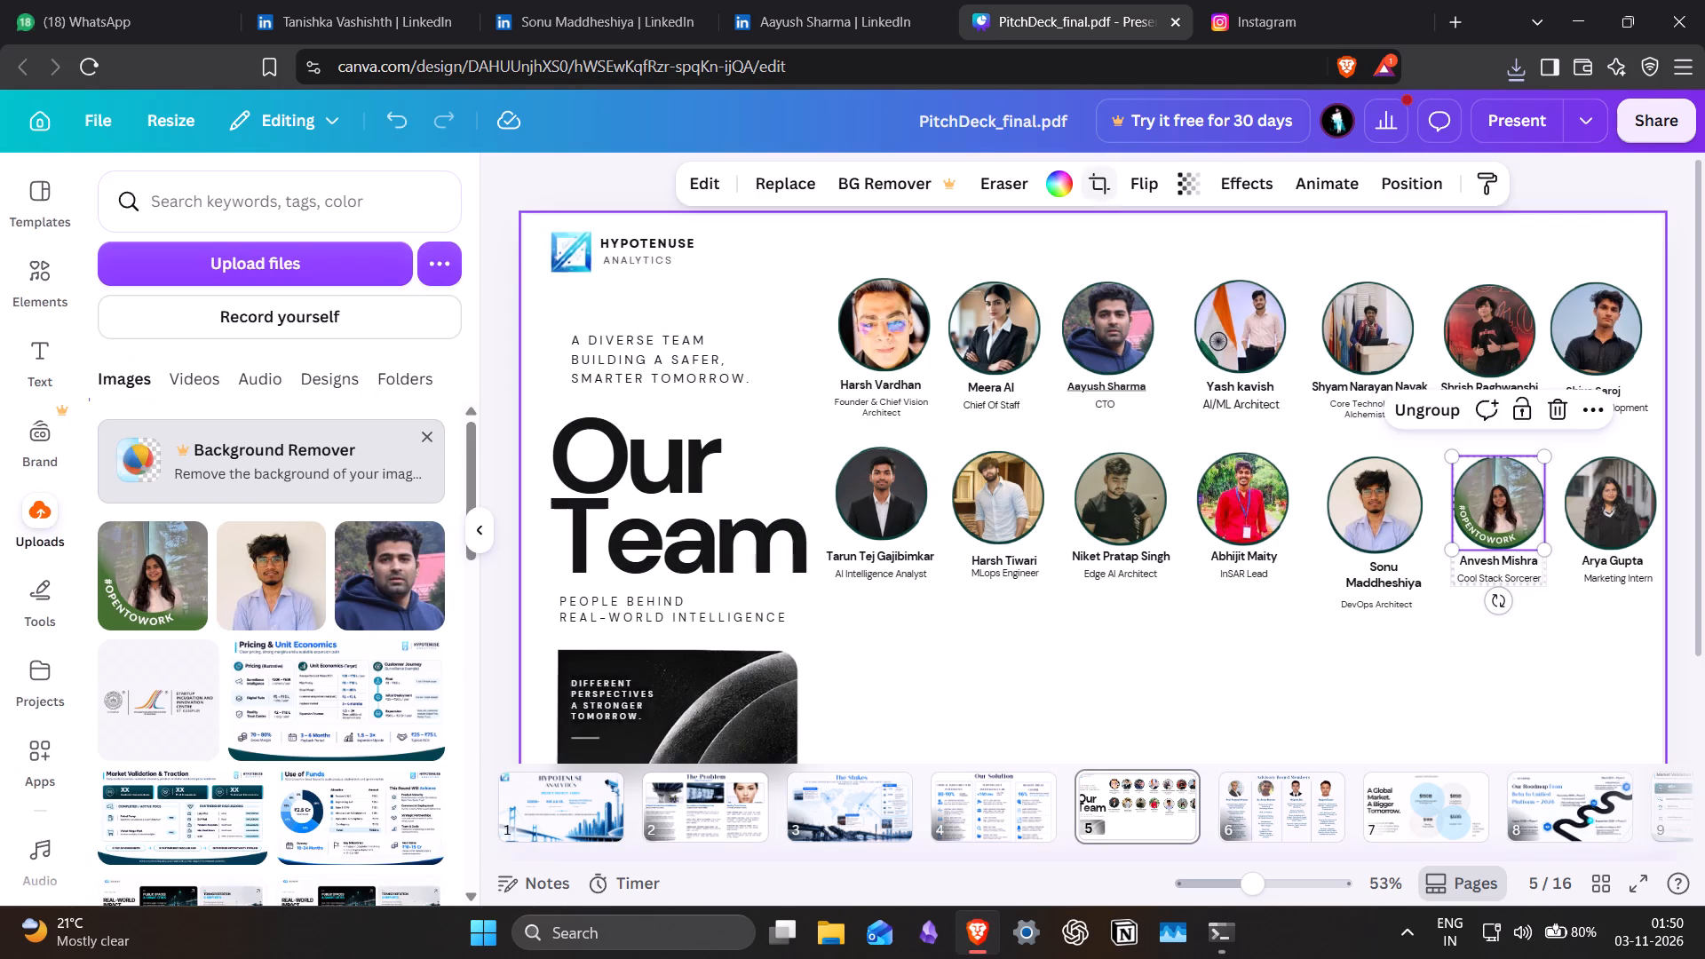
Ungroup the Cool Stack Sorcerer's round photo from the name and role text beneath it.
click(1426, 414)
click(1417, 656)
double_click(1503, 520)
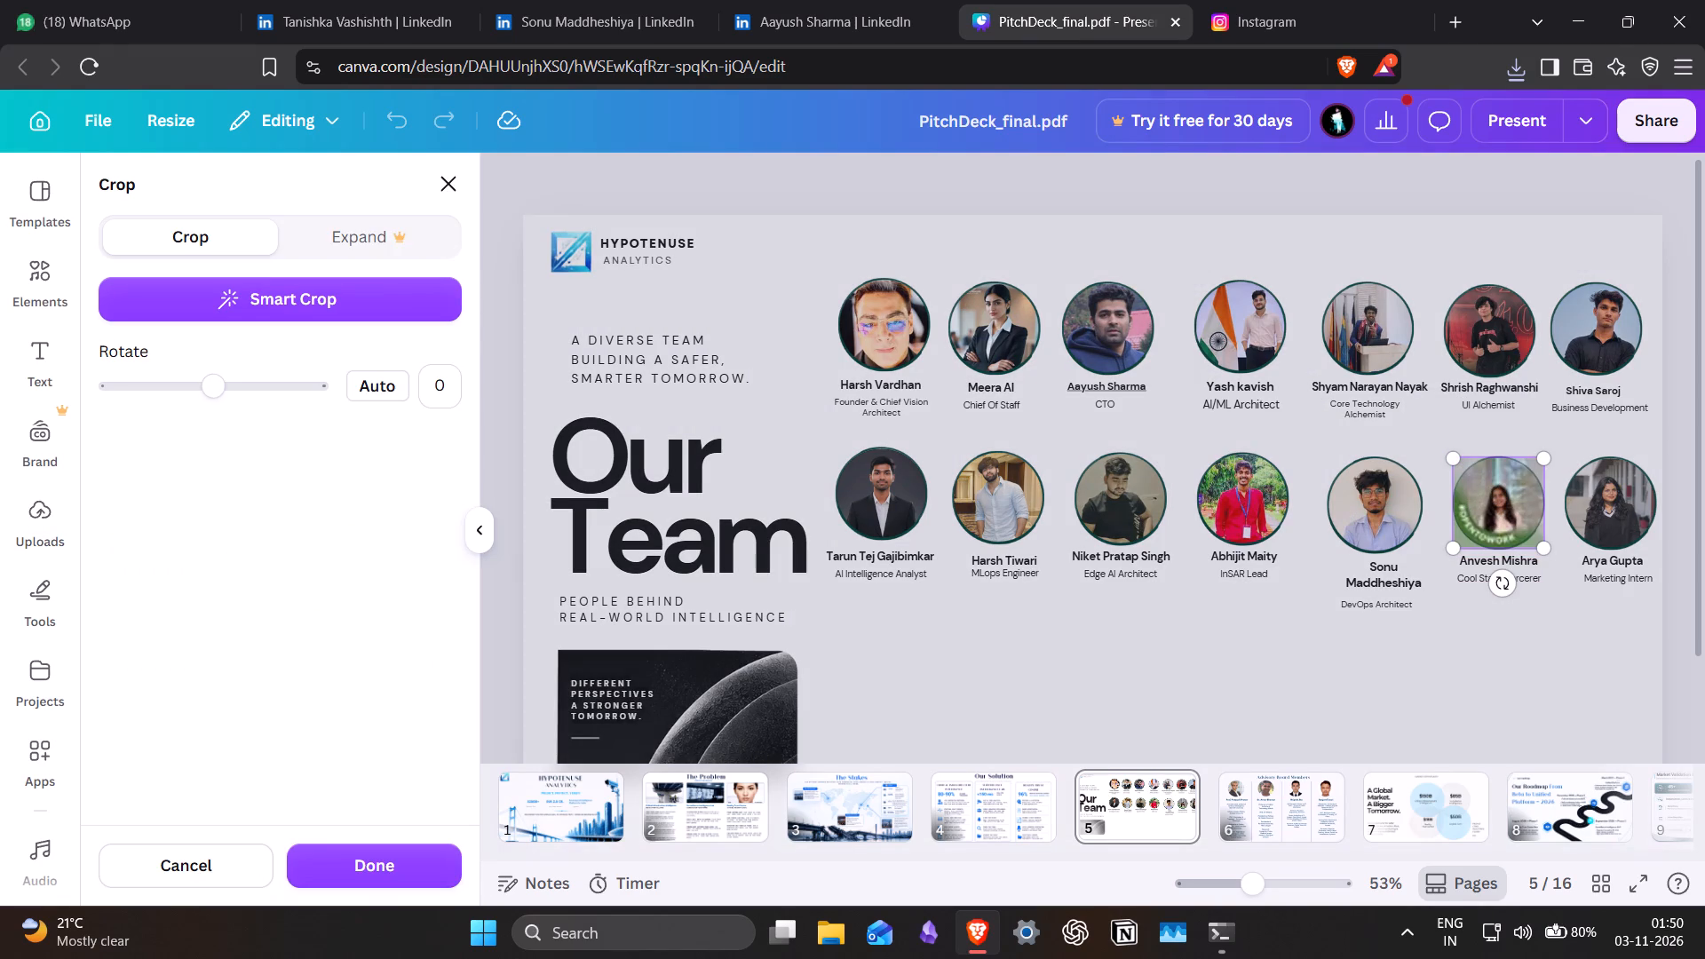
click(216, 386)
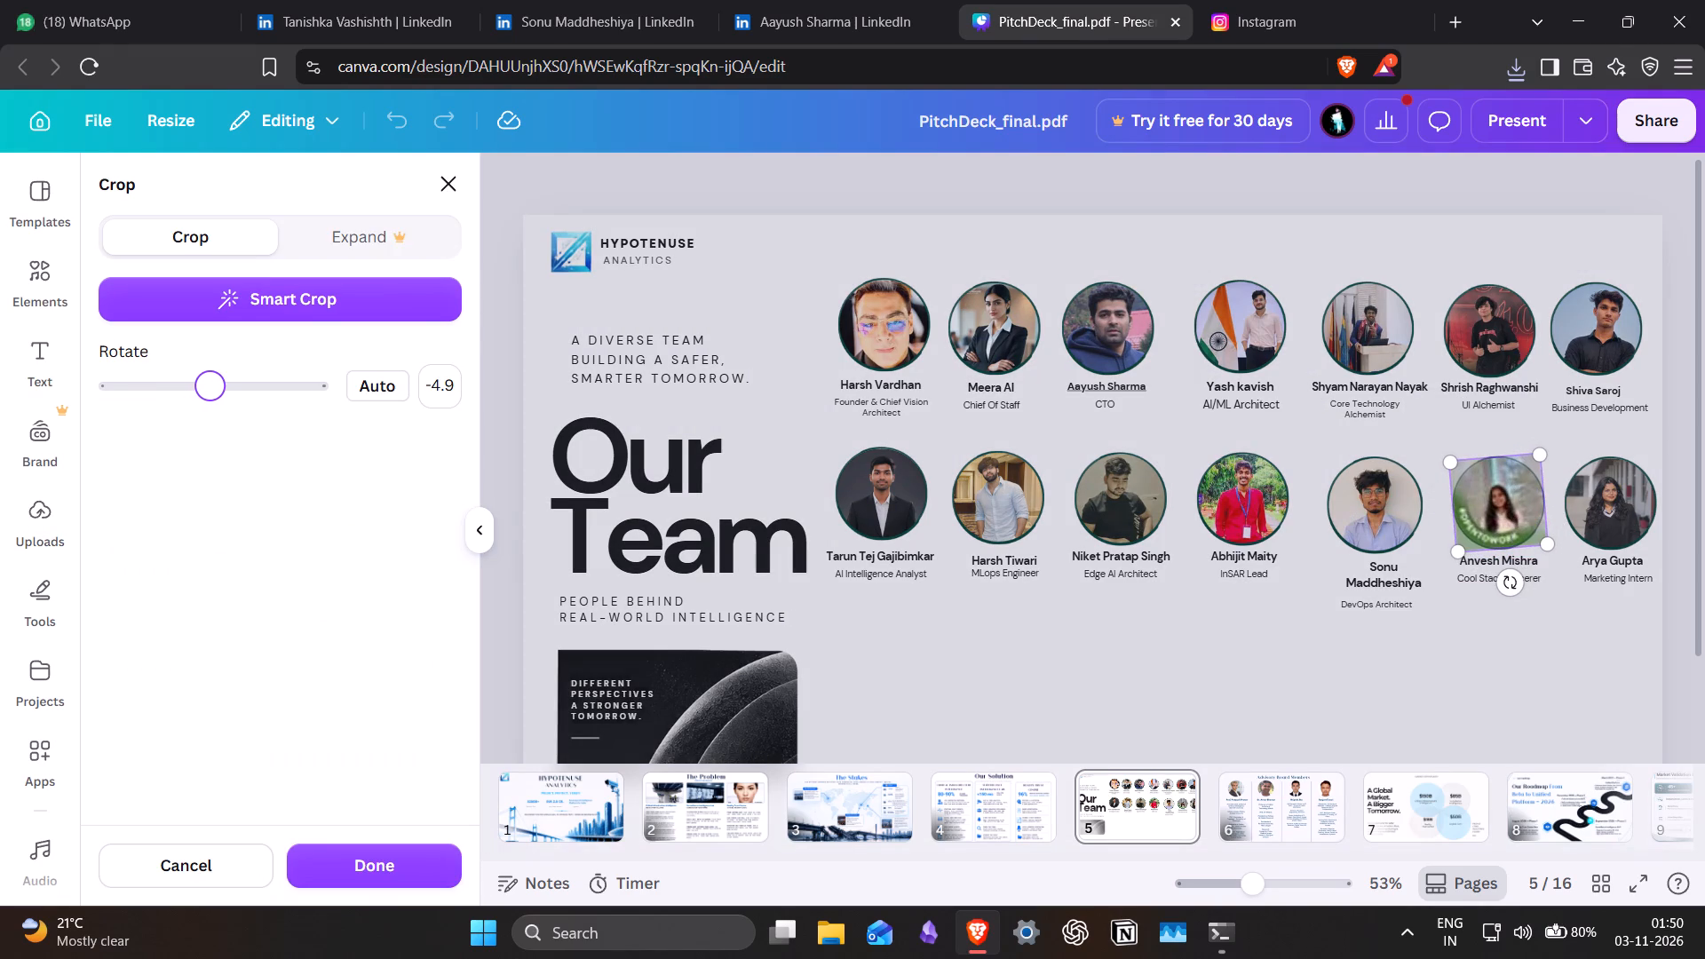
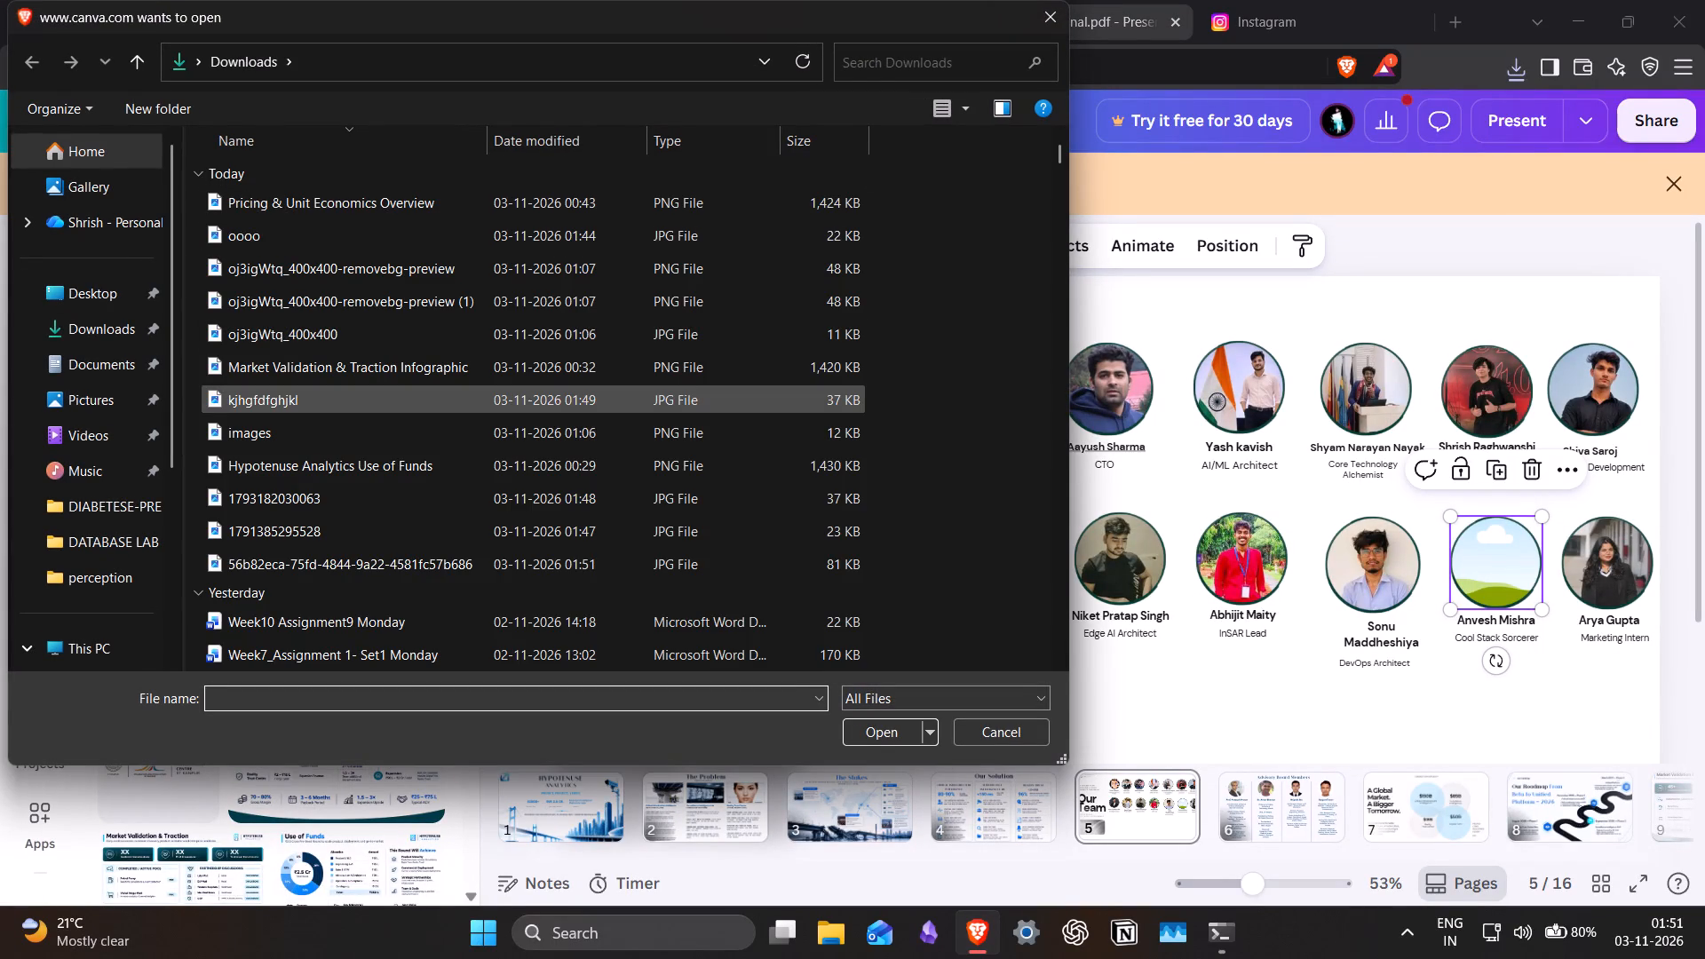
Upload the image 56b82eca-75fd-4844-9a22-4581fc57b686 from the Downloads folder to the design's uploads.
click(400, 562)
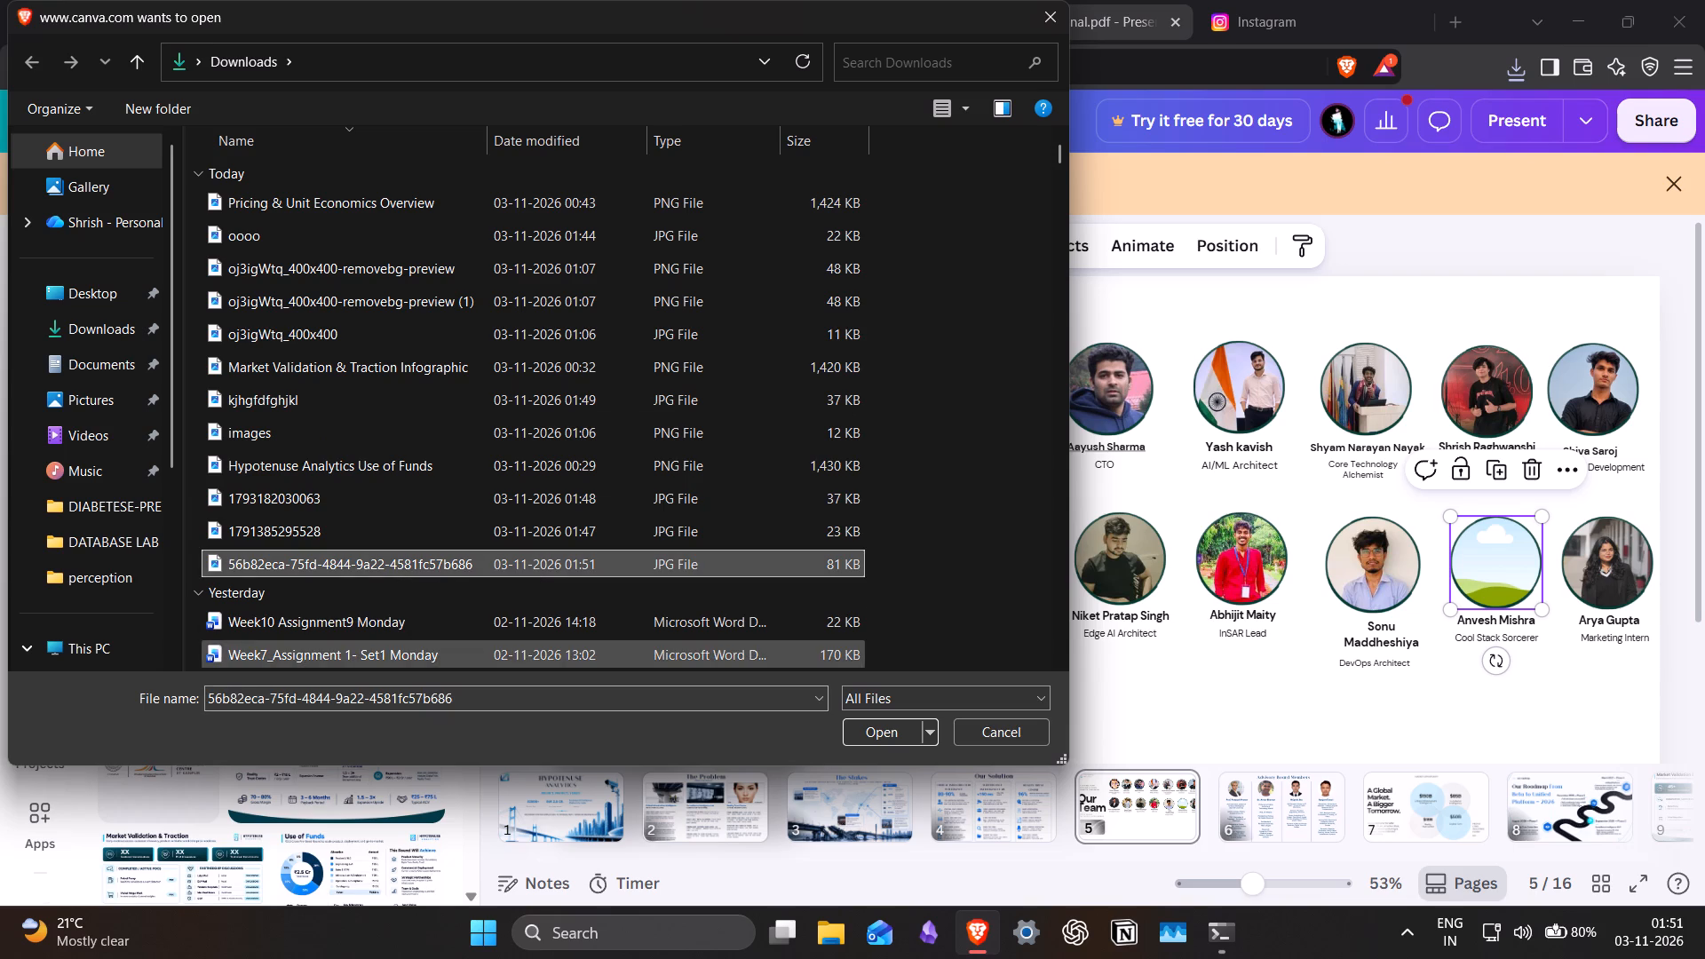
click(897, 740)
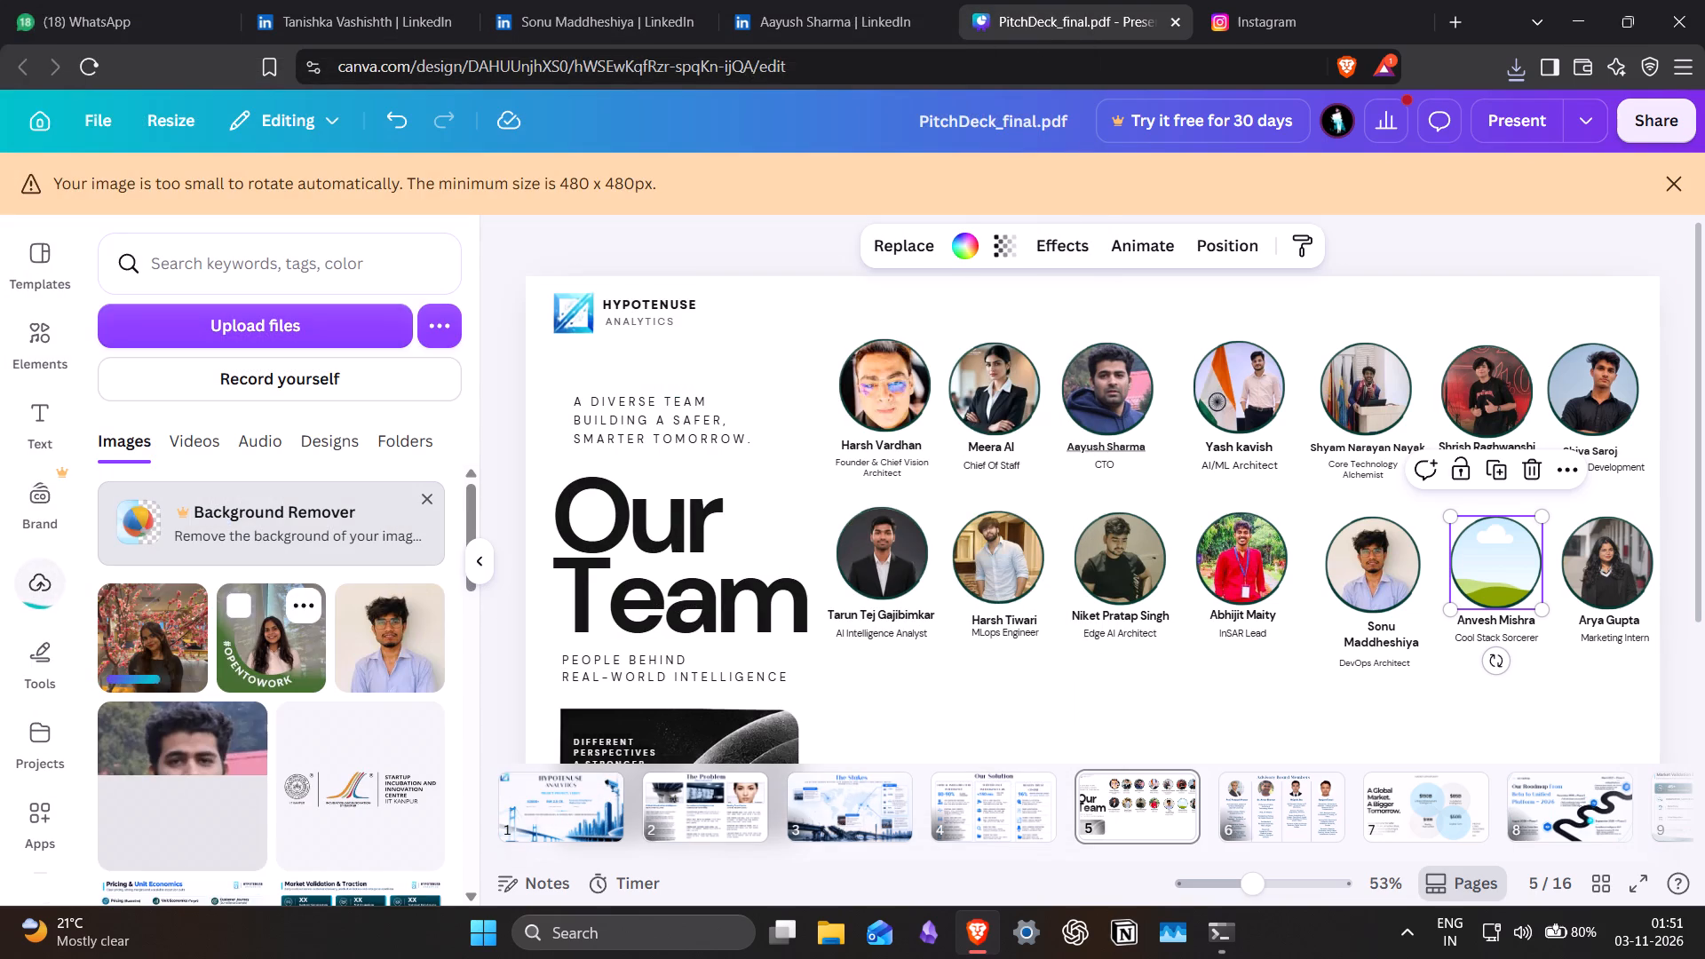
Add the uploaded photo with the pink blossom background and fill the Cool Stack Sorcerer's empty round frame with it.
click(154, 642)
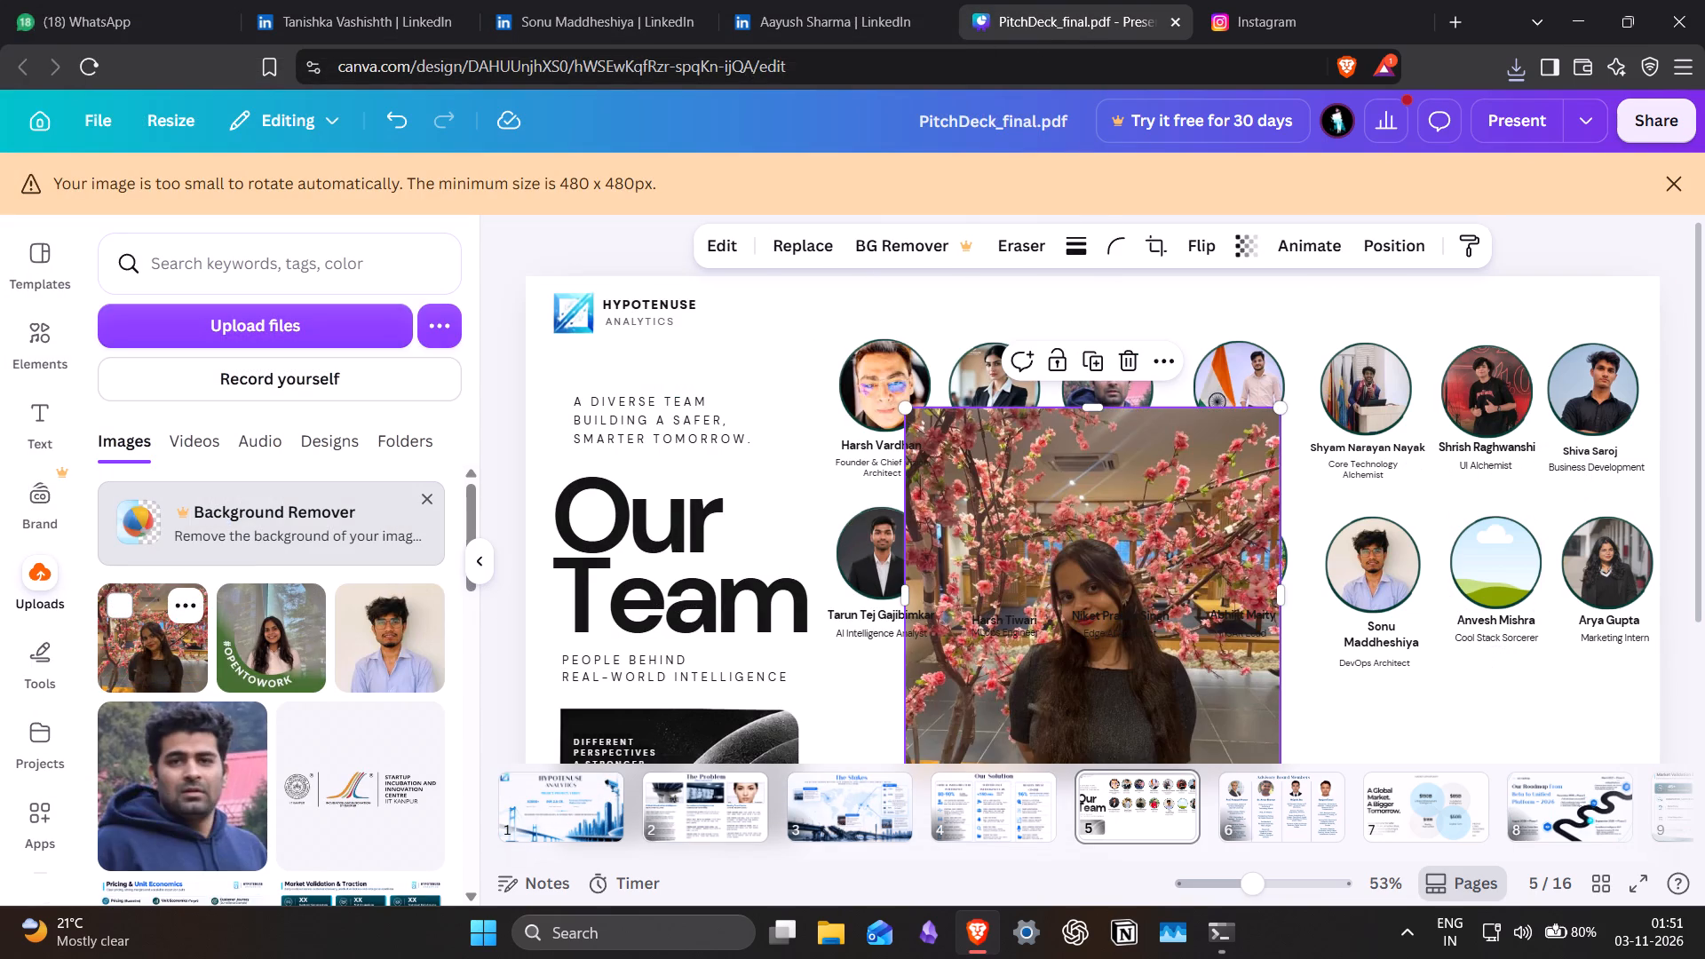
drag(1011, 503, 1530, 531)
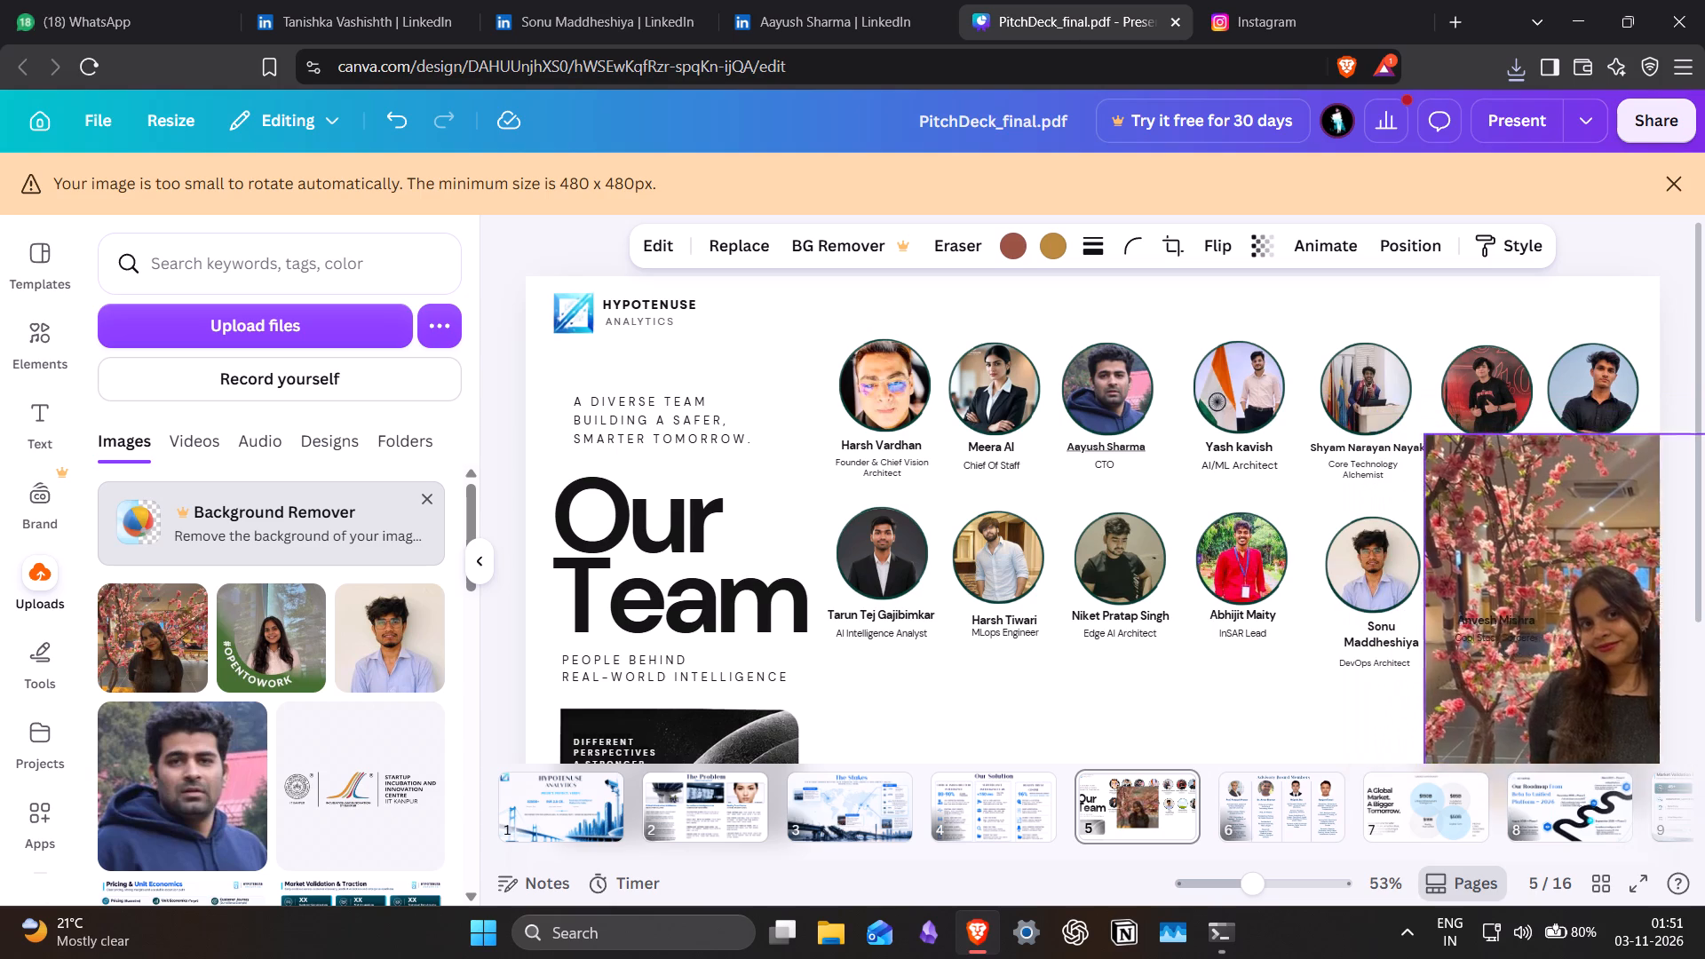
drag(1530, 531, 1532, 570)
Replace the name above the Cool Stack Sorcerer title with the new member's full name copied from the first open LinkedIn profile.
double_click(1511, 616)
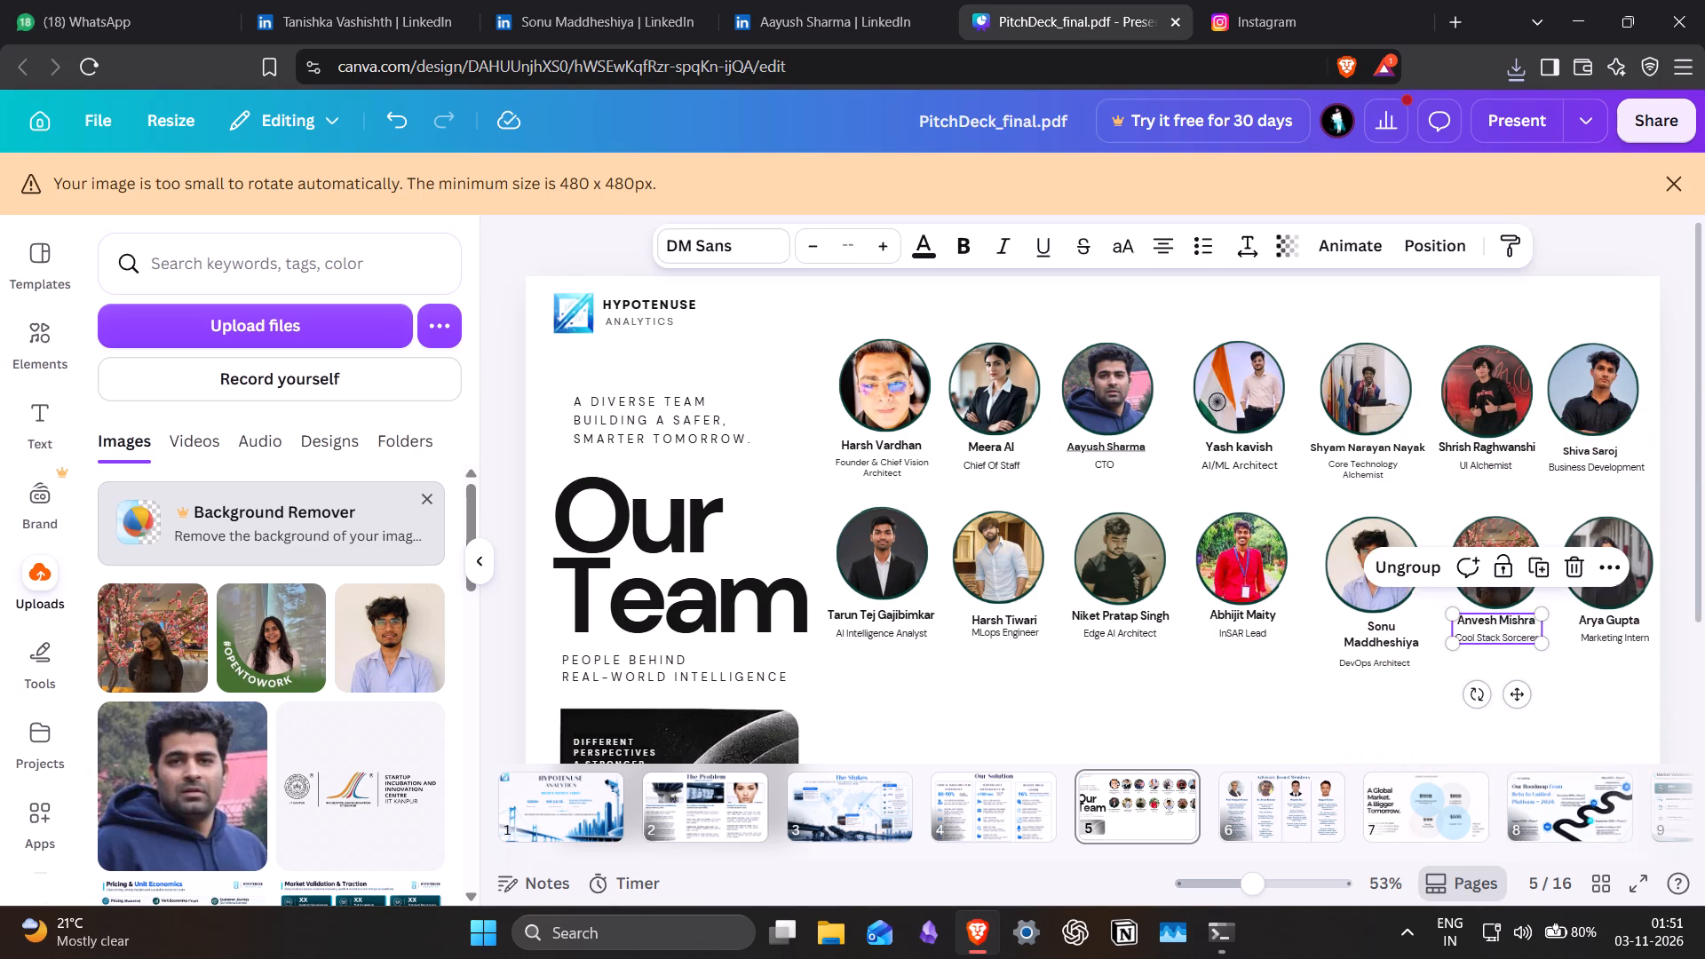
key(BackSpace)
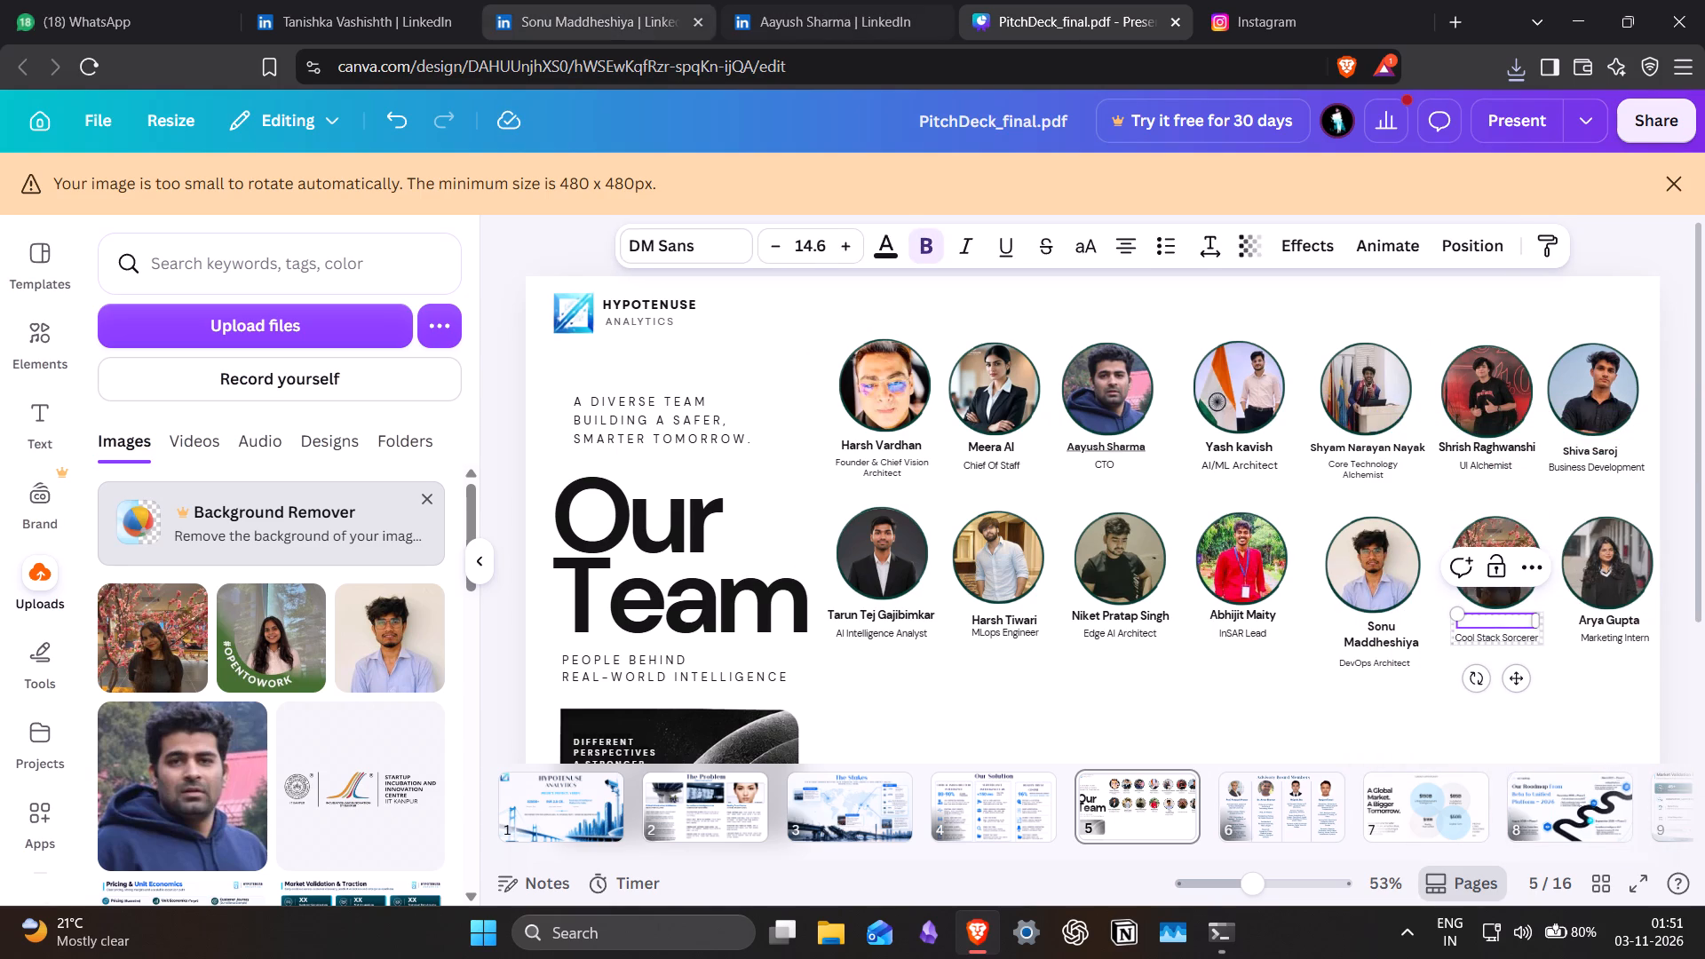
click(372, 0)
click(1256, 158)
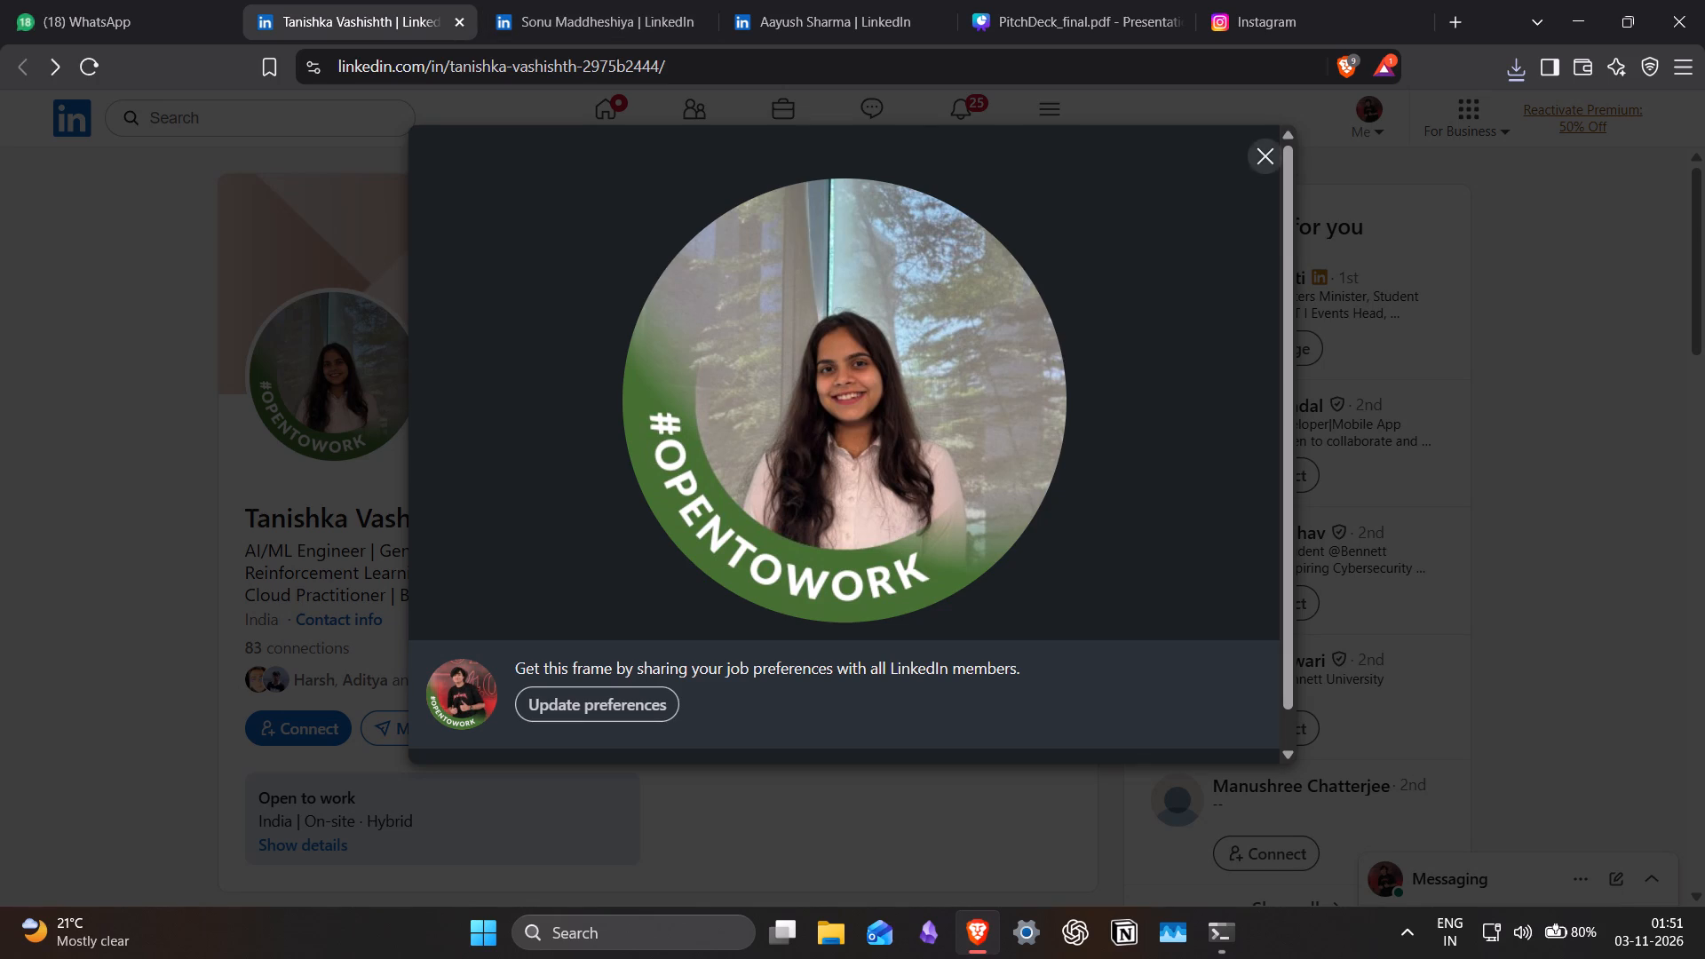
drag(475, 512, 296, 511)
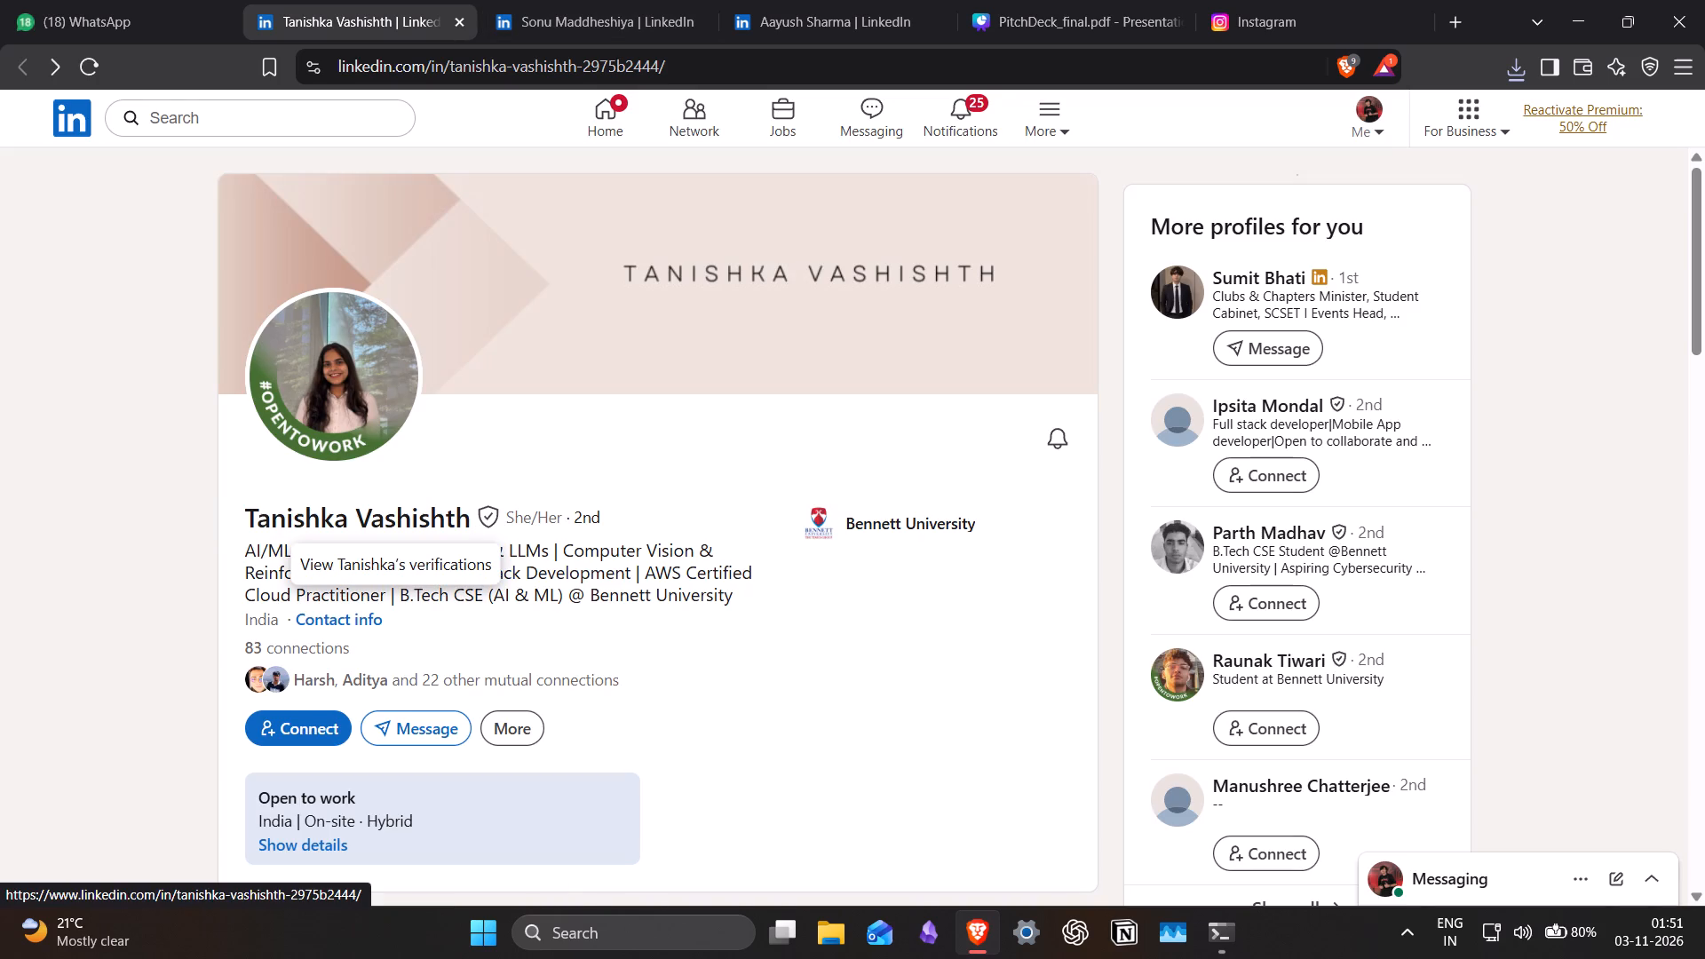
drag(234, 512, 476, 505)
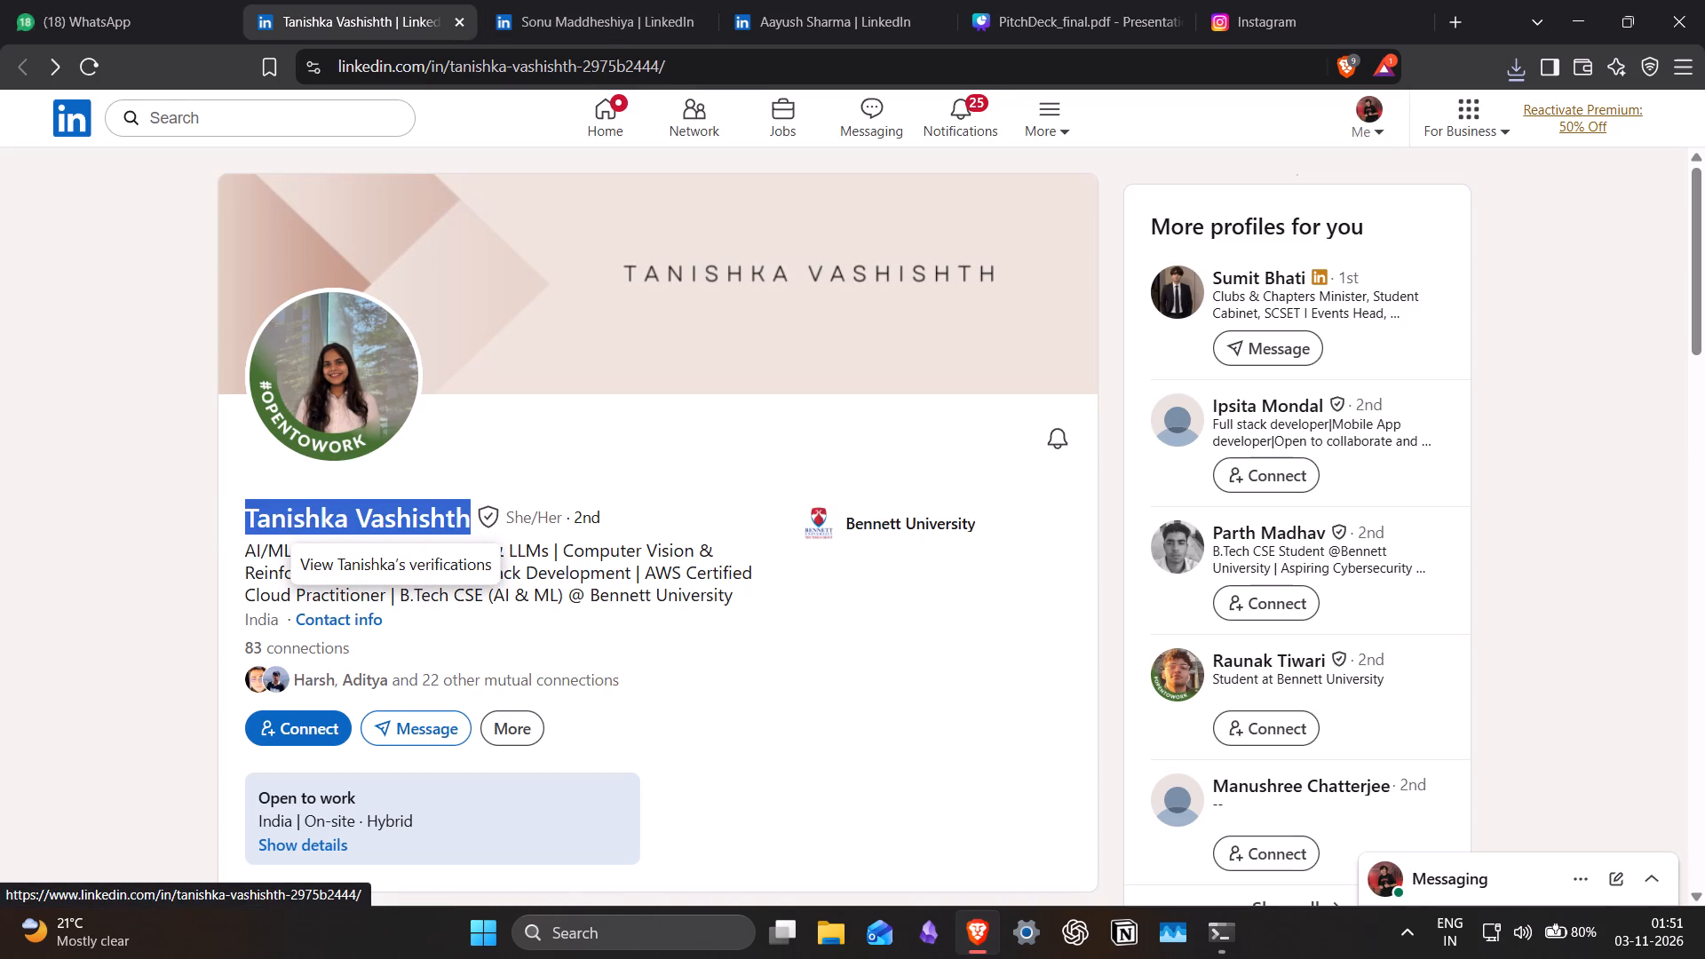
key(ctrl+c)
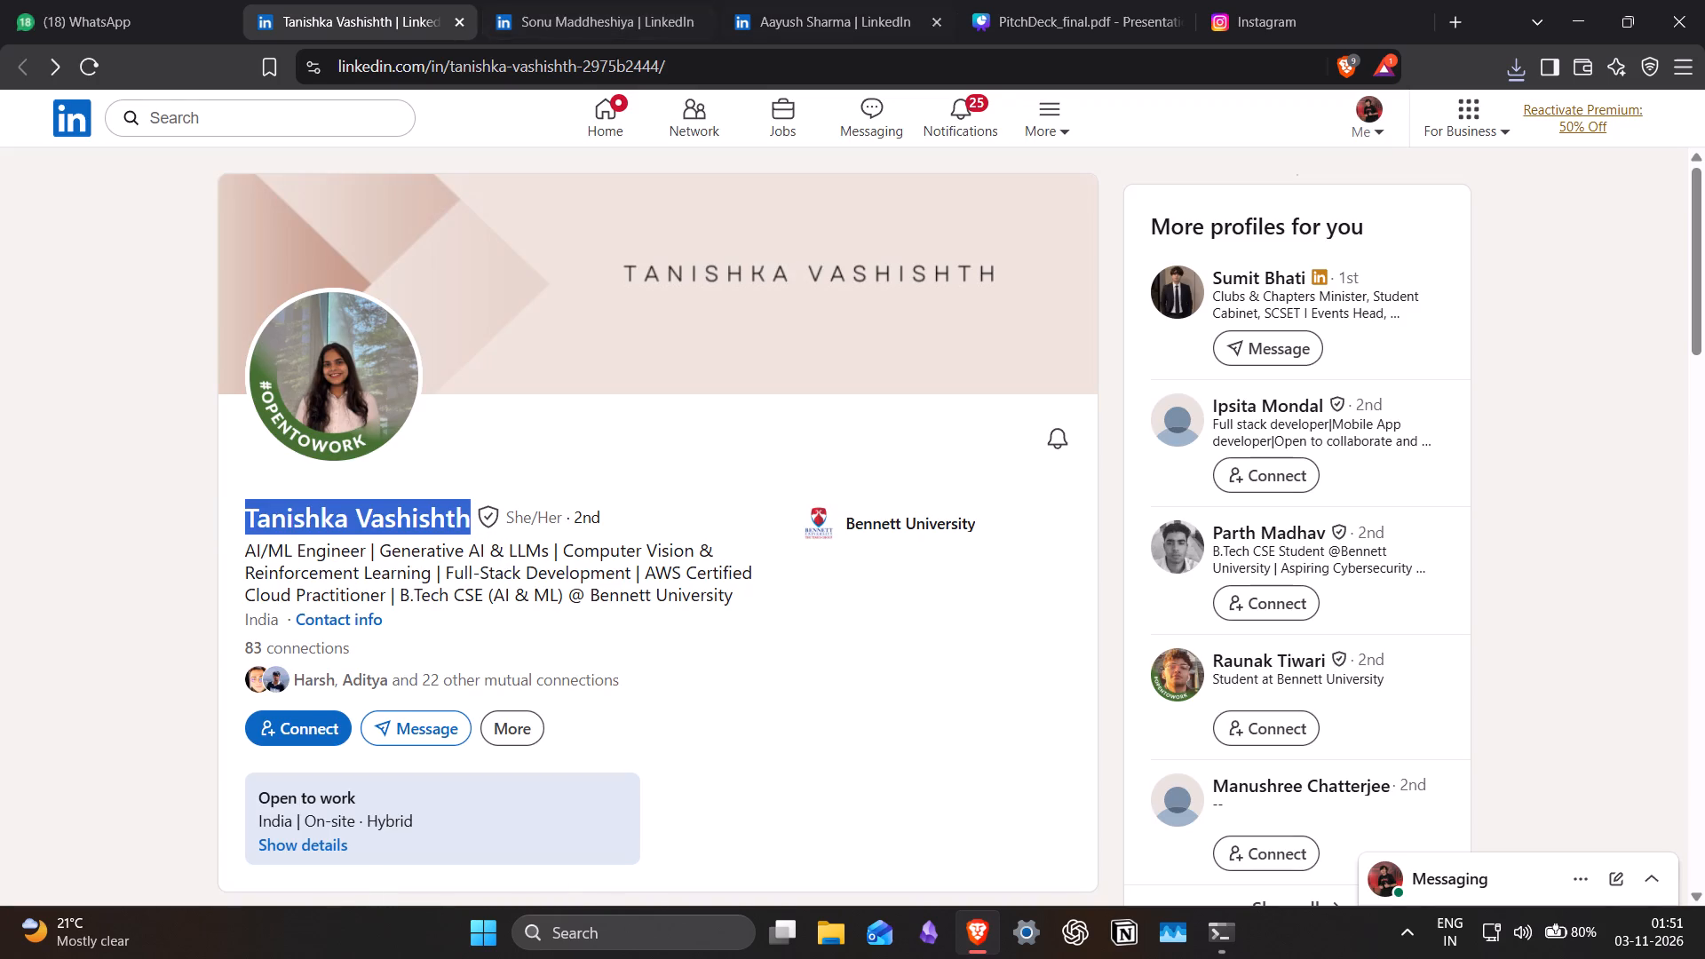
click(1019, 0)
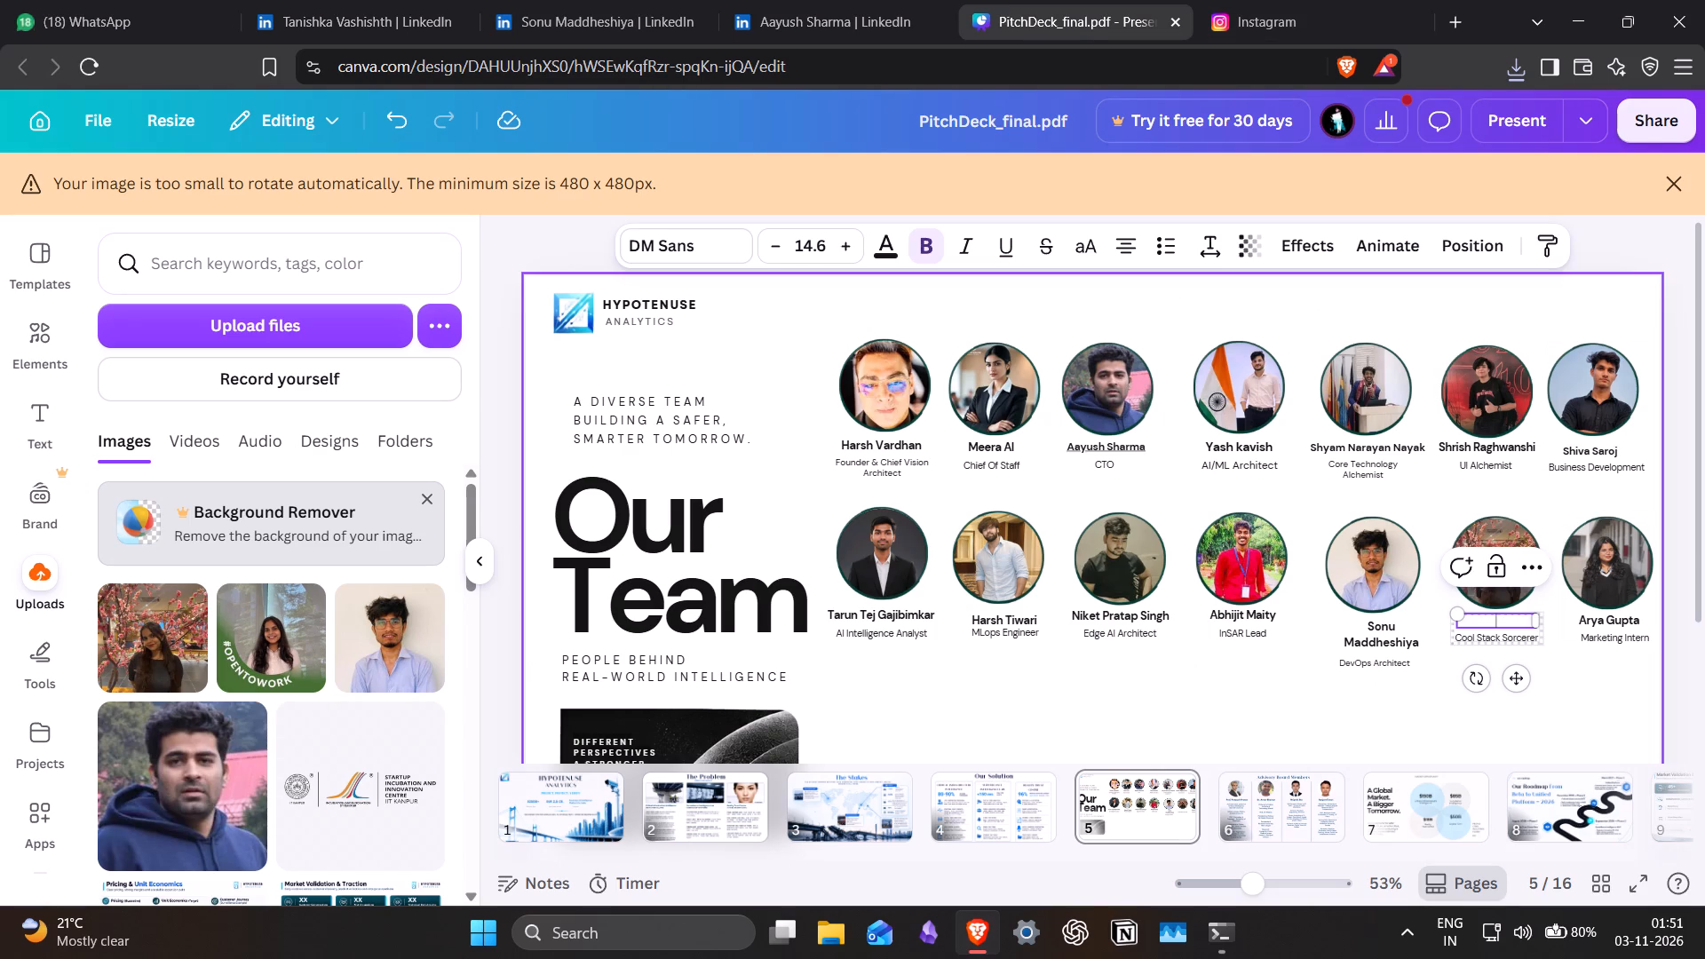
key(ctrl+v)
click(1539, 635)
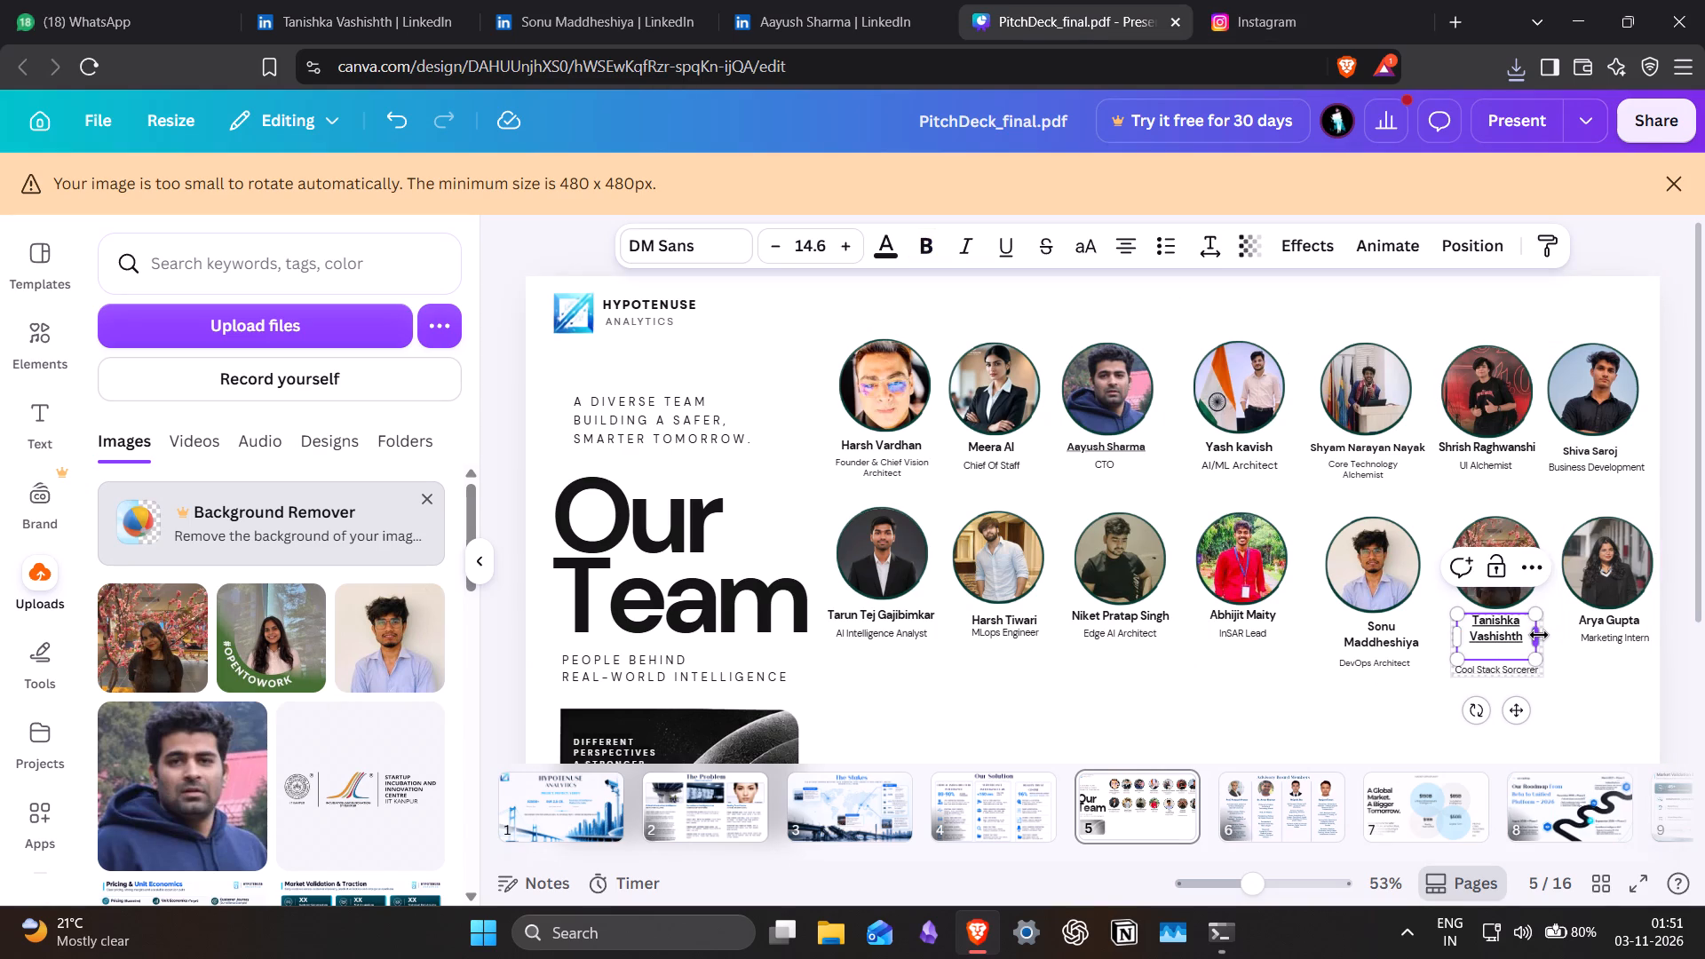
click(1574, 753)
Ungroup the new member's name from the Cool Stack Sorcerer title and shift both labels slightly beneath the portrait.
click(1484, 614)
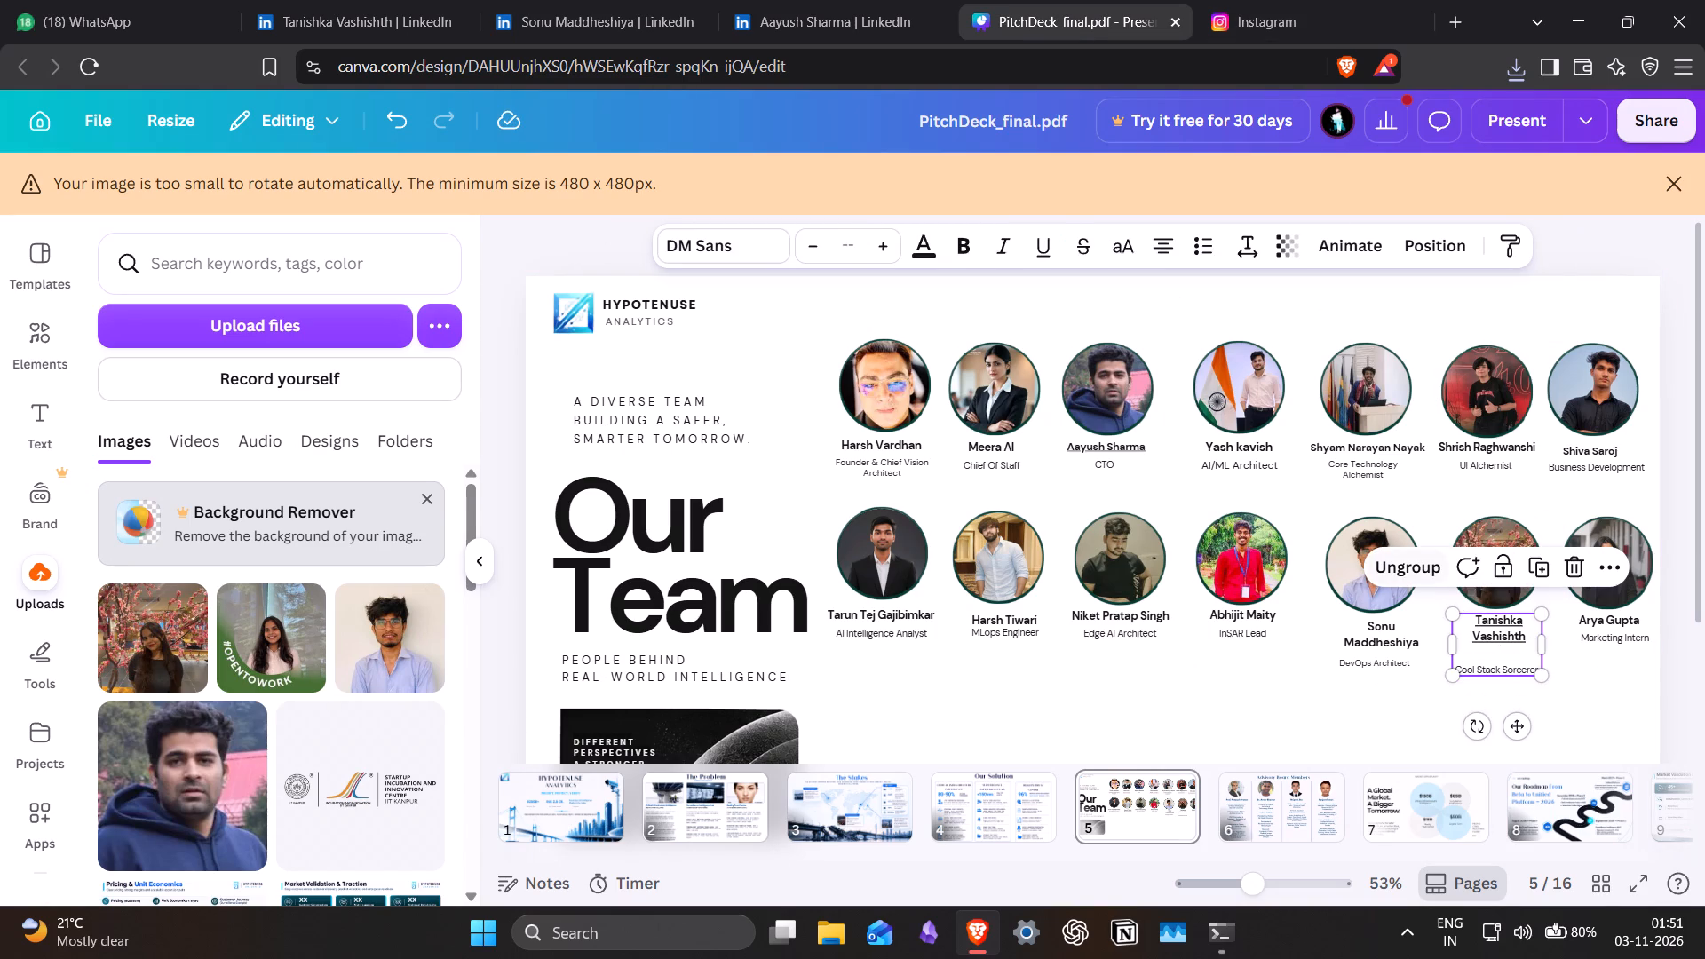
click(1433, 583)
click(1509, 672)
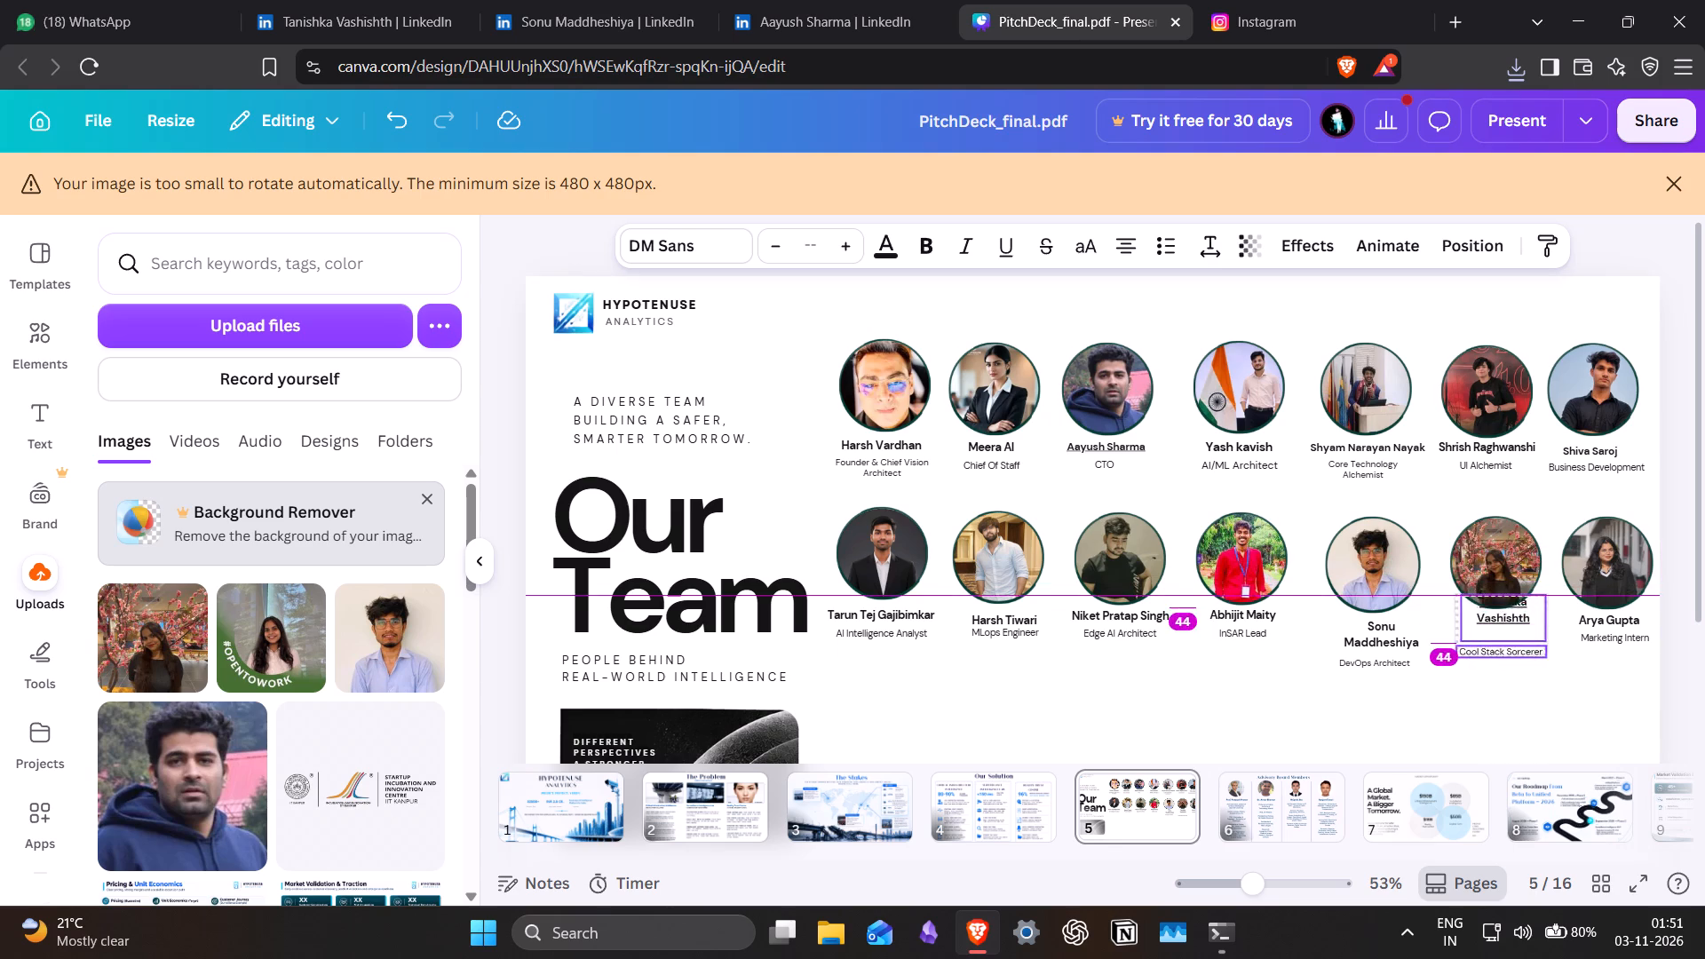
click(1516, 674)
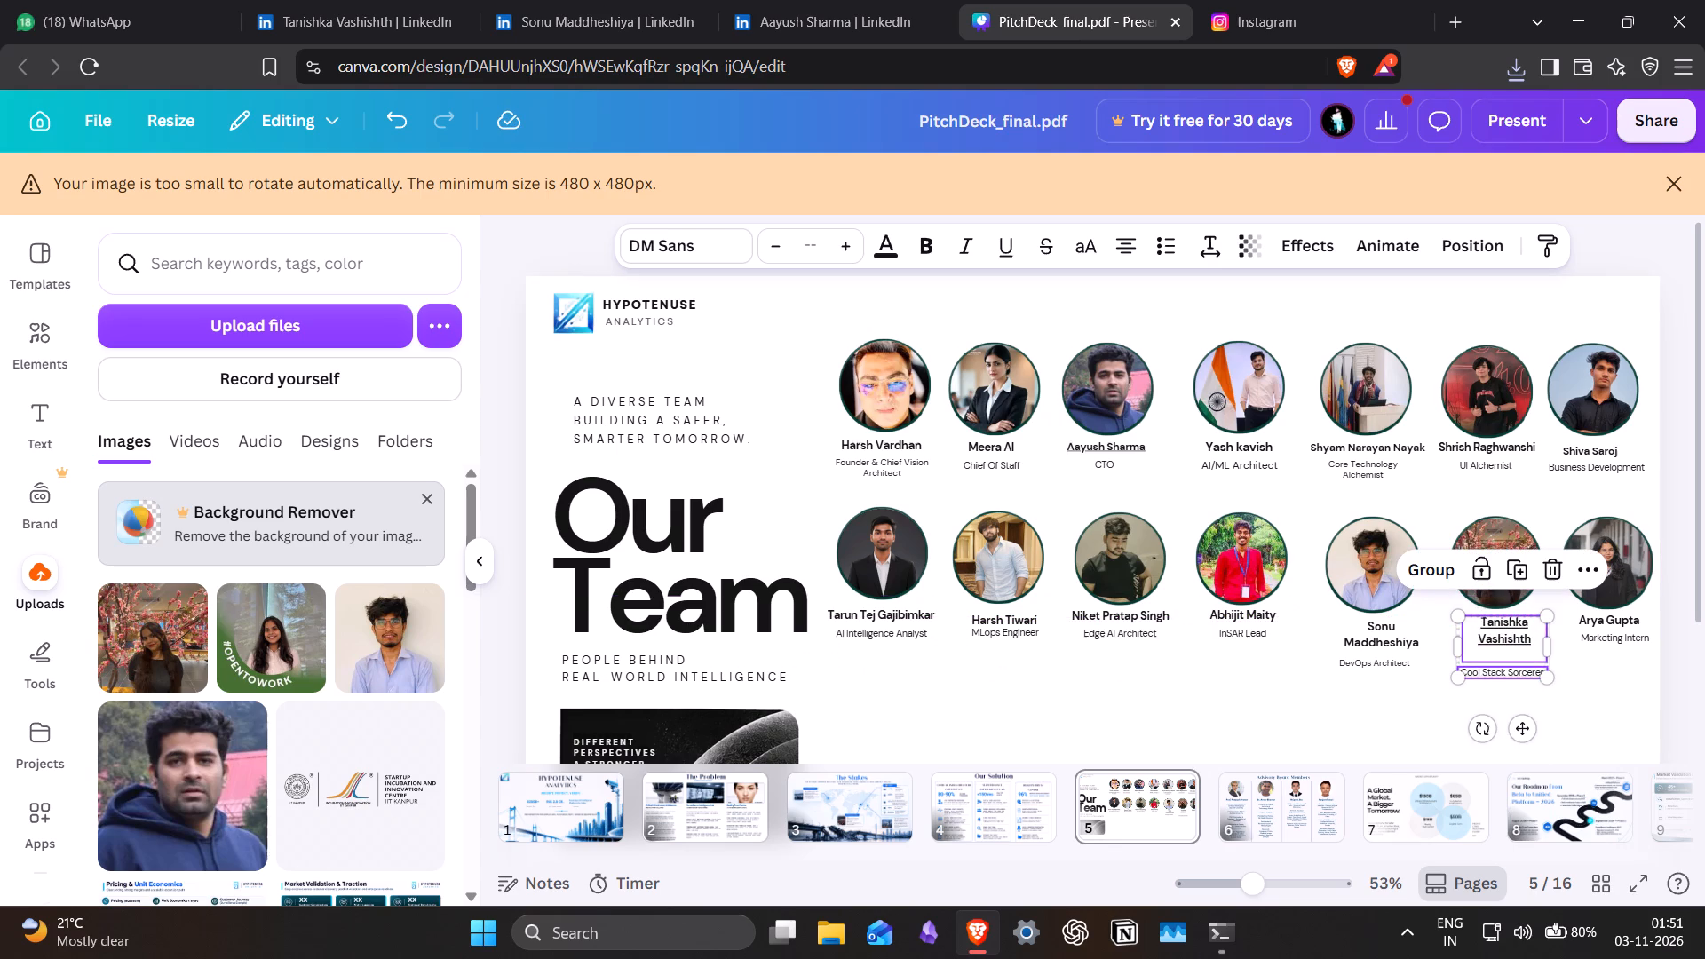
click(1589, 718)
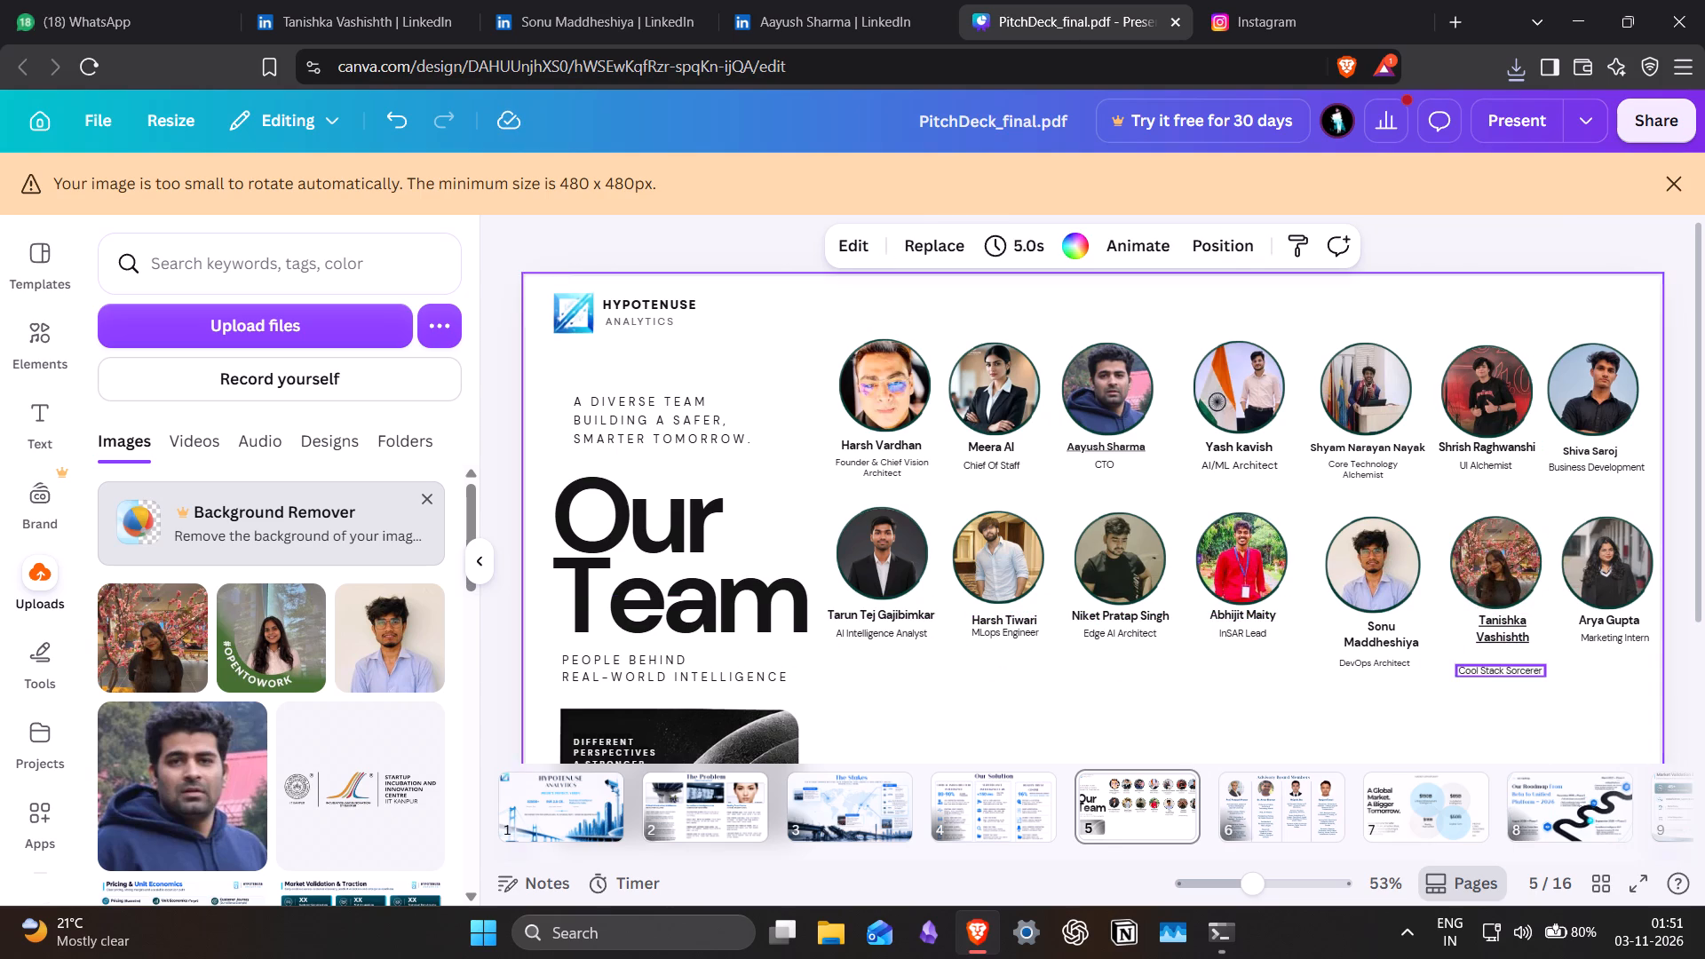
Move the Cool Stack Sorcerer title slightly closer to the new member's name and replace its text with "Ai engineer".
drag(1498, 672, 1504, 659)
double_click(1503, 659)
key(BackSpace)
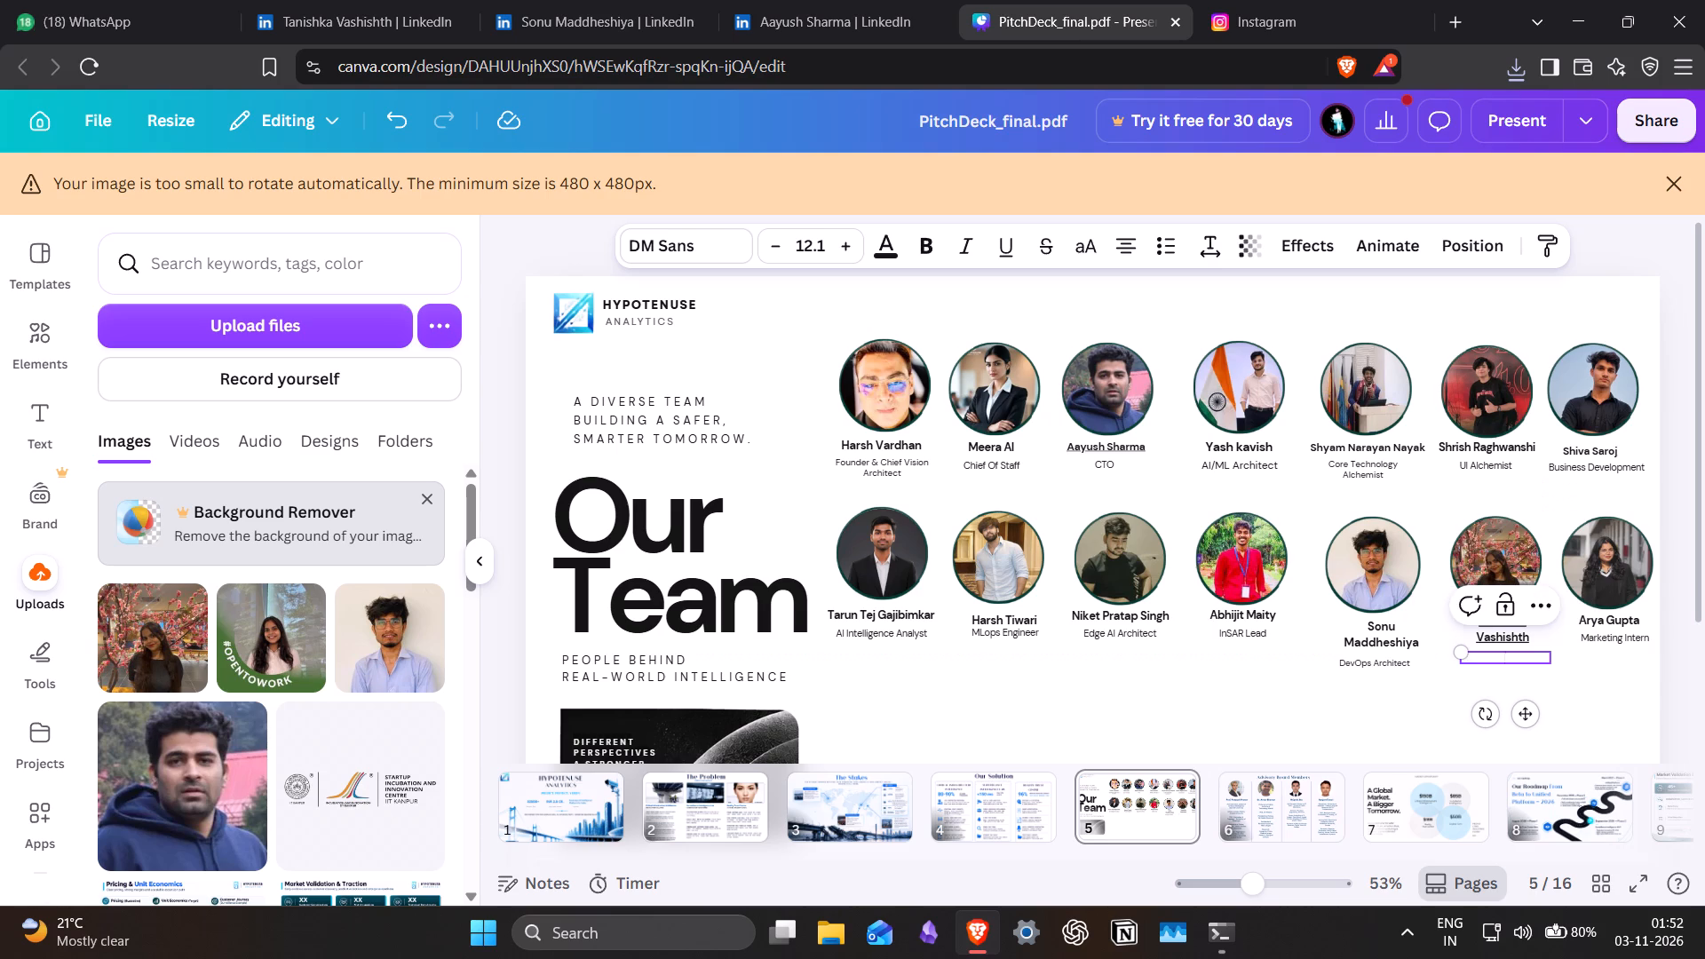
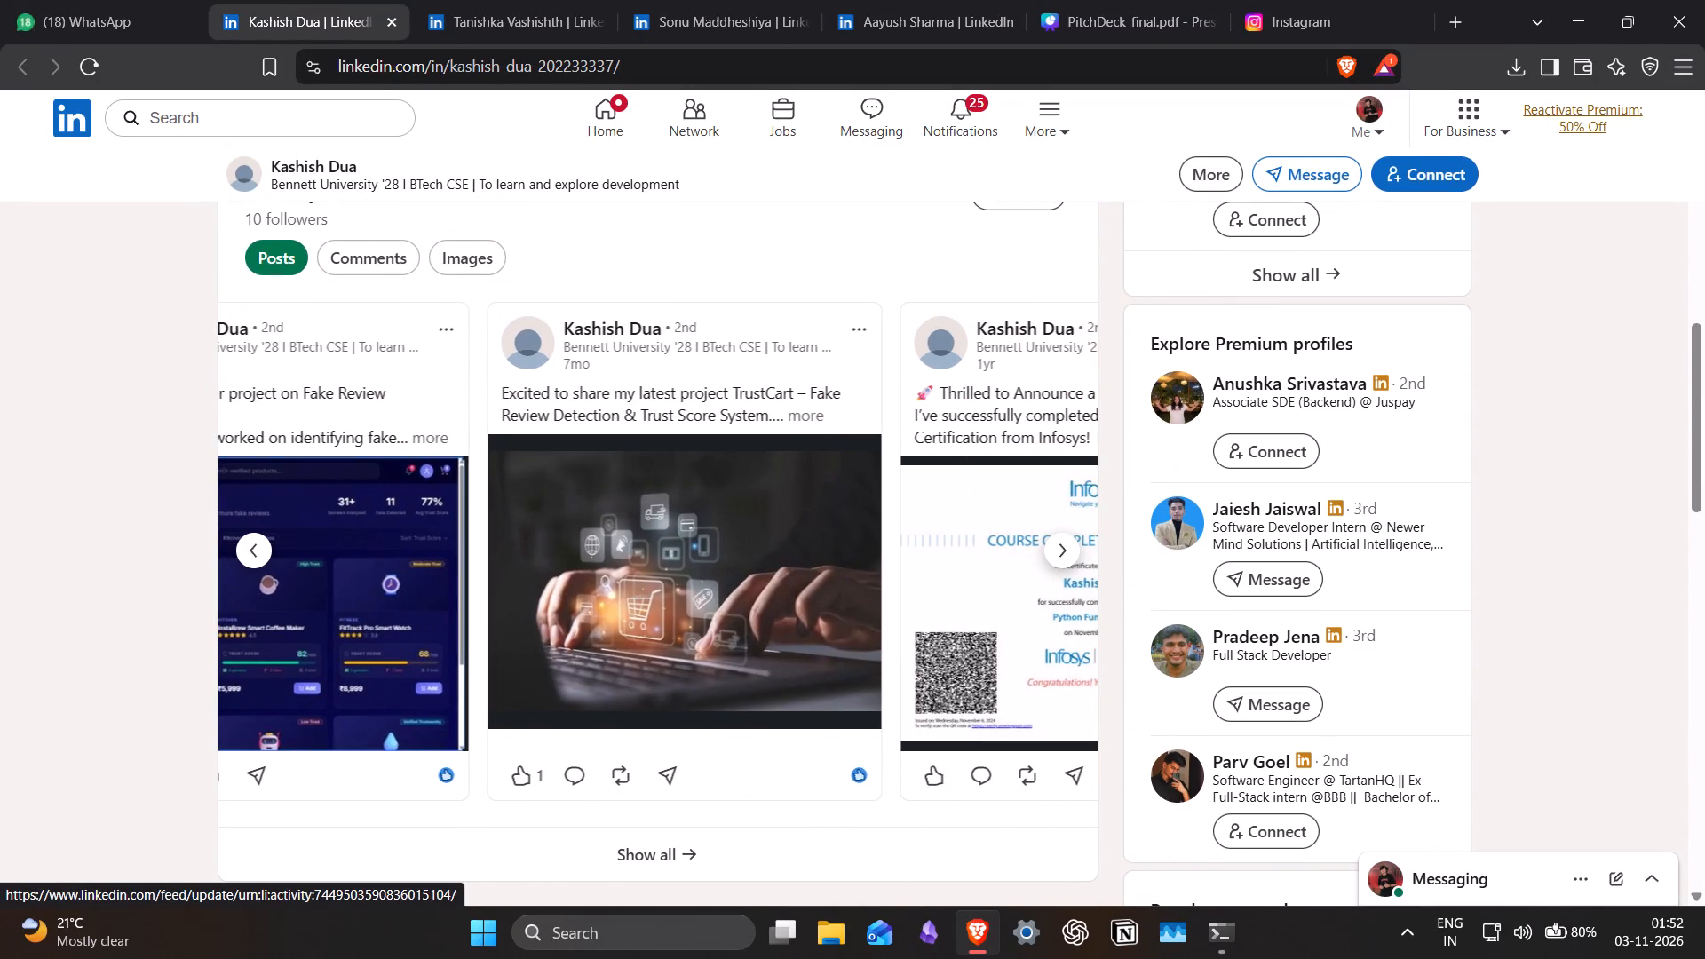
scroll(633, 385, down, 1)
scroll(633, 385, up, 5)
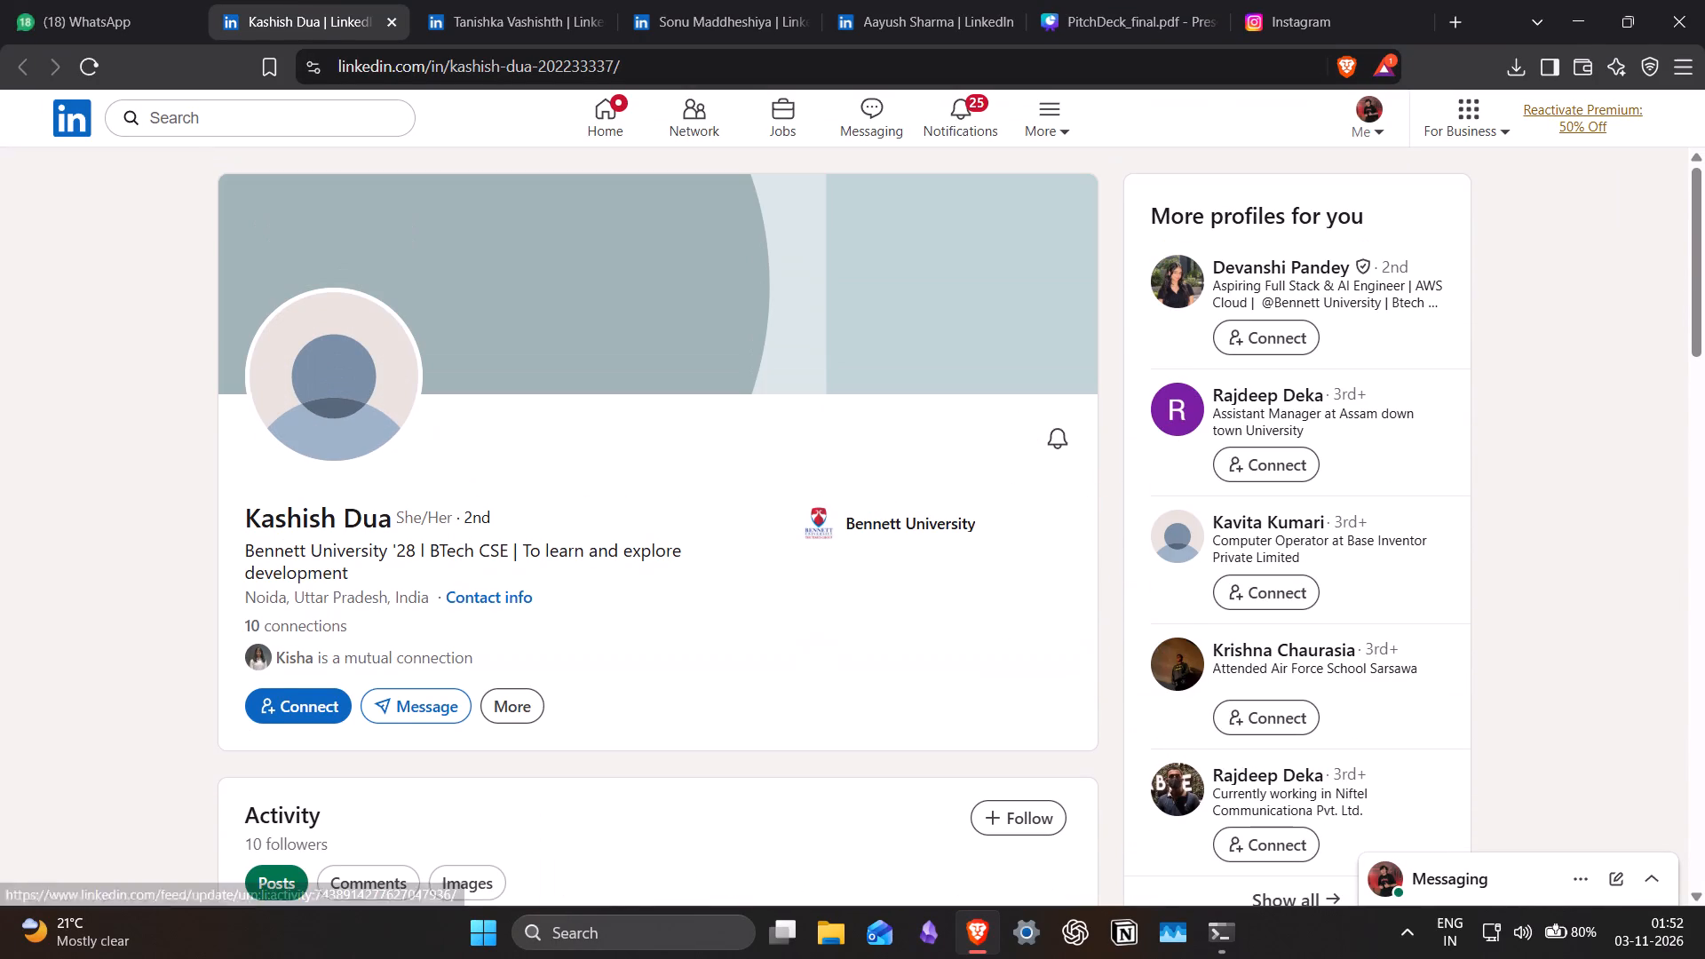
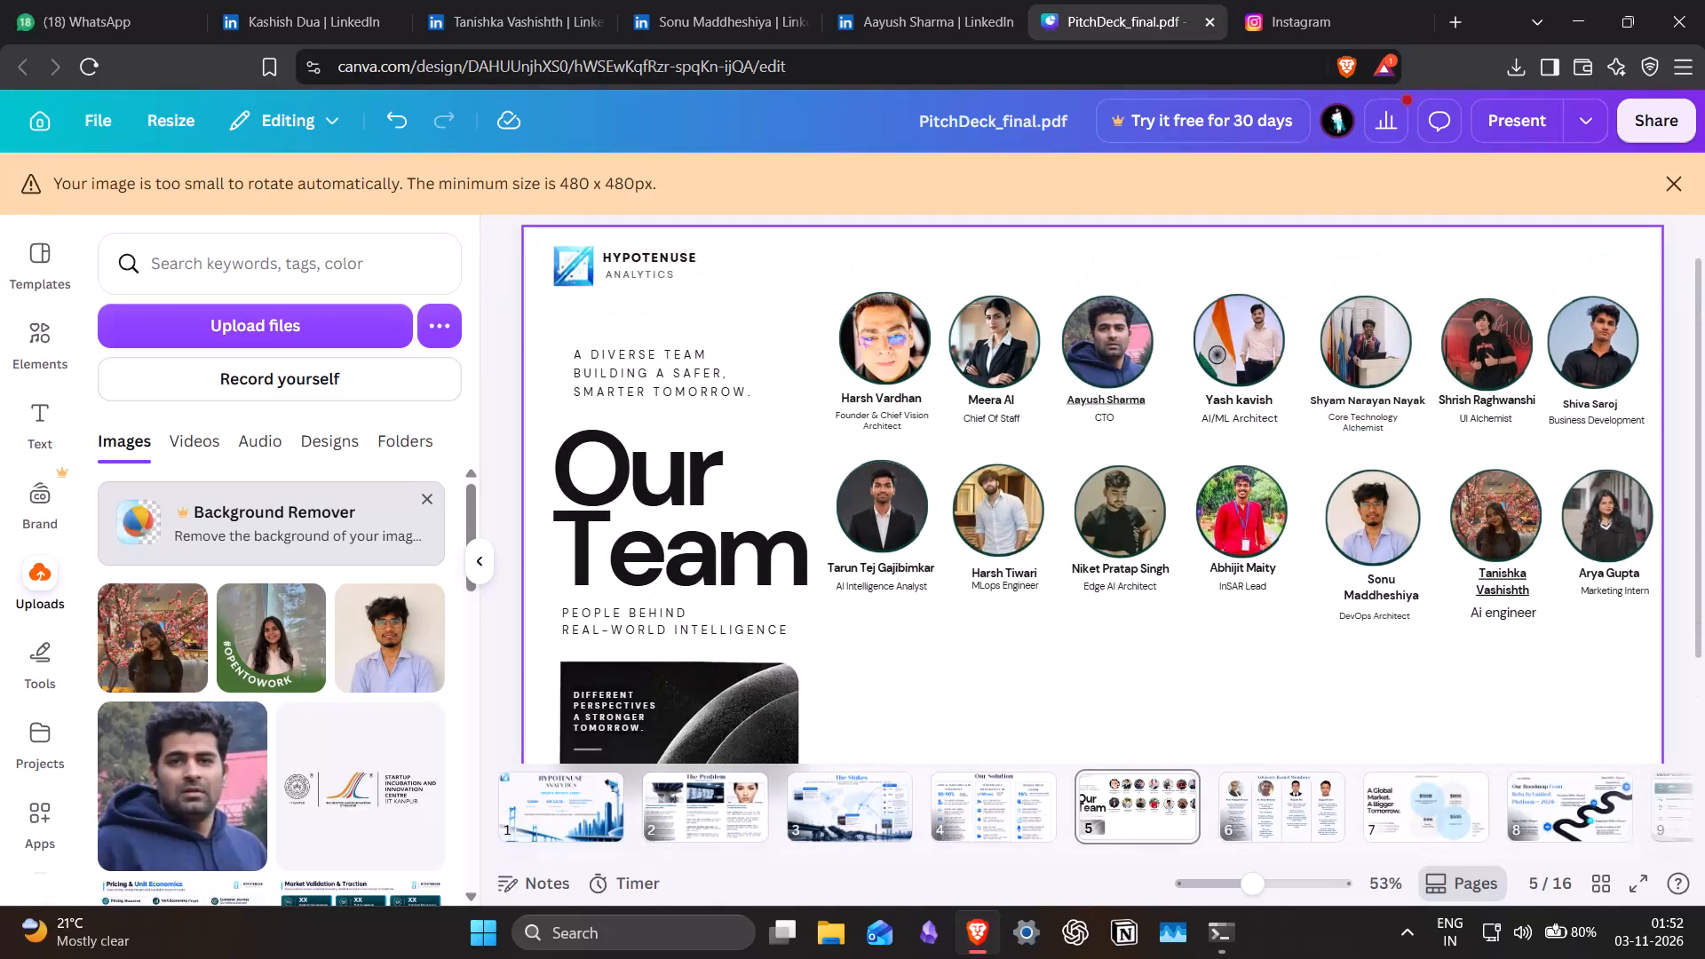
Delete the Marketing Intern's grouped entry from the end of the second row on the Our Team slide.
scroll(1274, 623, up, 1)
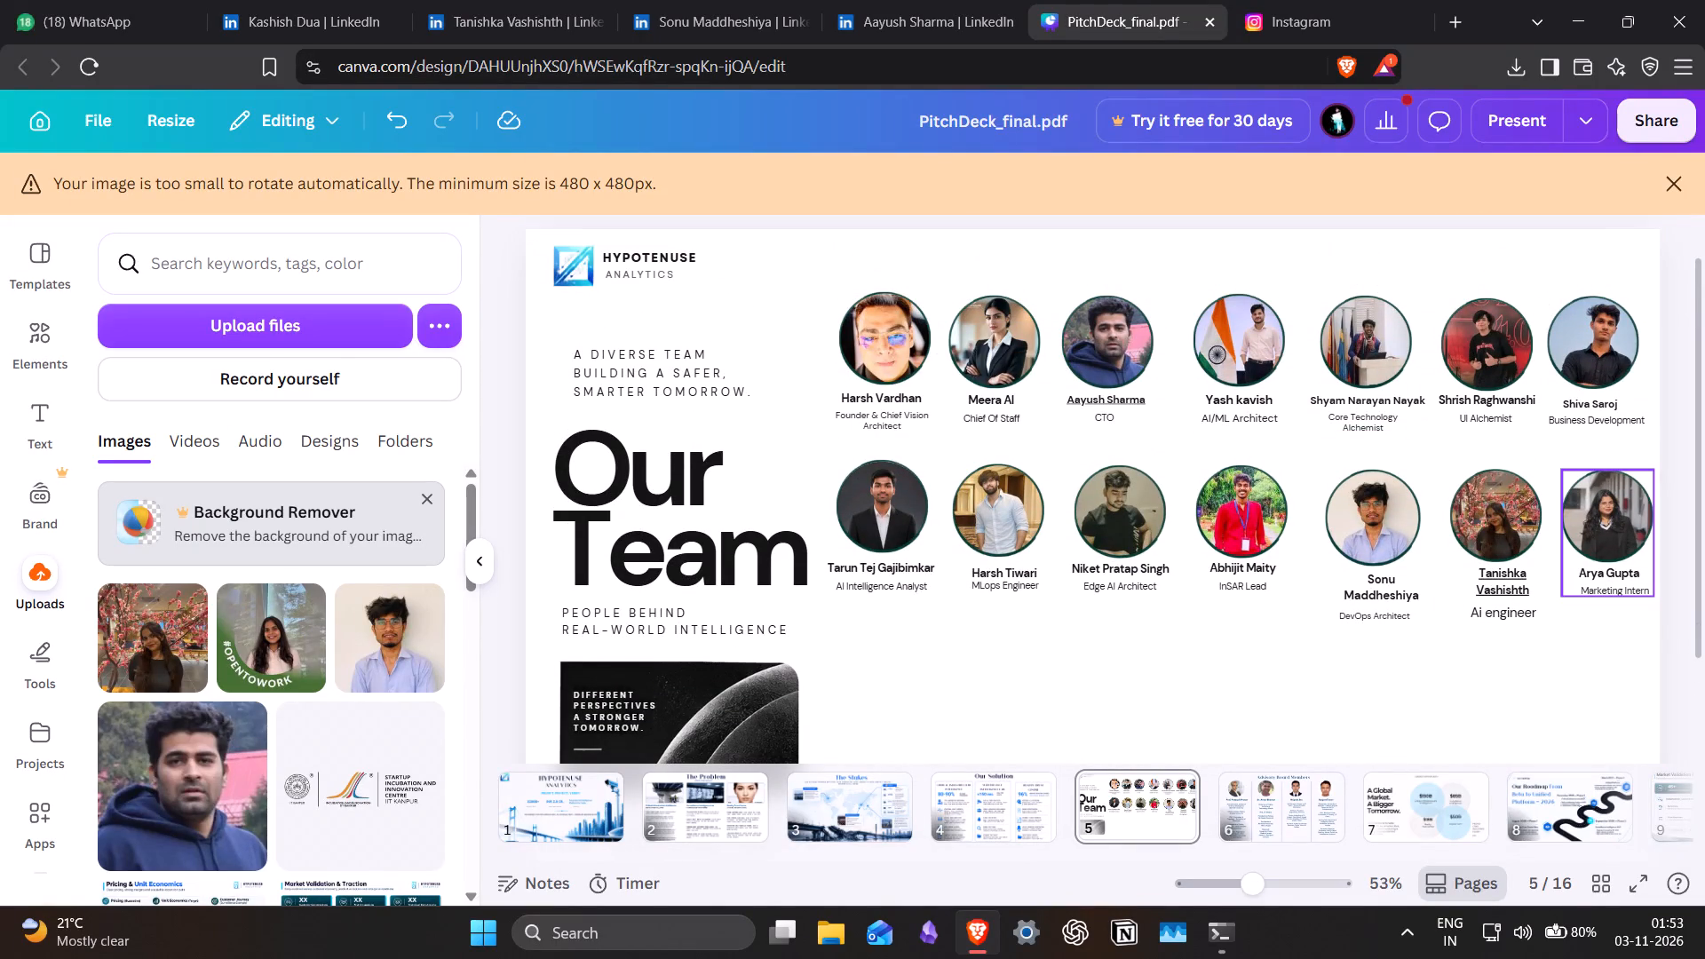
click(1627, 530)
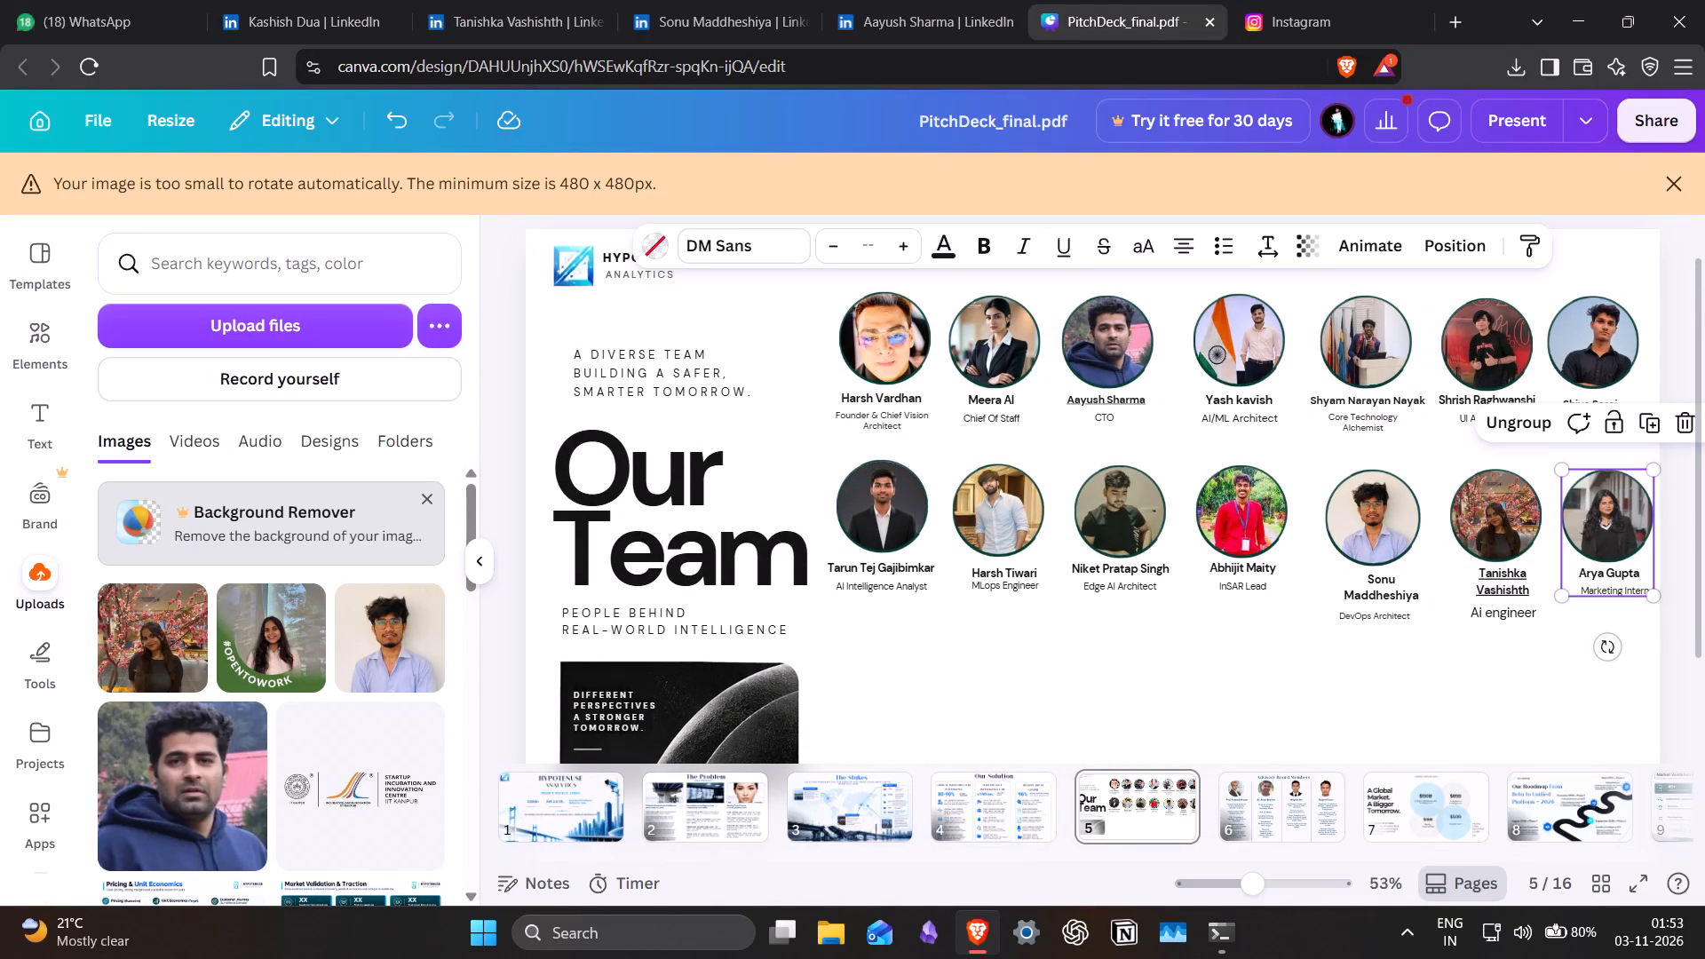
key(BackSpace)
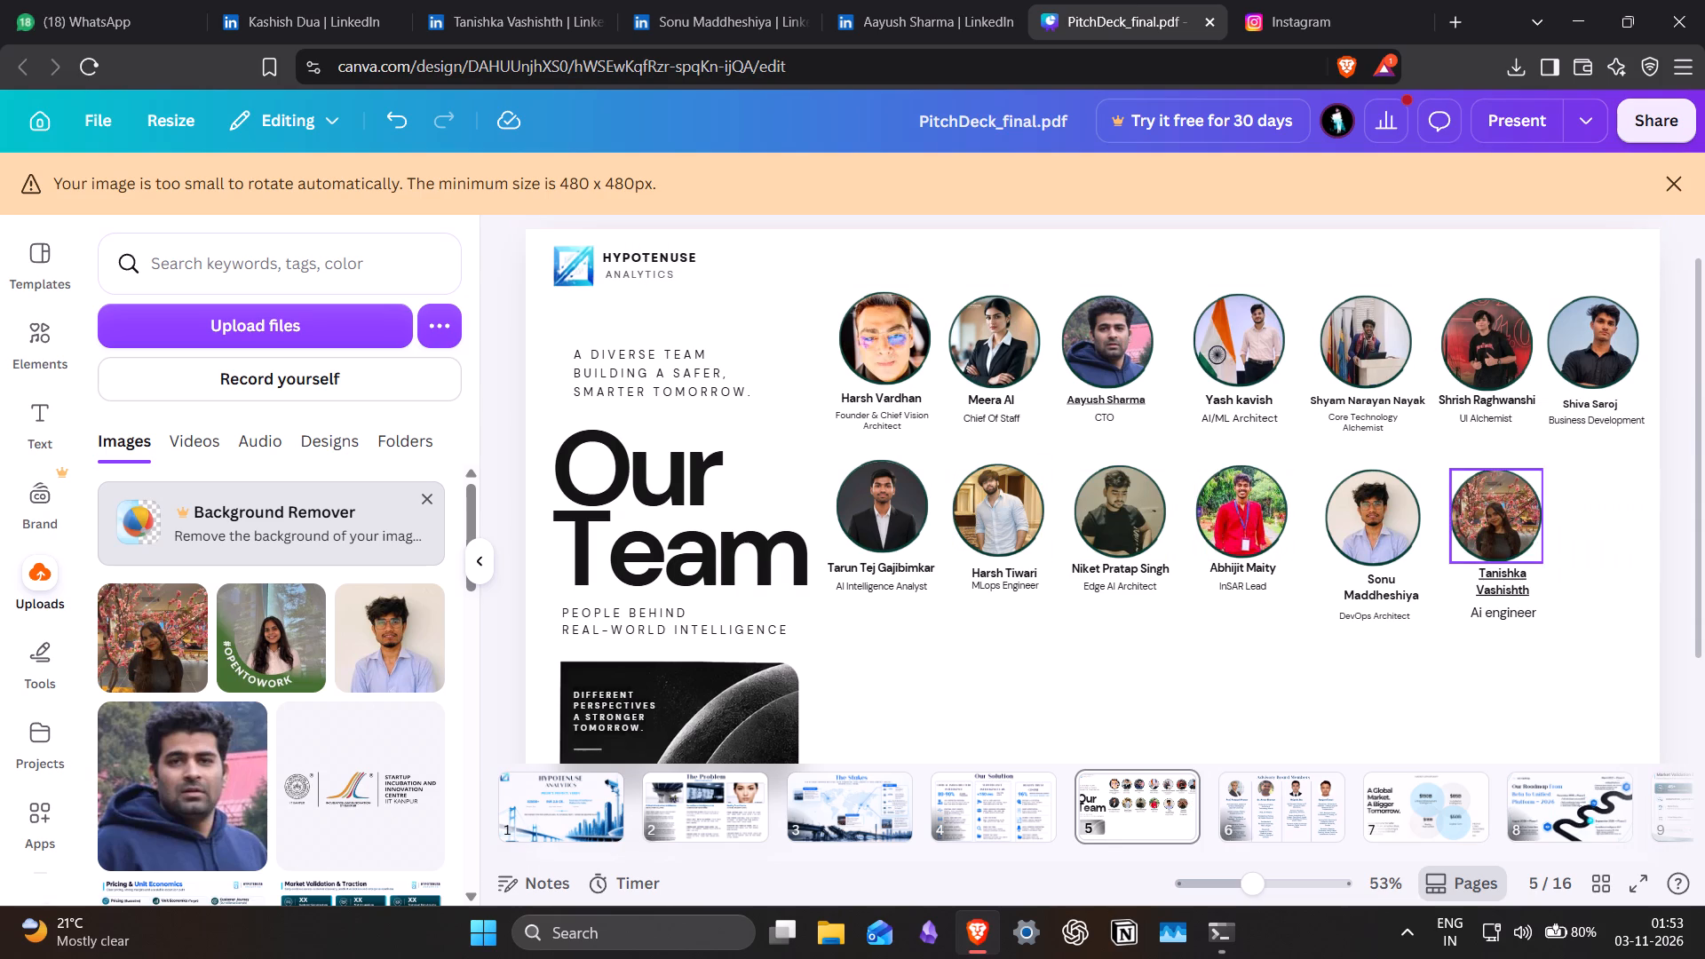
Group the four entries from Edge AI Architect to Ai engineer and enlarge the group to about 1,105 by 363.
drag(1579, 627, 1110, 491)
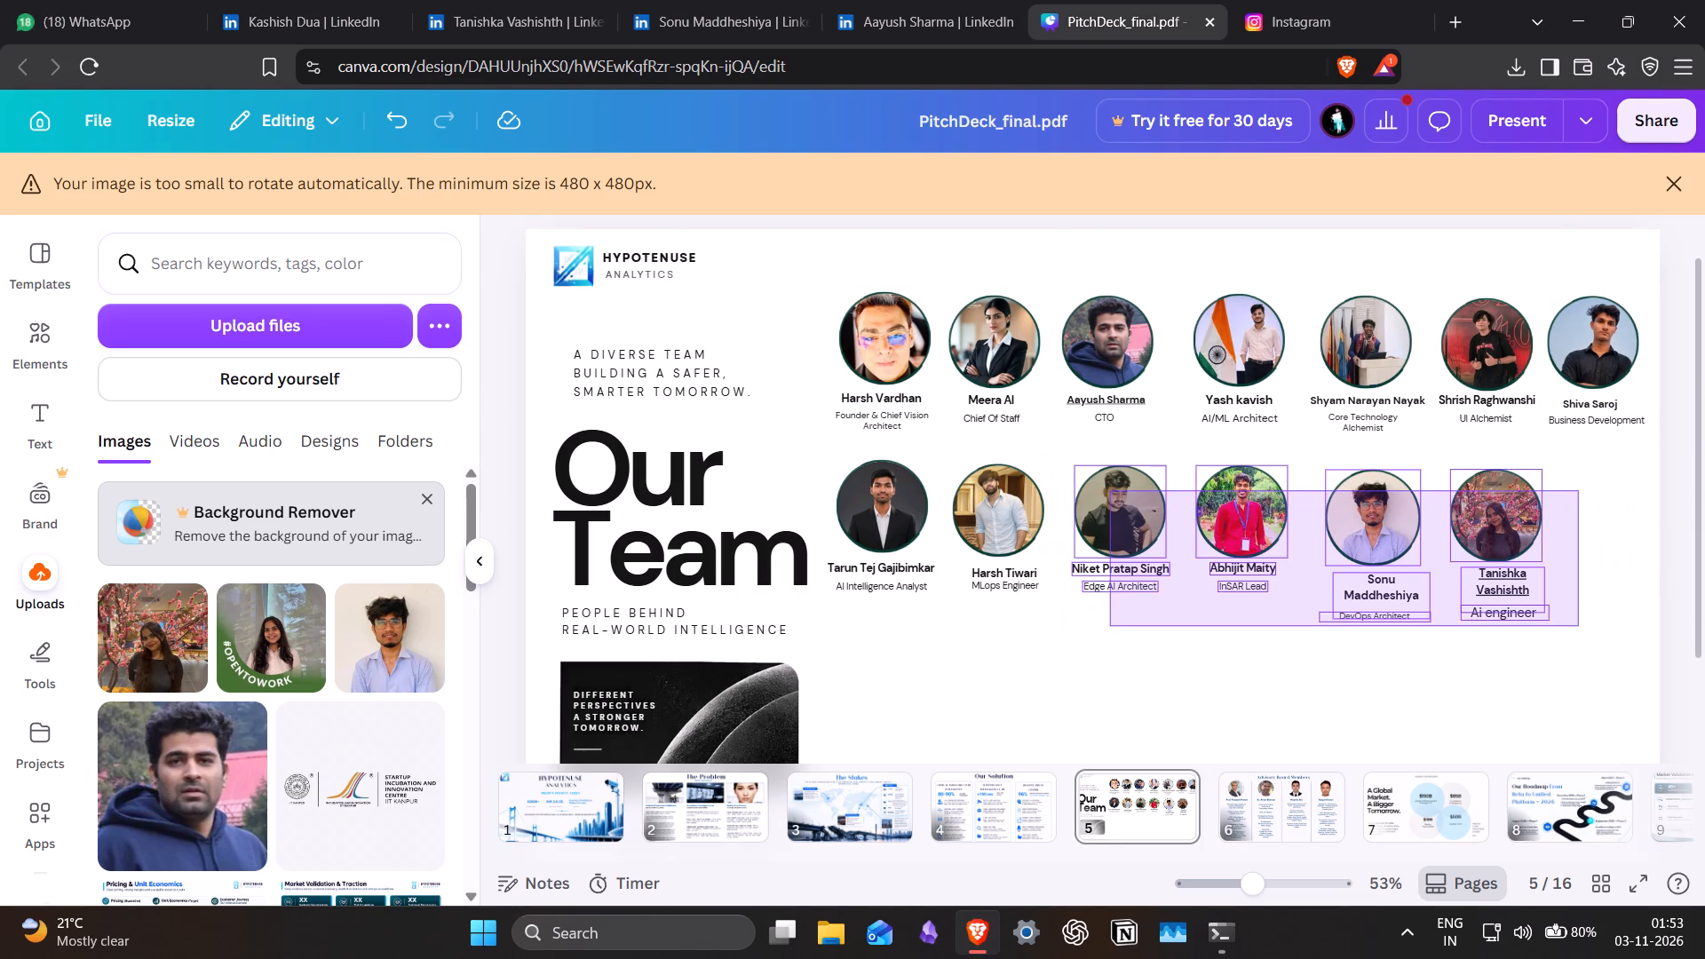
drag(1110, 491, 1109, 491)
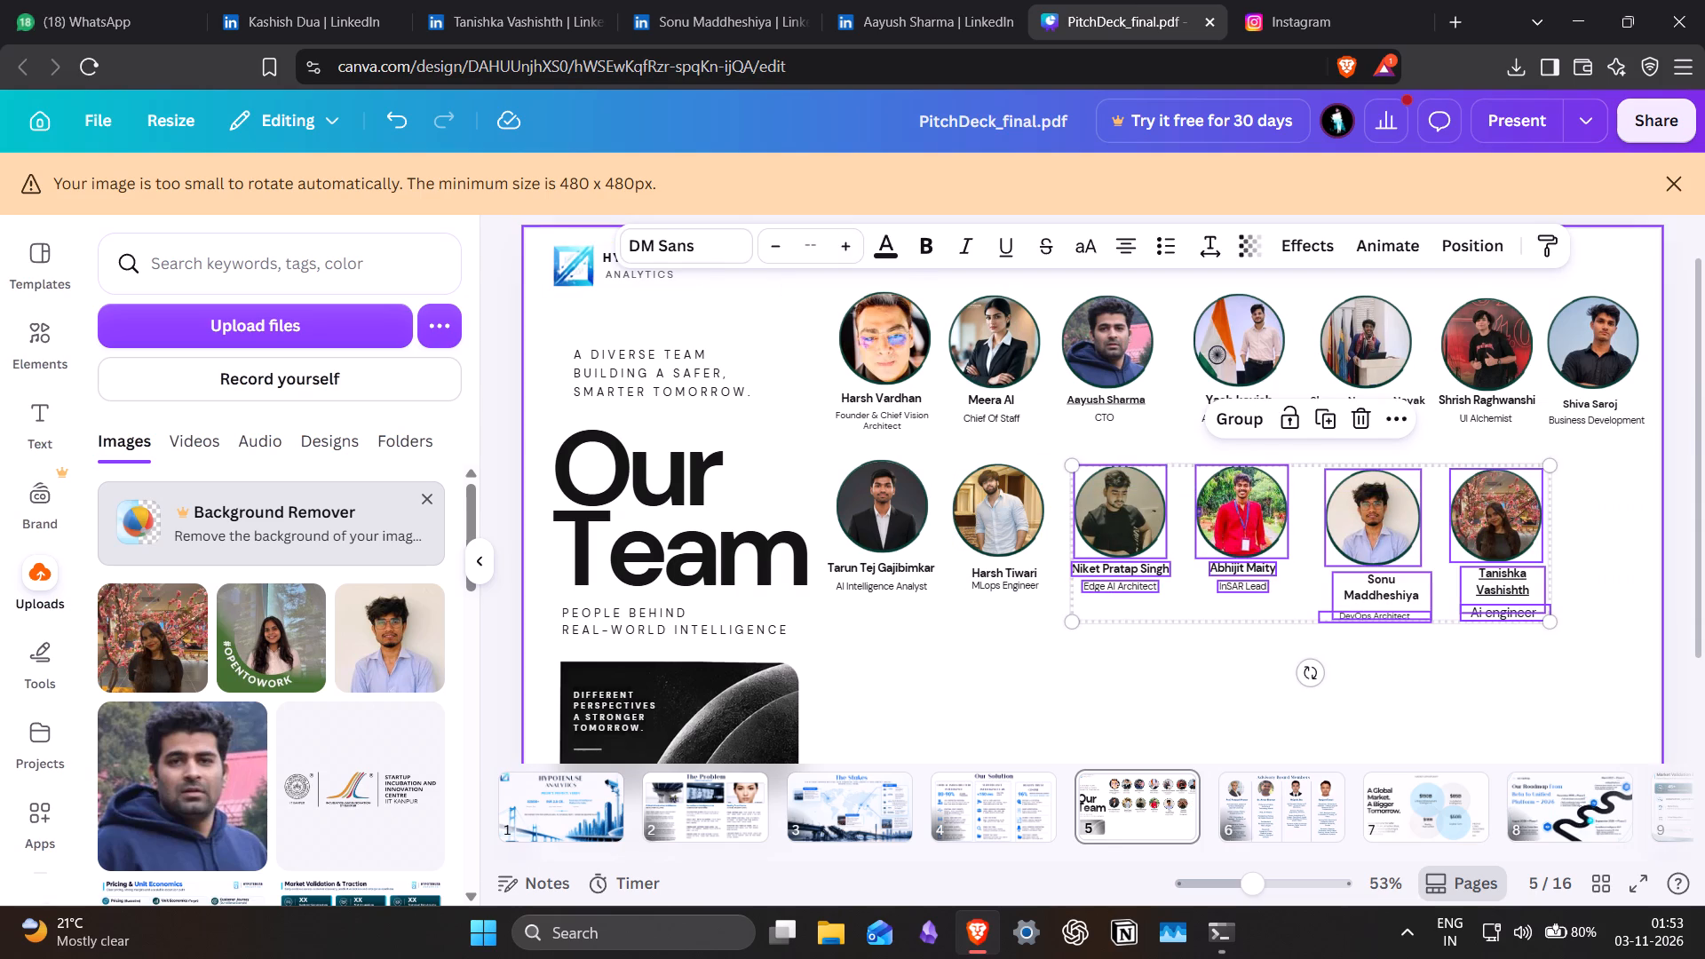
right_click(1131, 491)
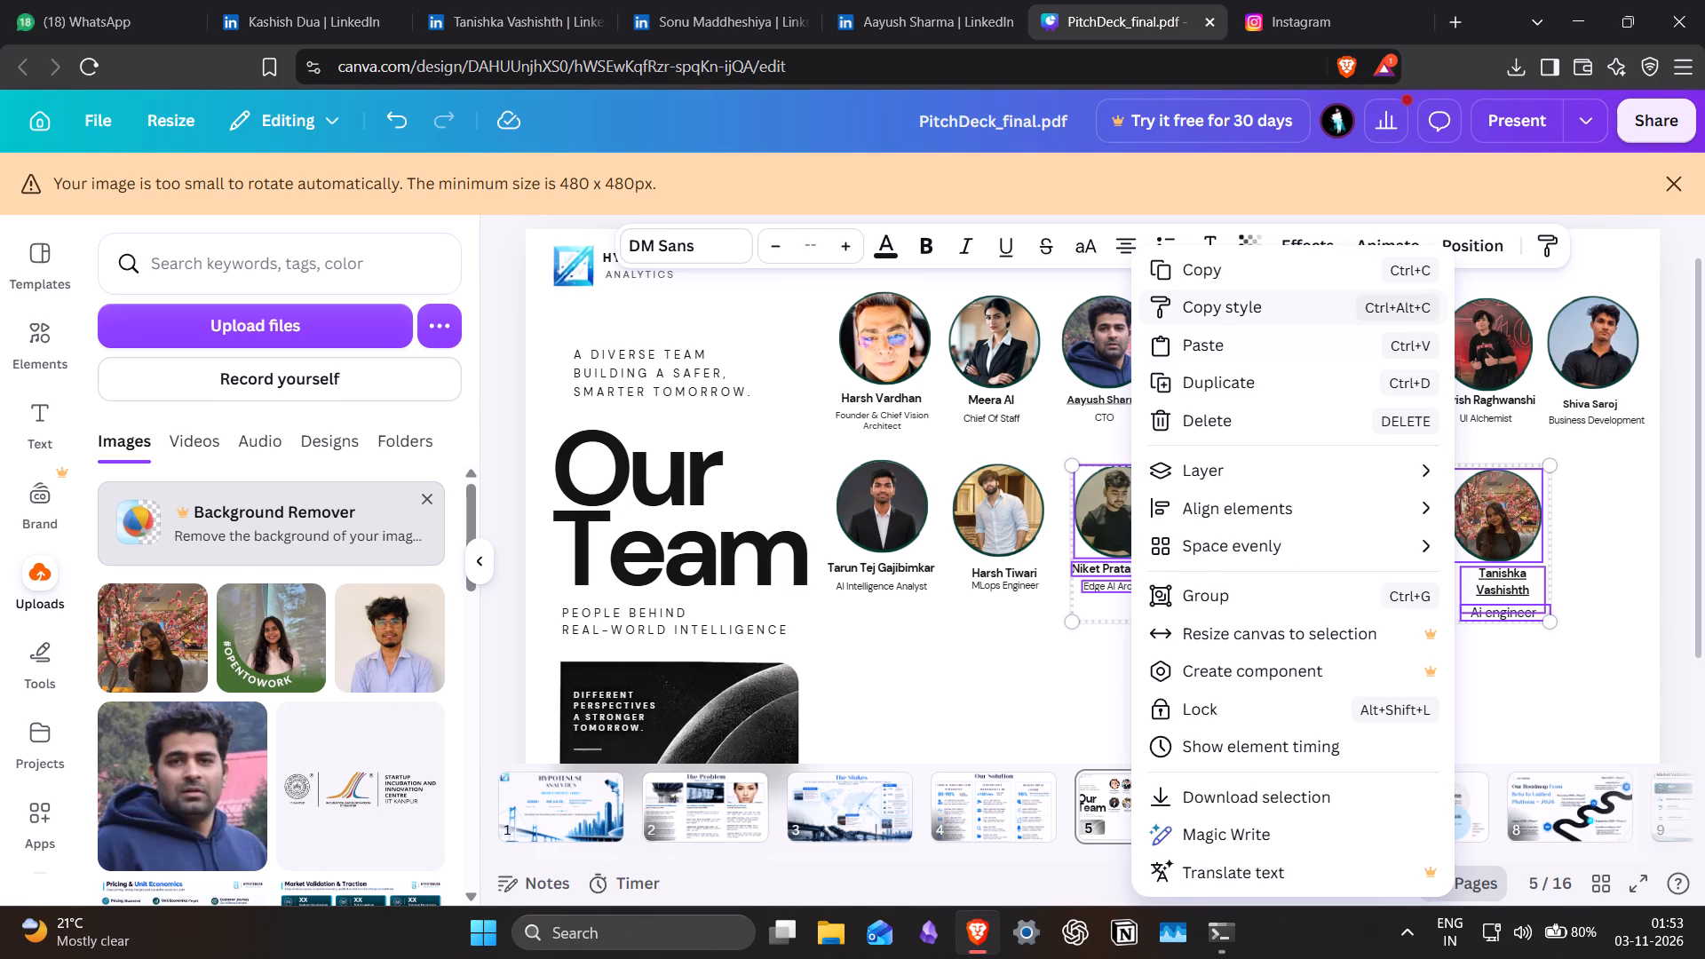
click(1176, 582)
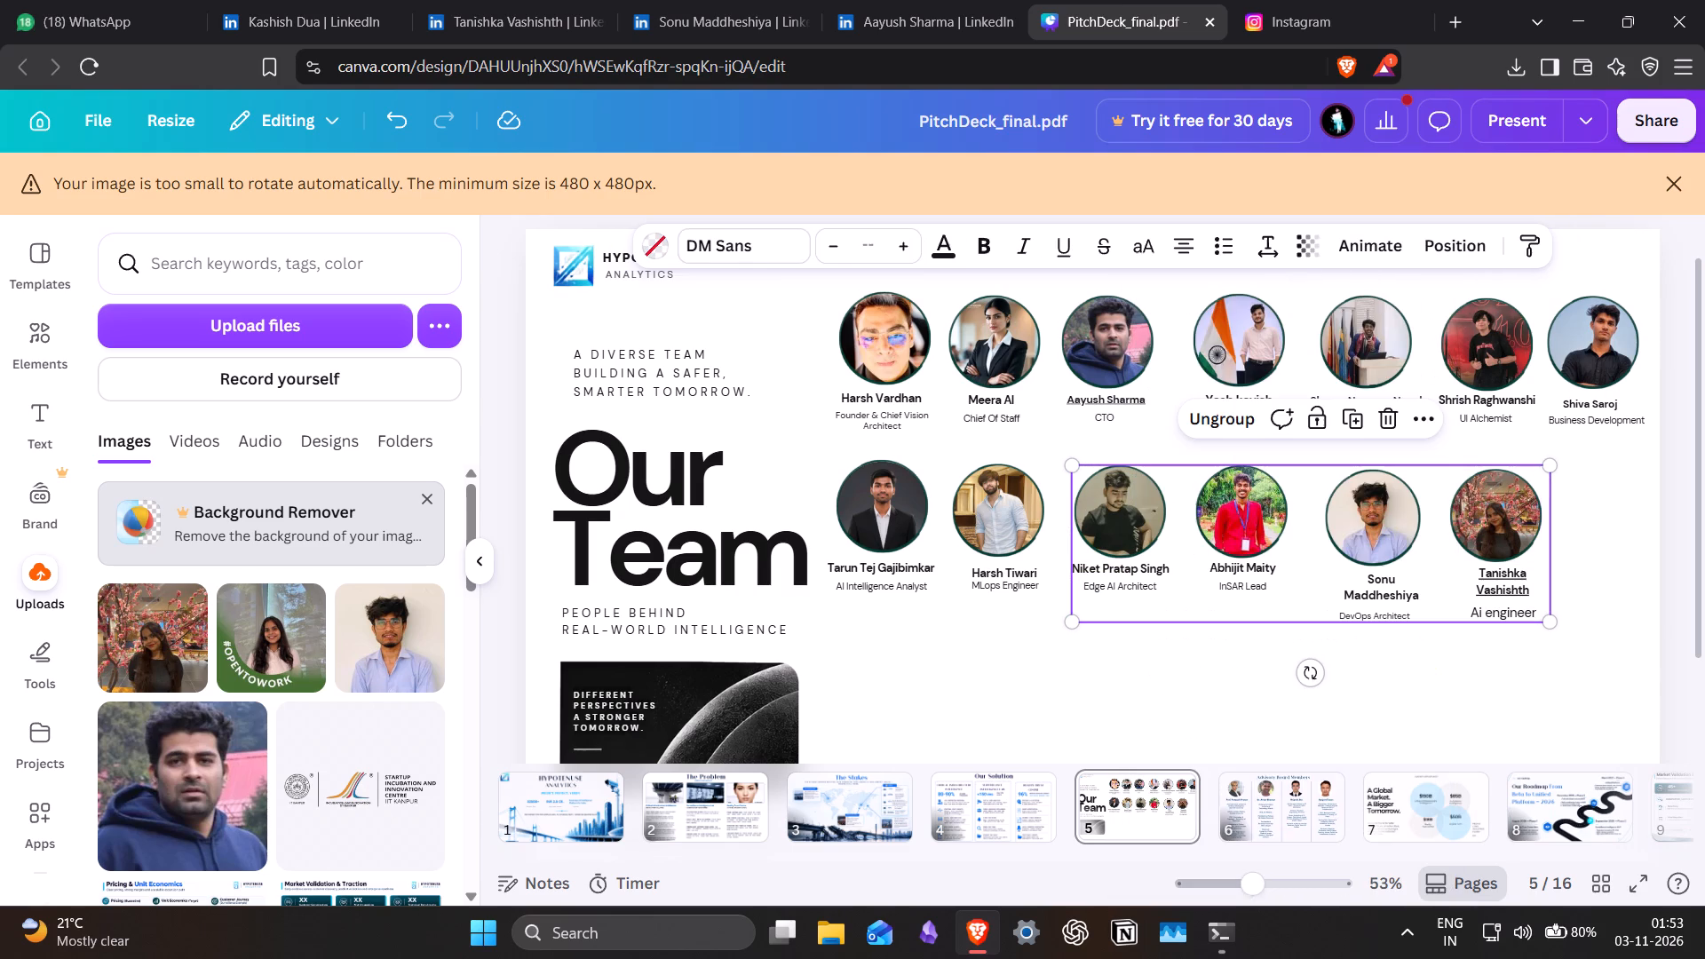
drag(1545, 616, 1704, 722)
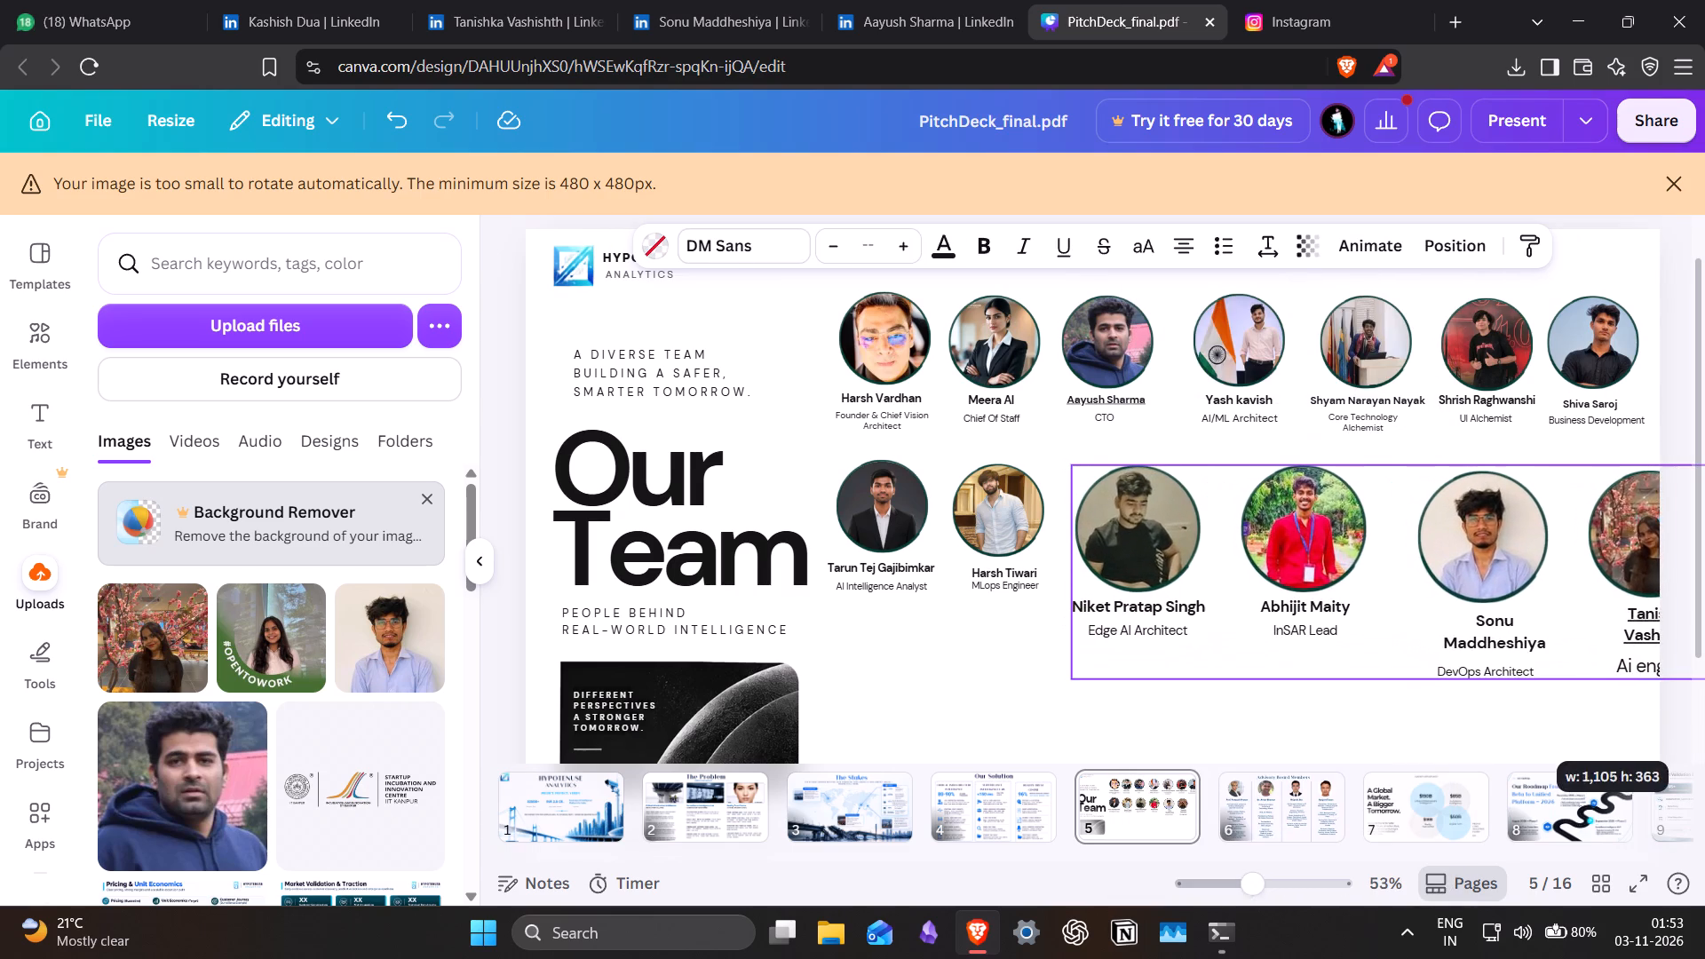
drag(1704, 722, 1702, 720)
Move the enlarged four-member group down to form a third row near the bottom of the slide.
scroll(1490, 673, down, 1)
drag(1403, 496, 1365, 536)
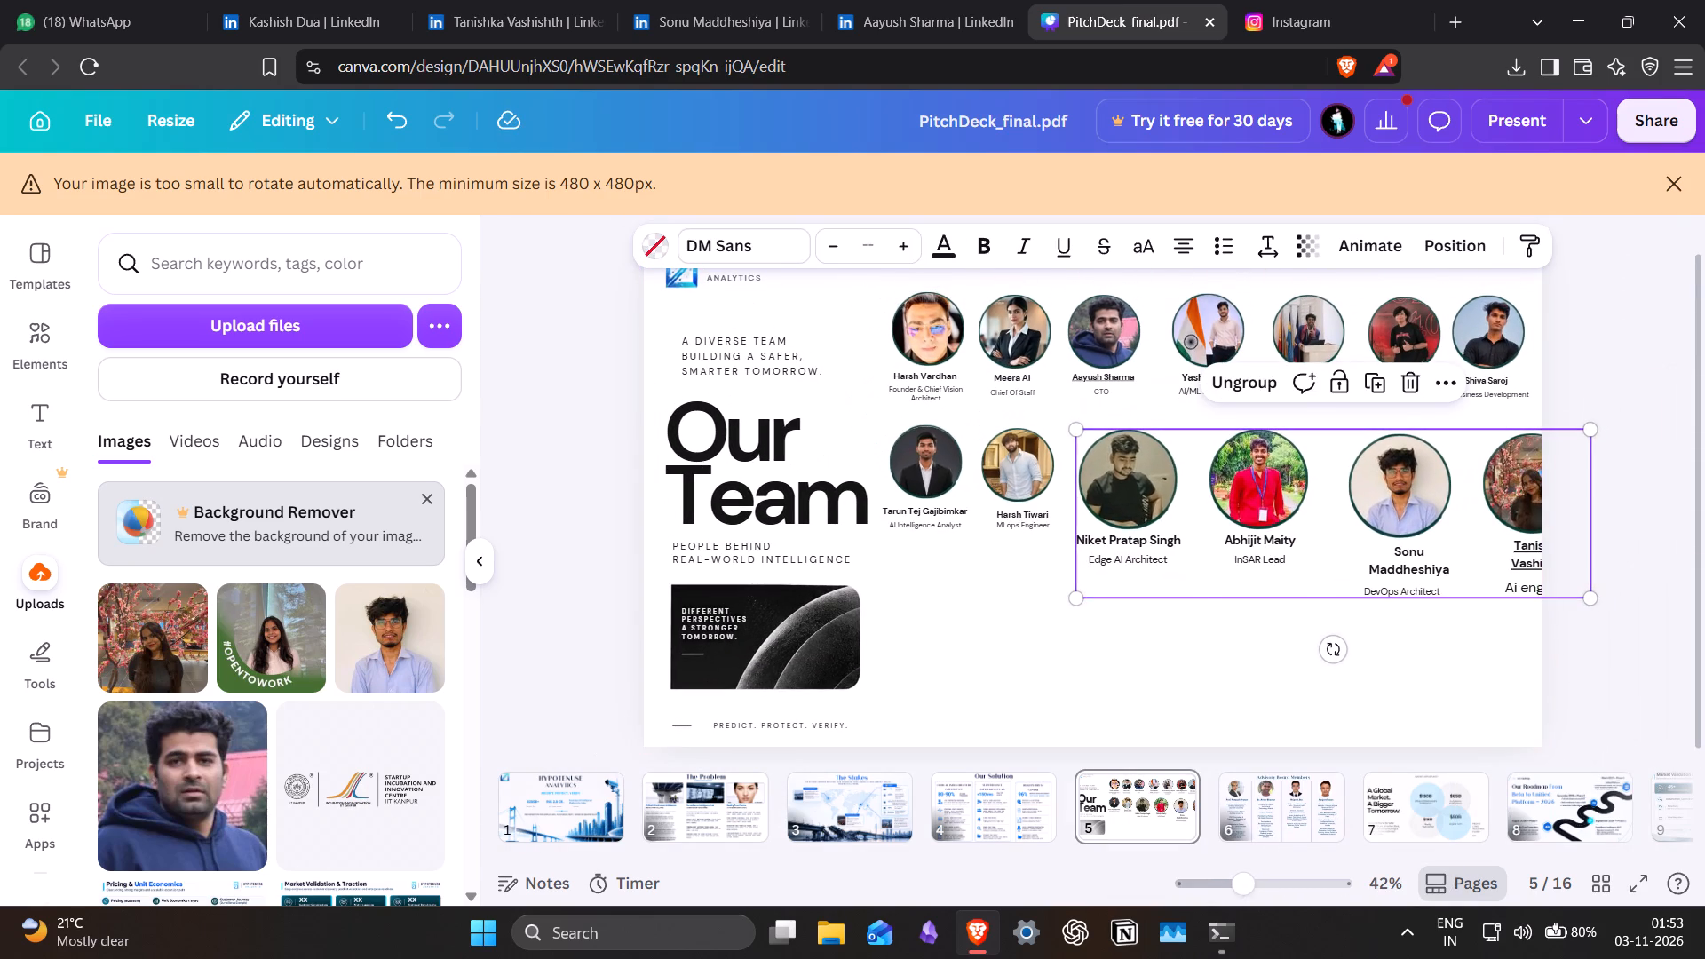
drag(1365, 536, 1273, 624)
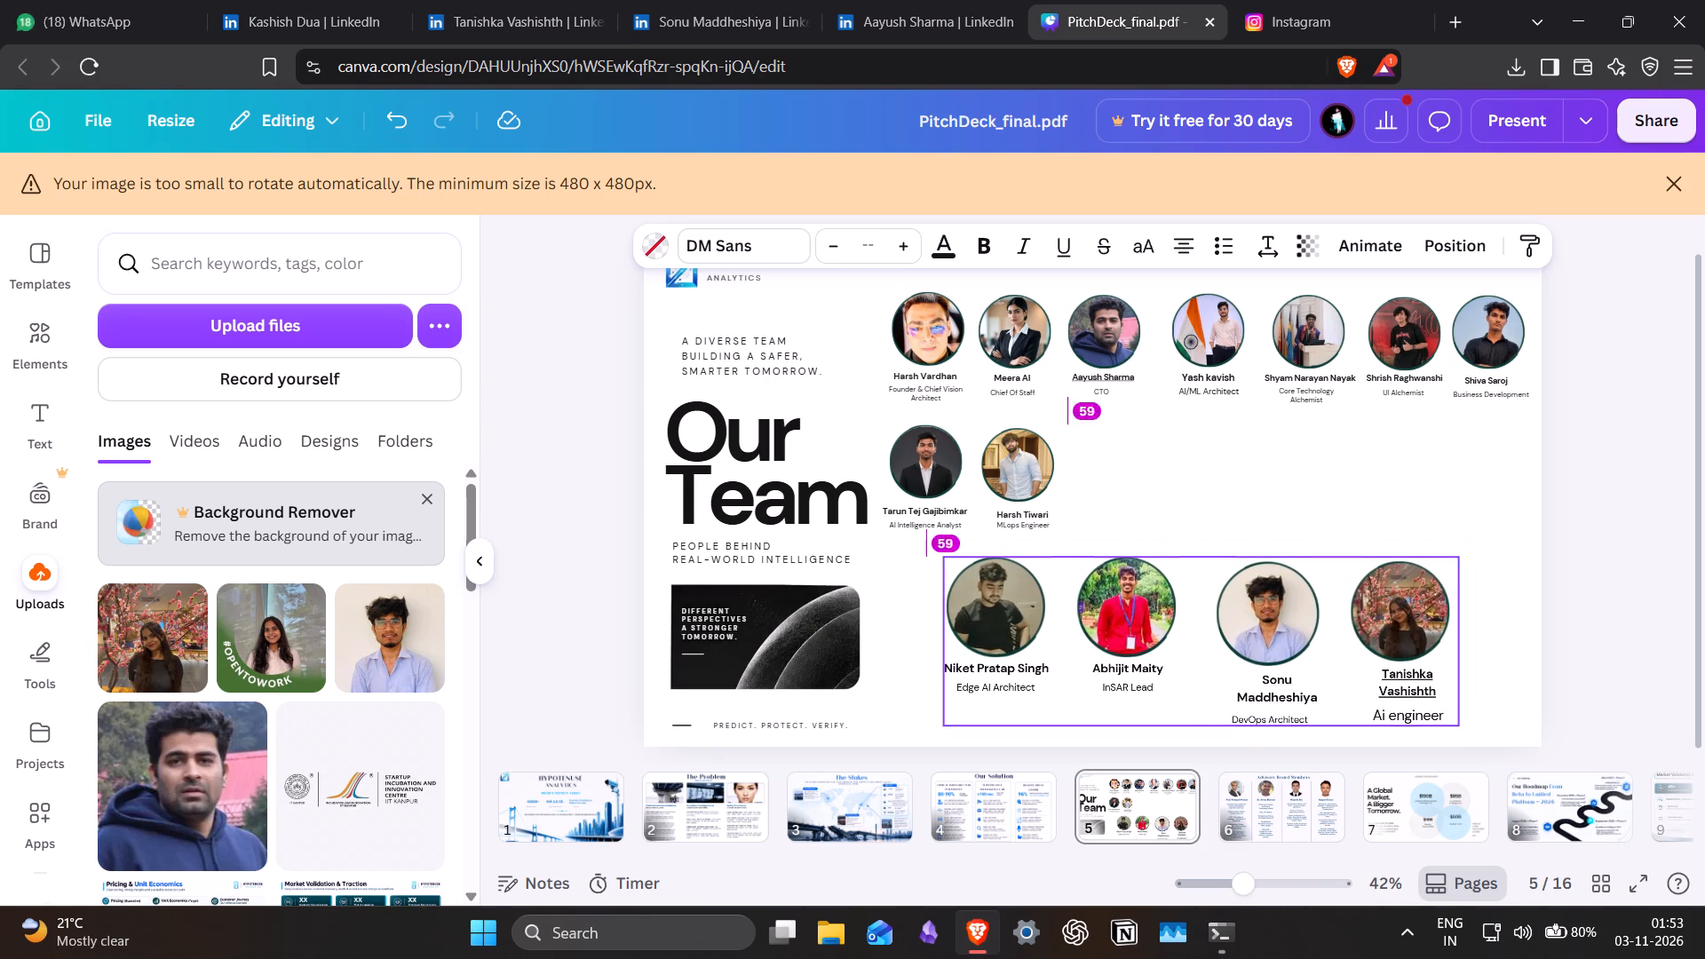
drag(1273, 624, 1276, 625)
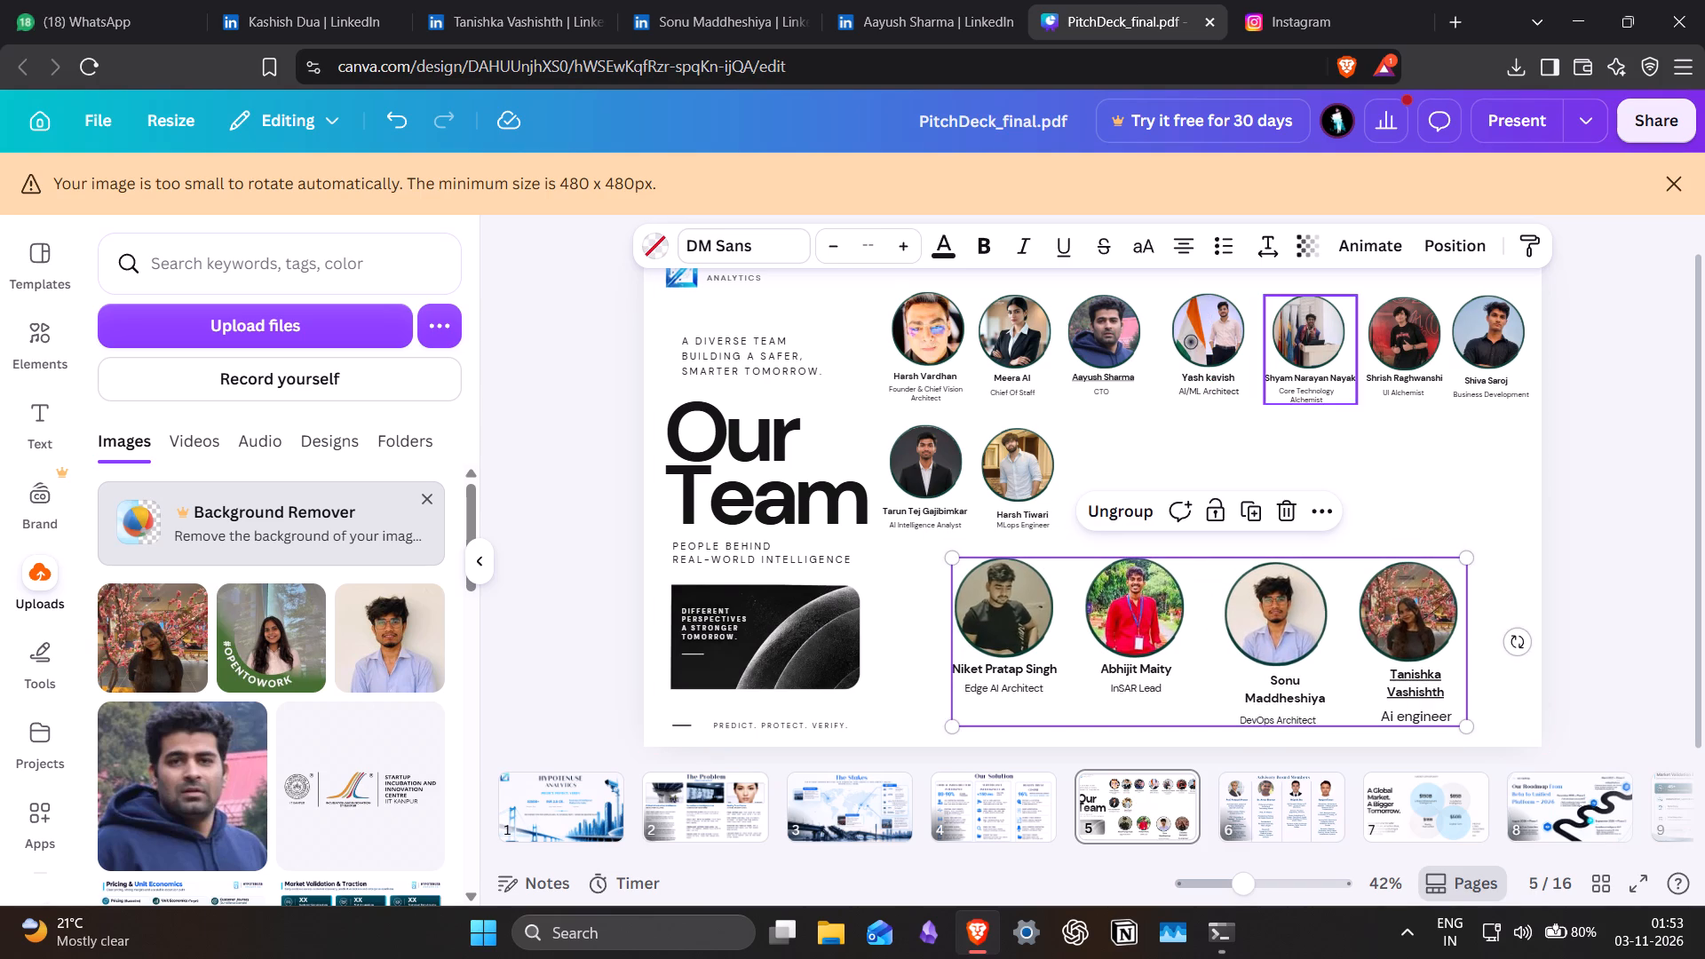
click(1486, 442)
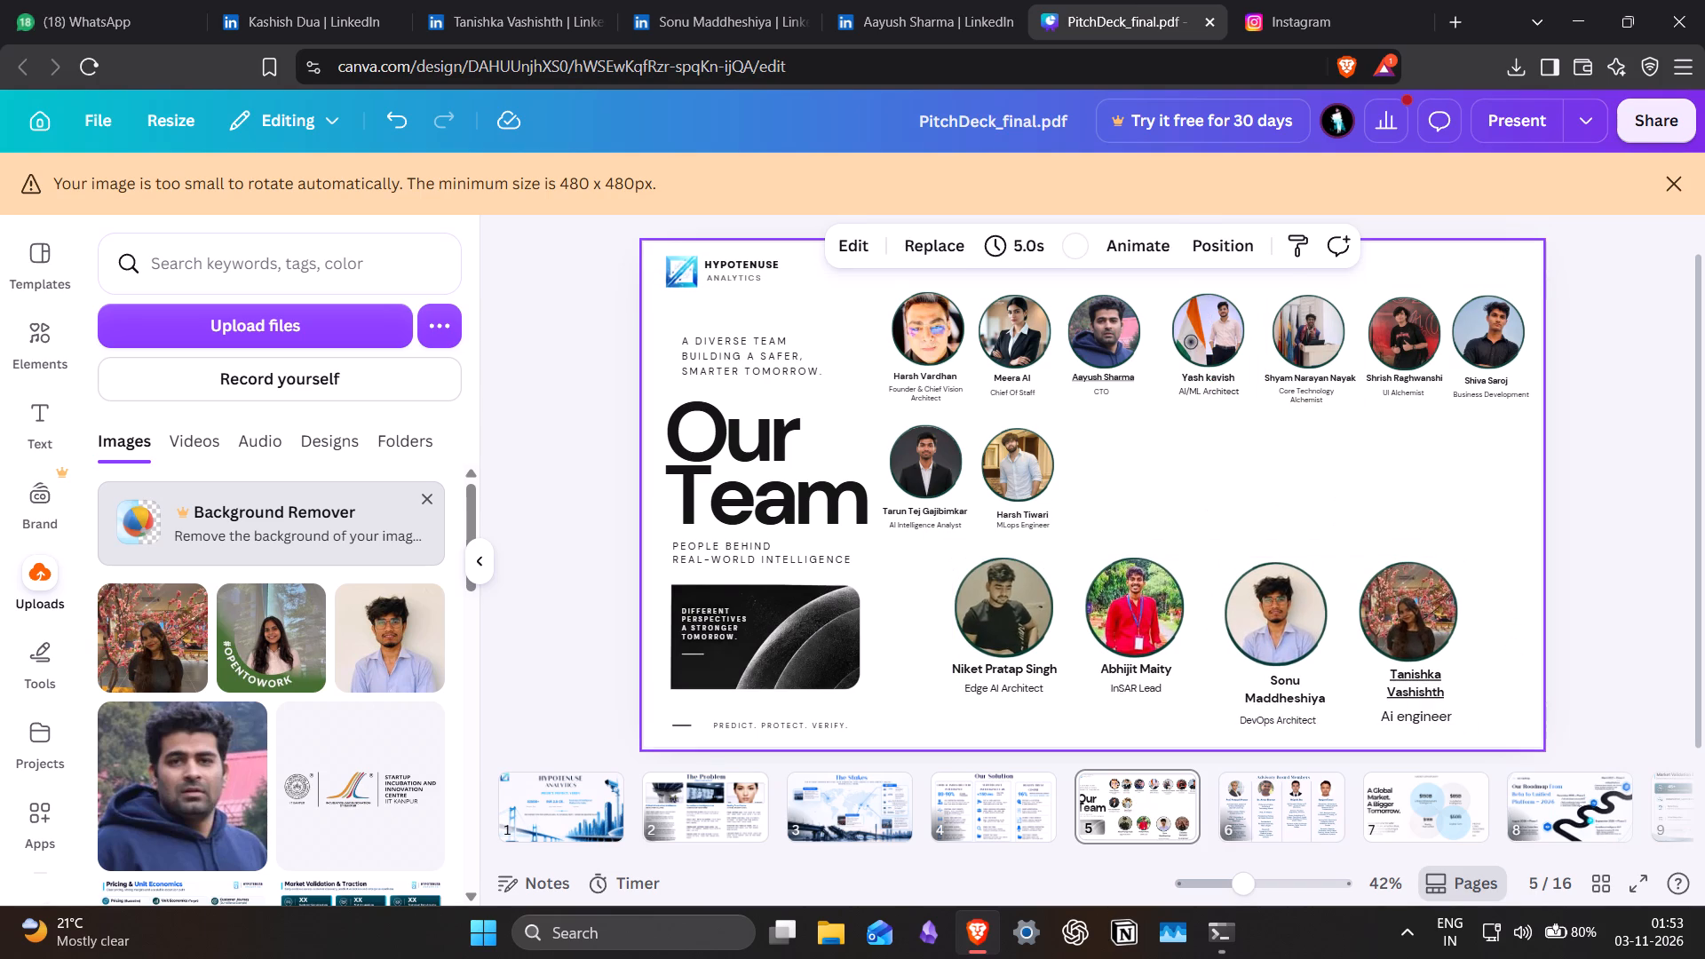
Group the UI Alchemist and Business Development entries, move them into the second row above the DevOps Architect and Ai engineer, and enlarge them.
drag(1505, 468, 1384, 353)
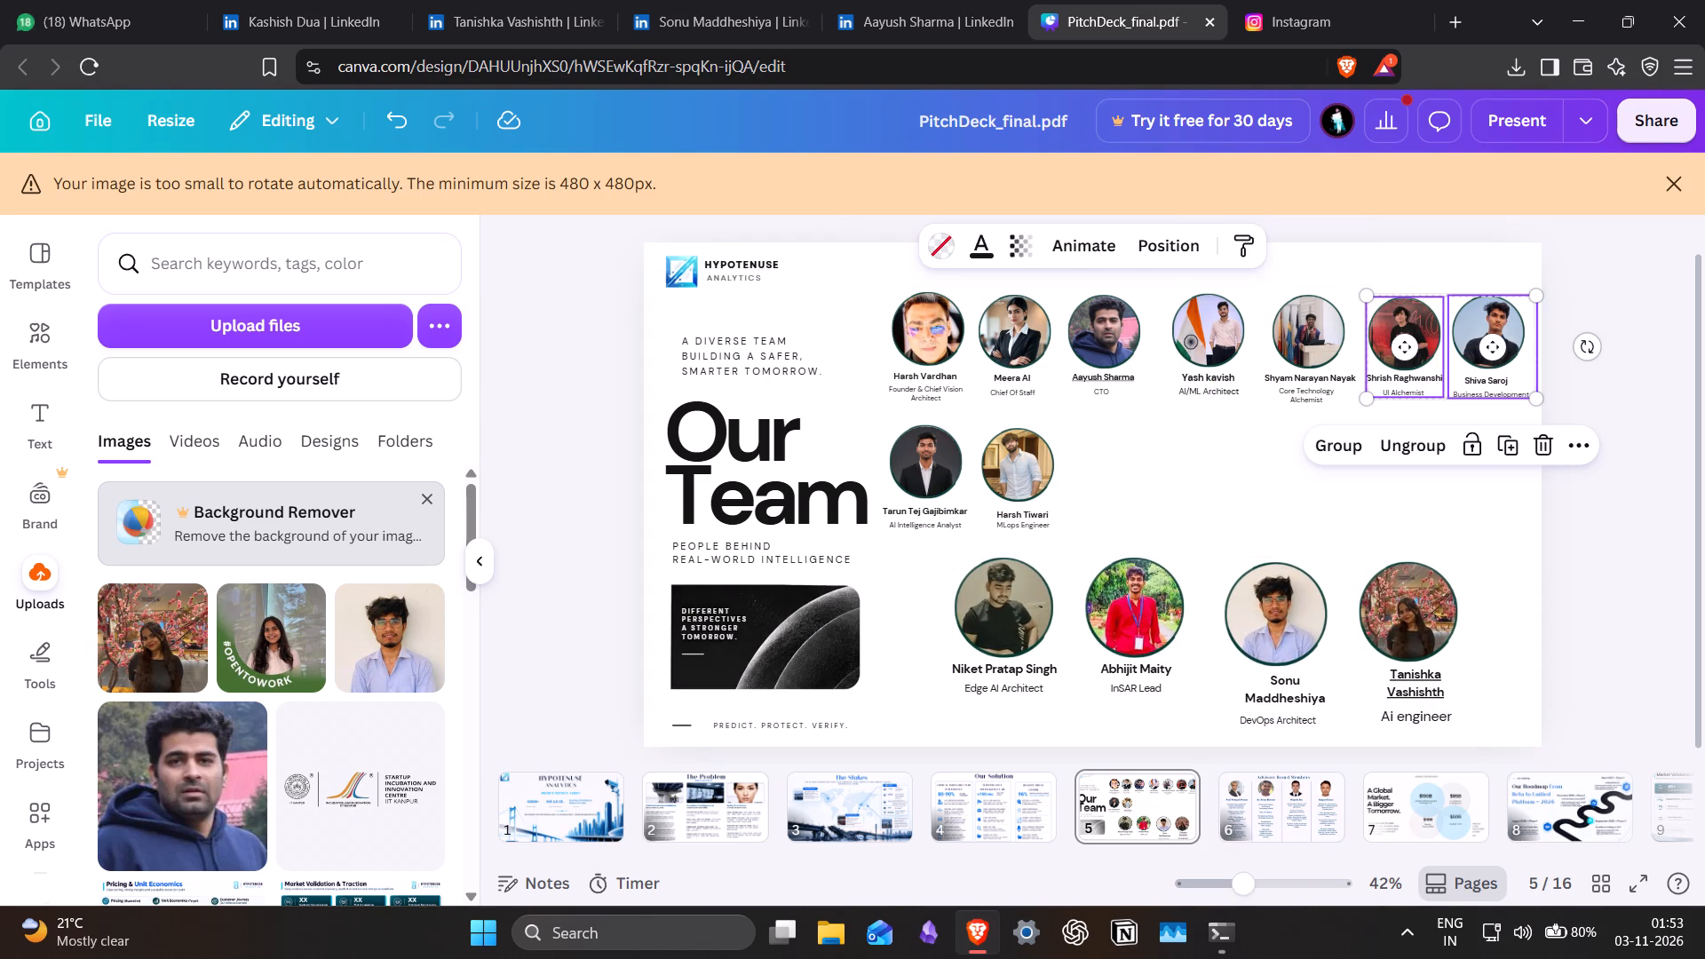
click(1348, 443)
drag(1434, 349, 1244, 489)
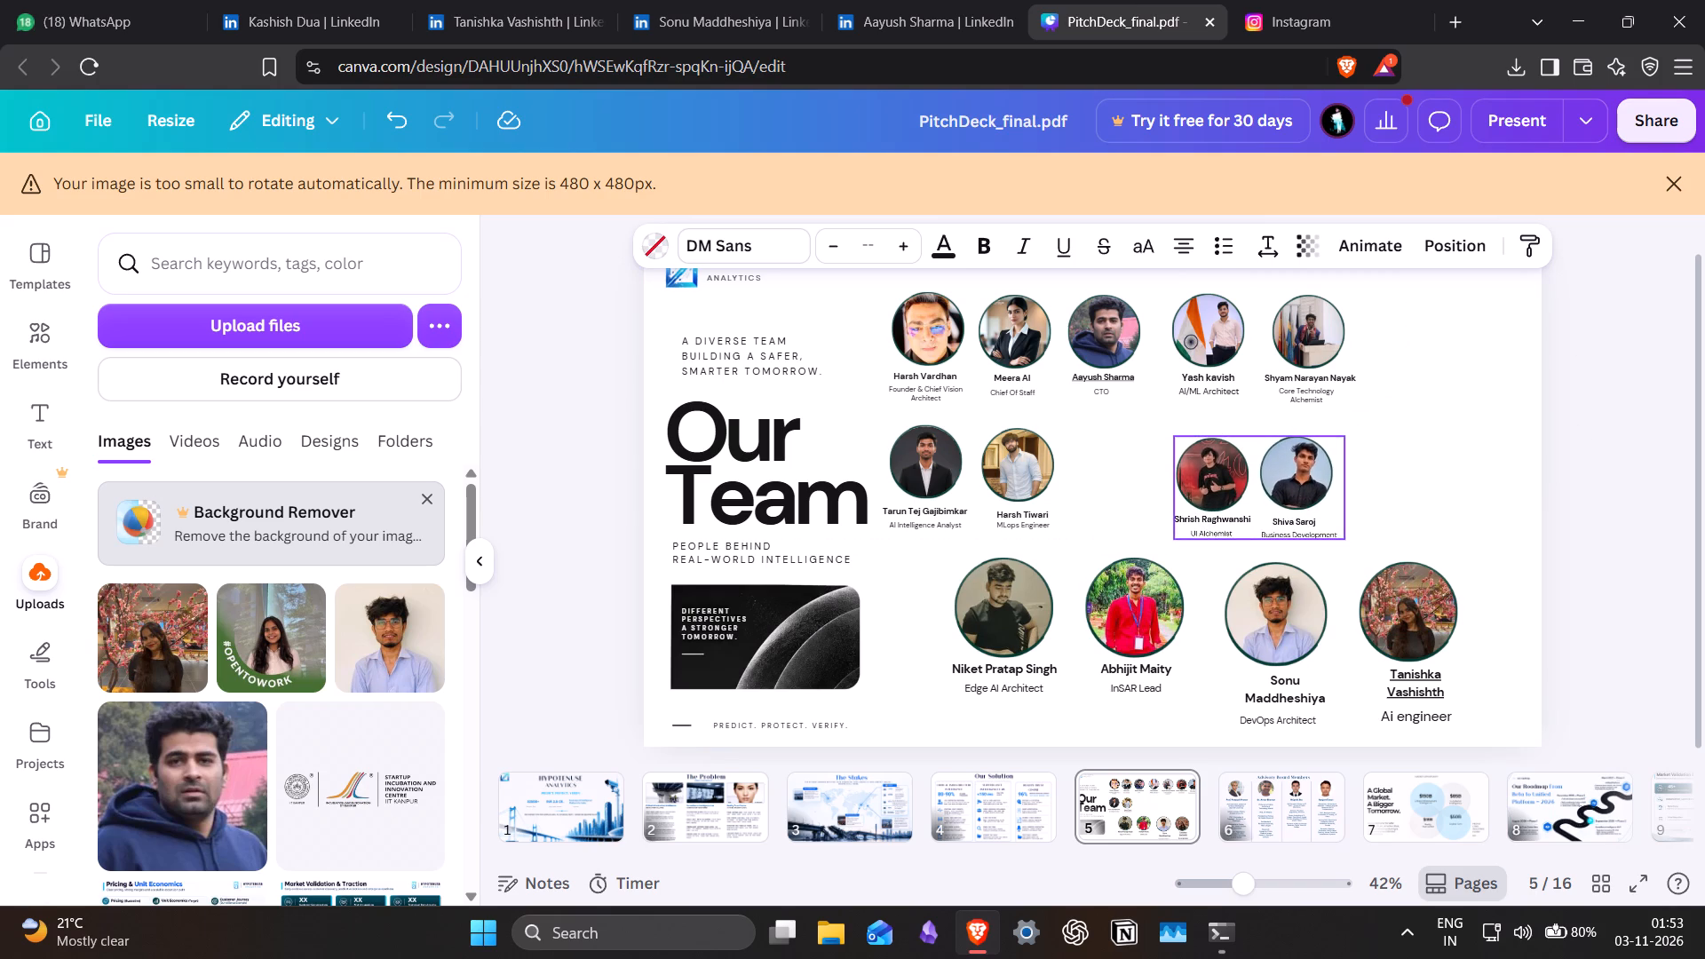
drag(1244, 489, 1319, 478)
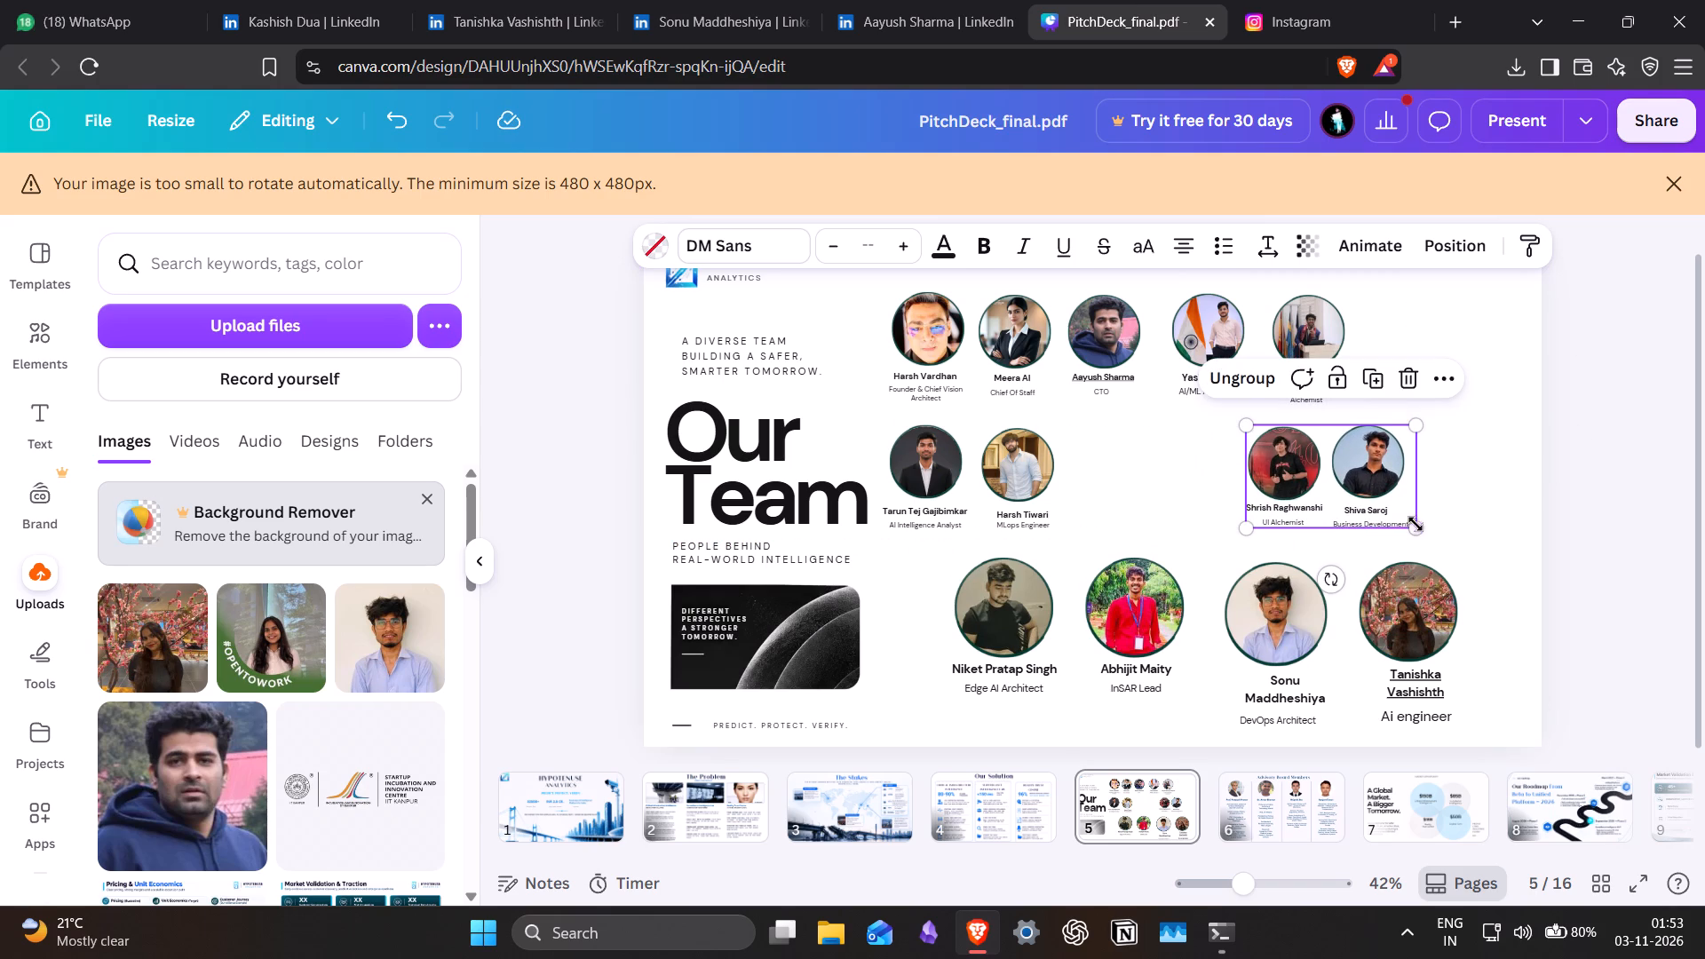
drag(1420, 527, 1476, 543)
click(1400, 514)
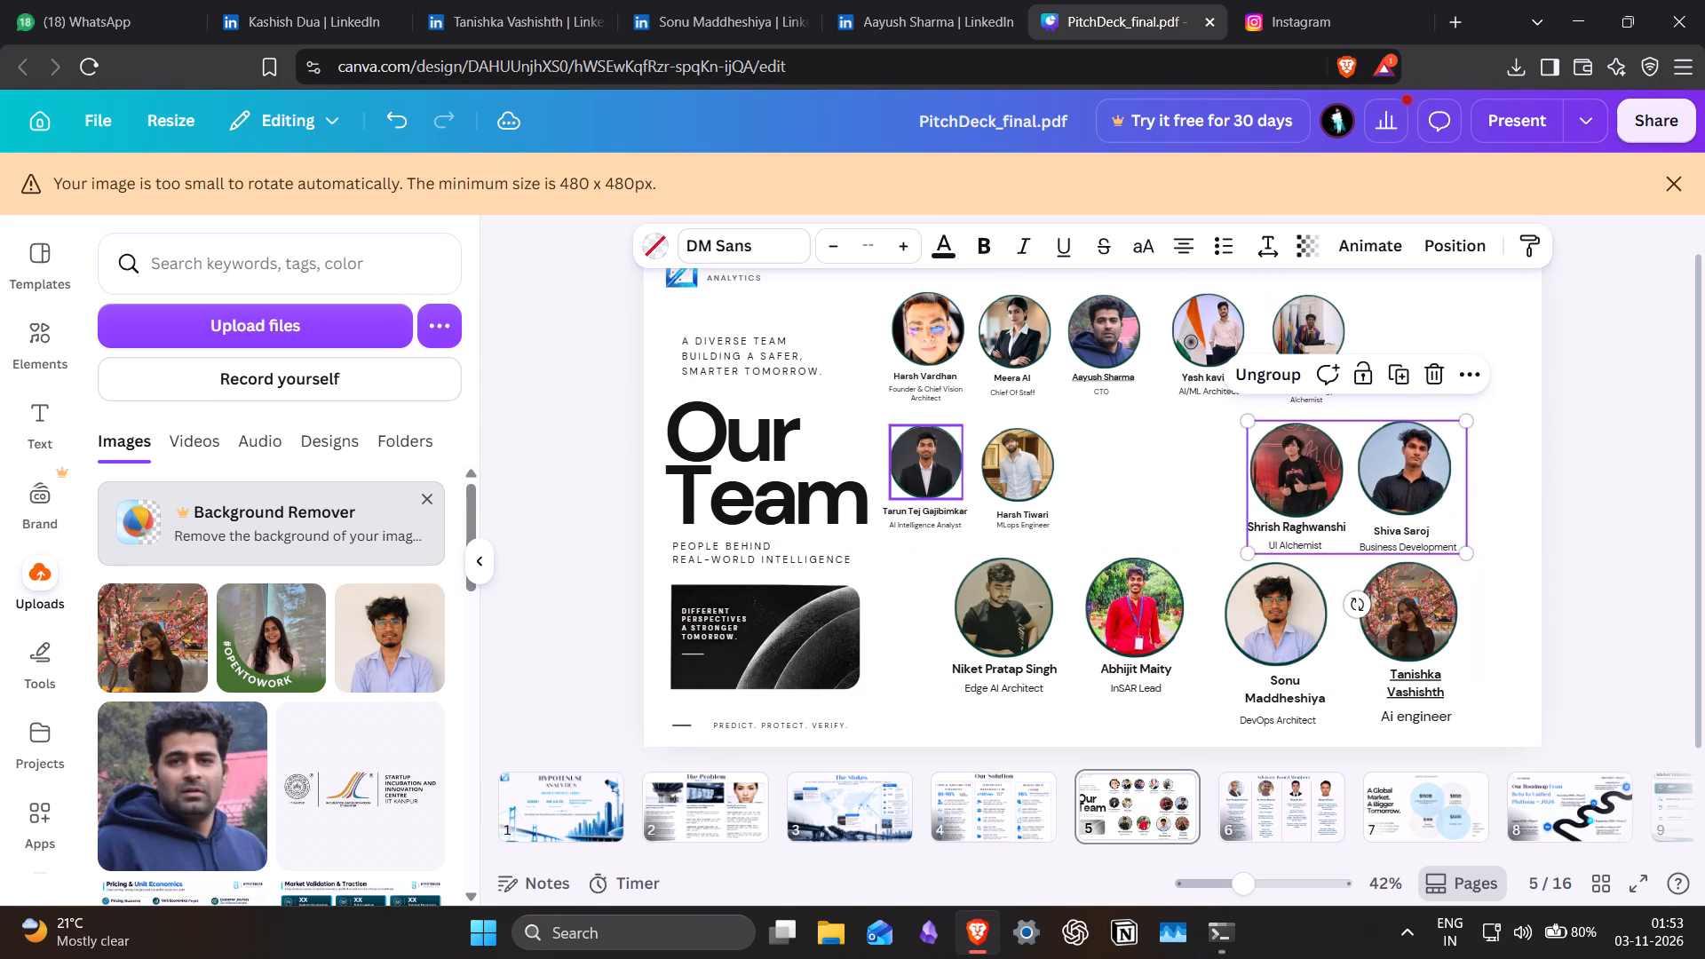
Group the AI Intelligence Analyst's and MLops Engineer's portraits with their names.
drag(1129, 519, 901, 472)
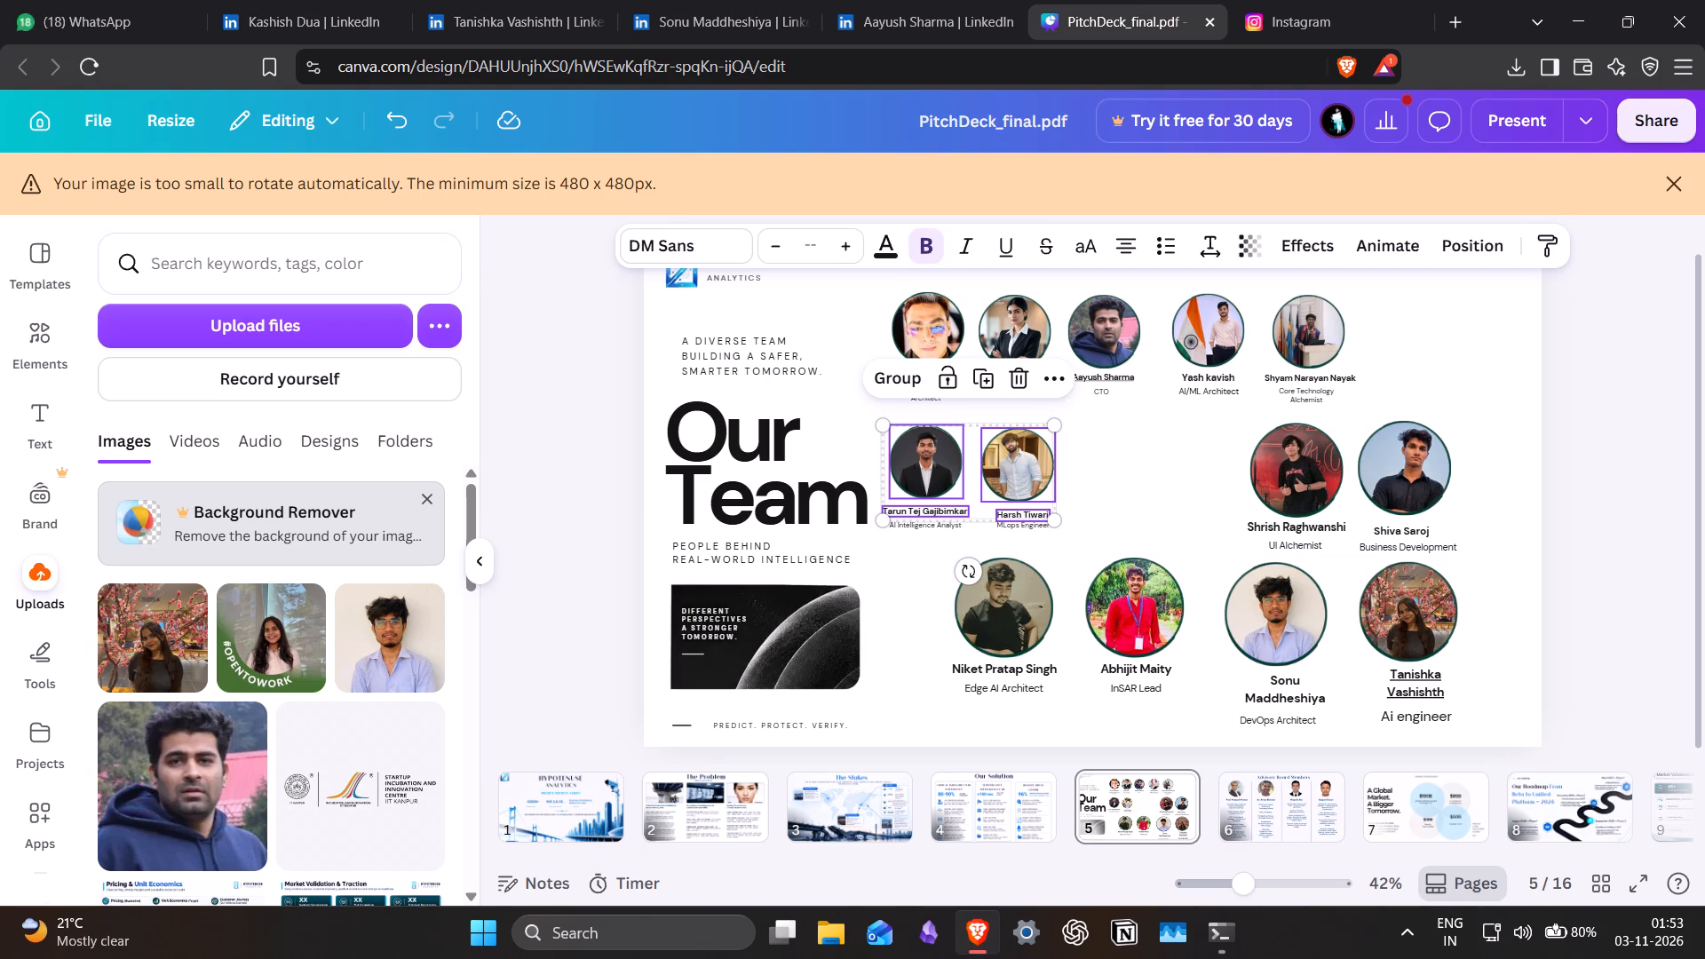
click(890, 380)
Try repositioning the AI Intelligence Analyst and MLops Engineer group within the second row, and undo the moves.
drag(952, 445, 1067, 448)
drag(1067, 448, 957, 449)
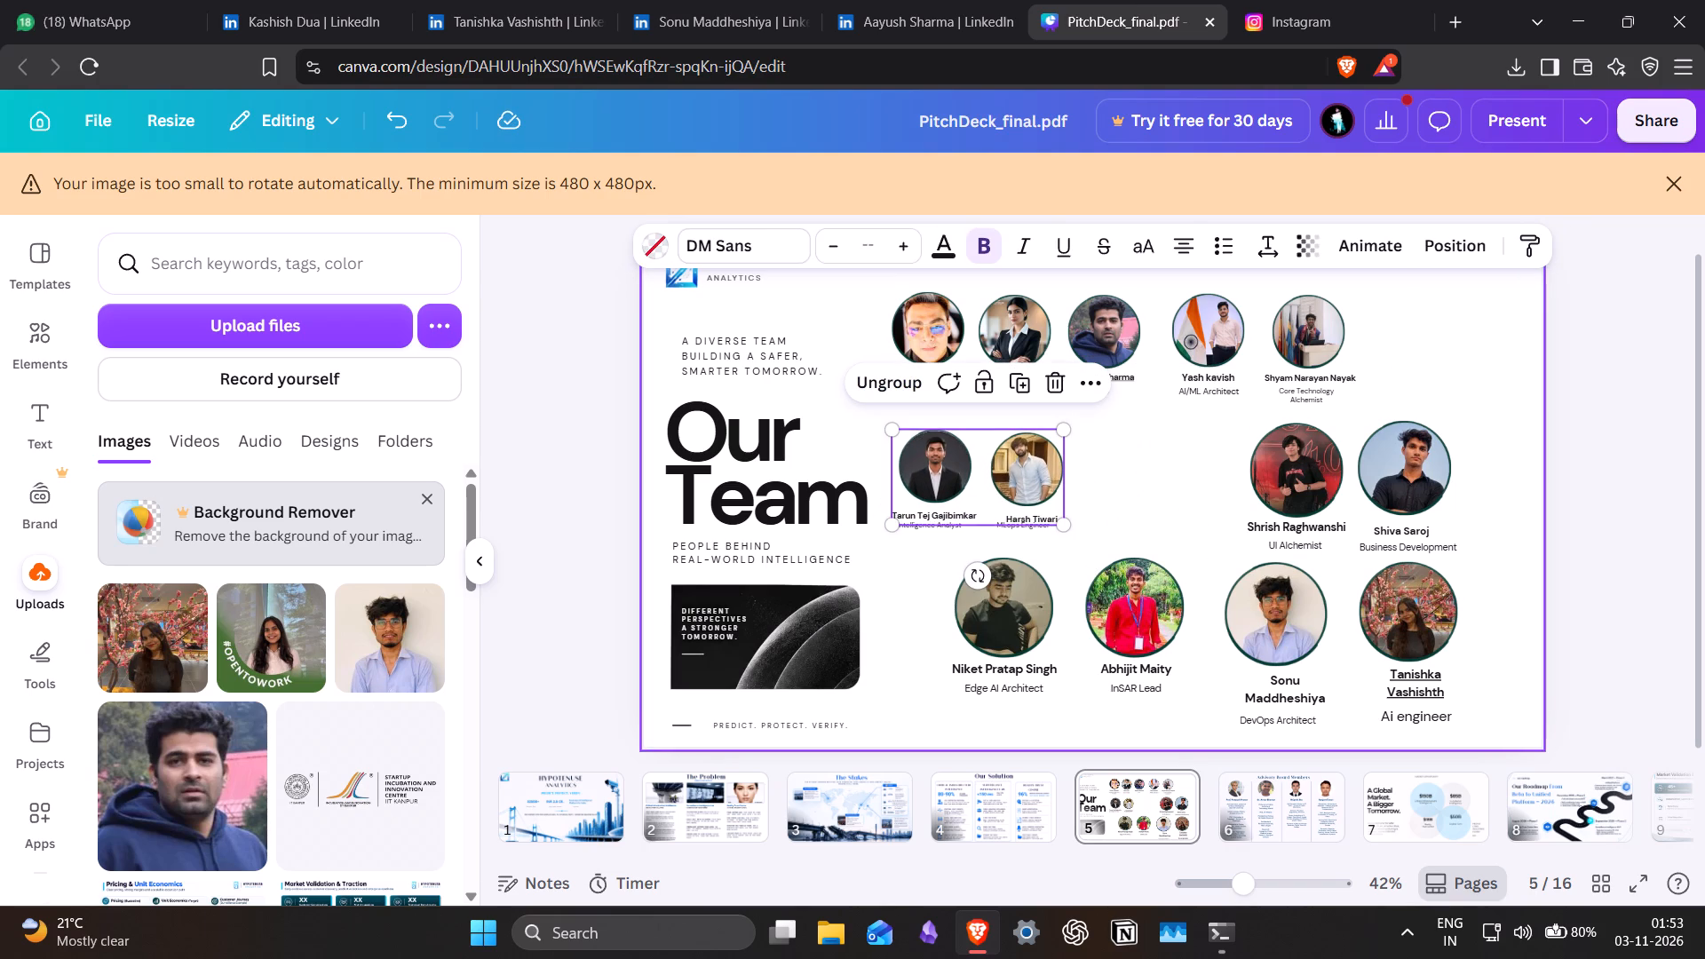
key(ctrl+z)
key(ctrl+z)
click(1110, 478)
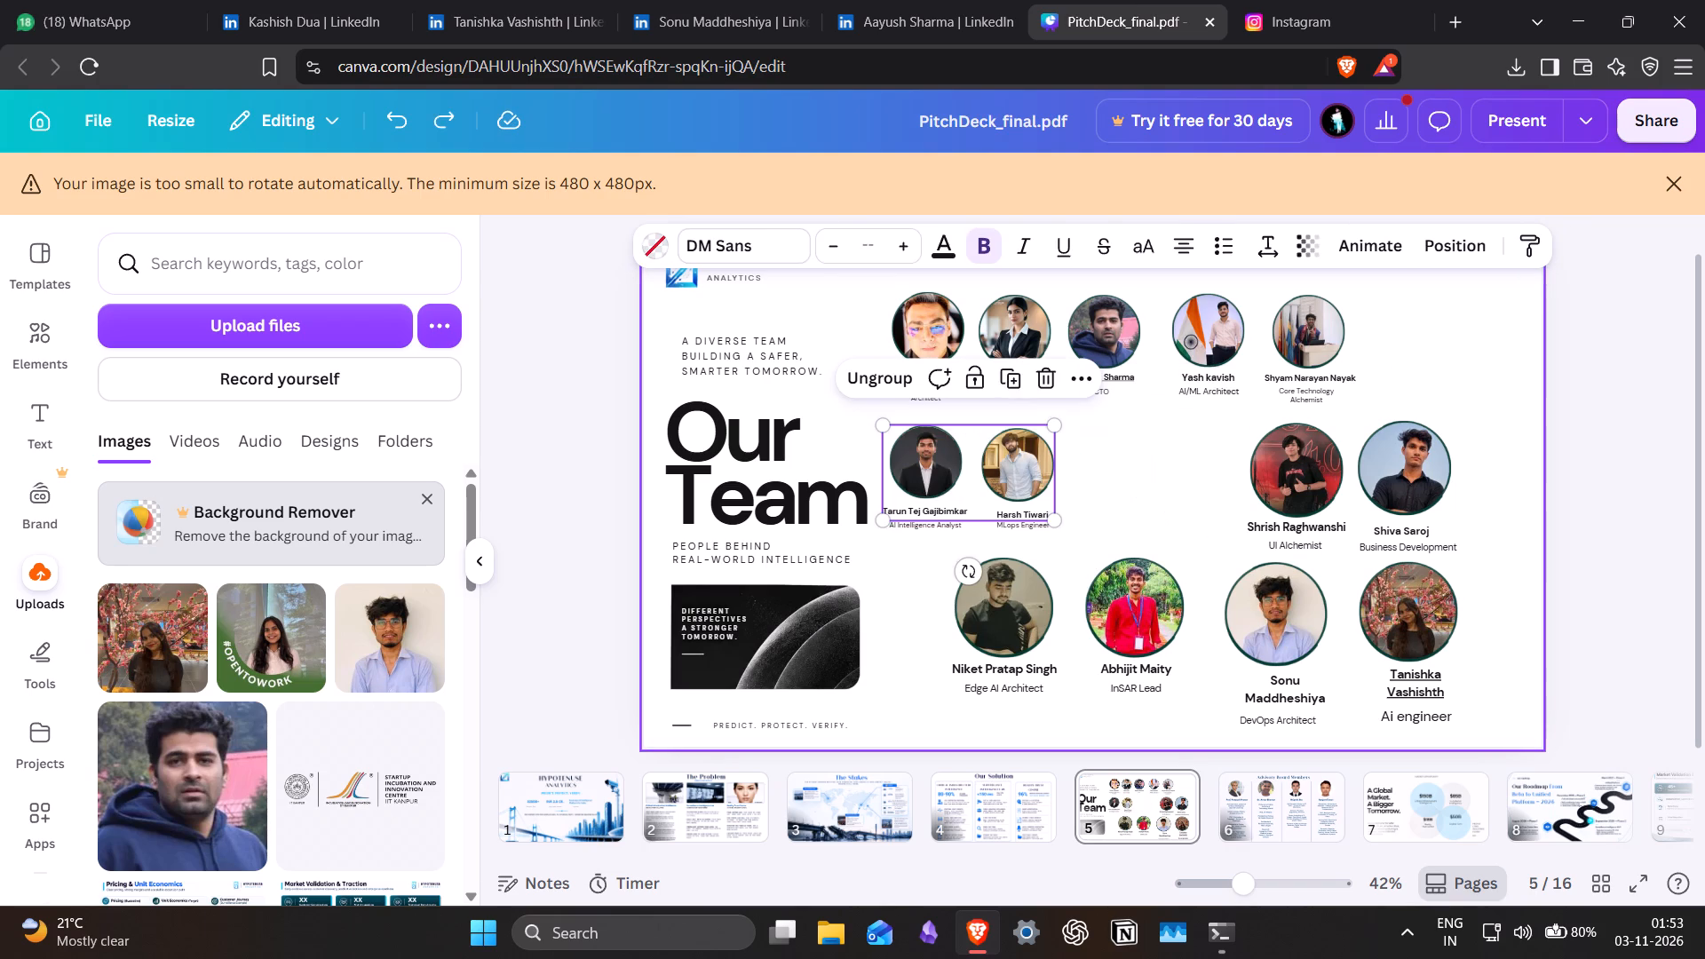
Group the AI Intelligence Analyst and MLops Engineer entries including their titles, enlarge them and place them beside the UI Alchemist.
drag(1065, 525, 895, 464)
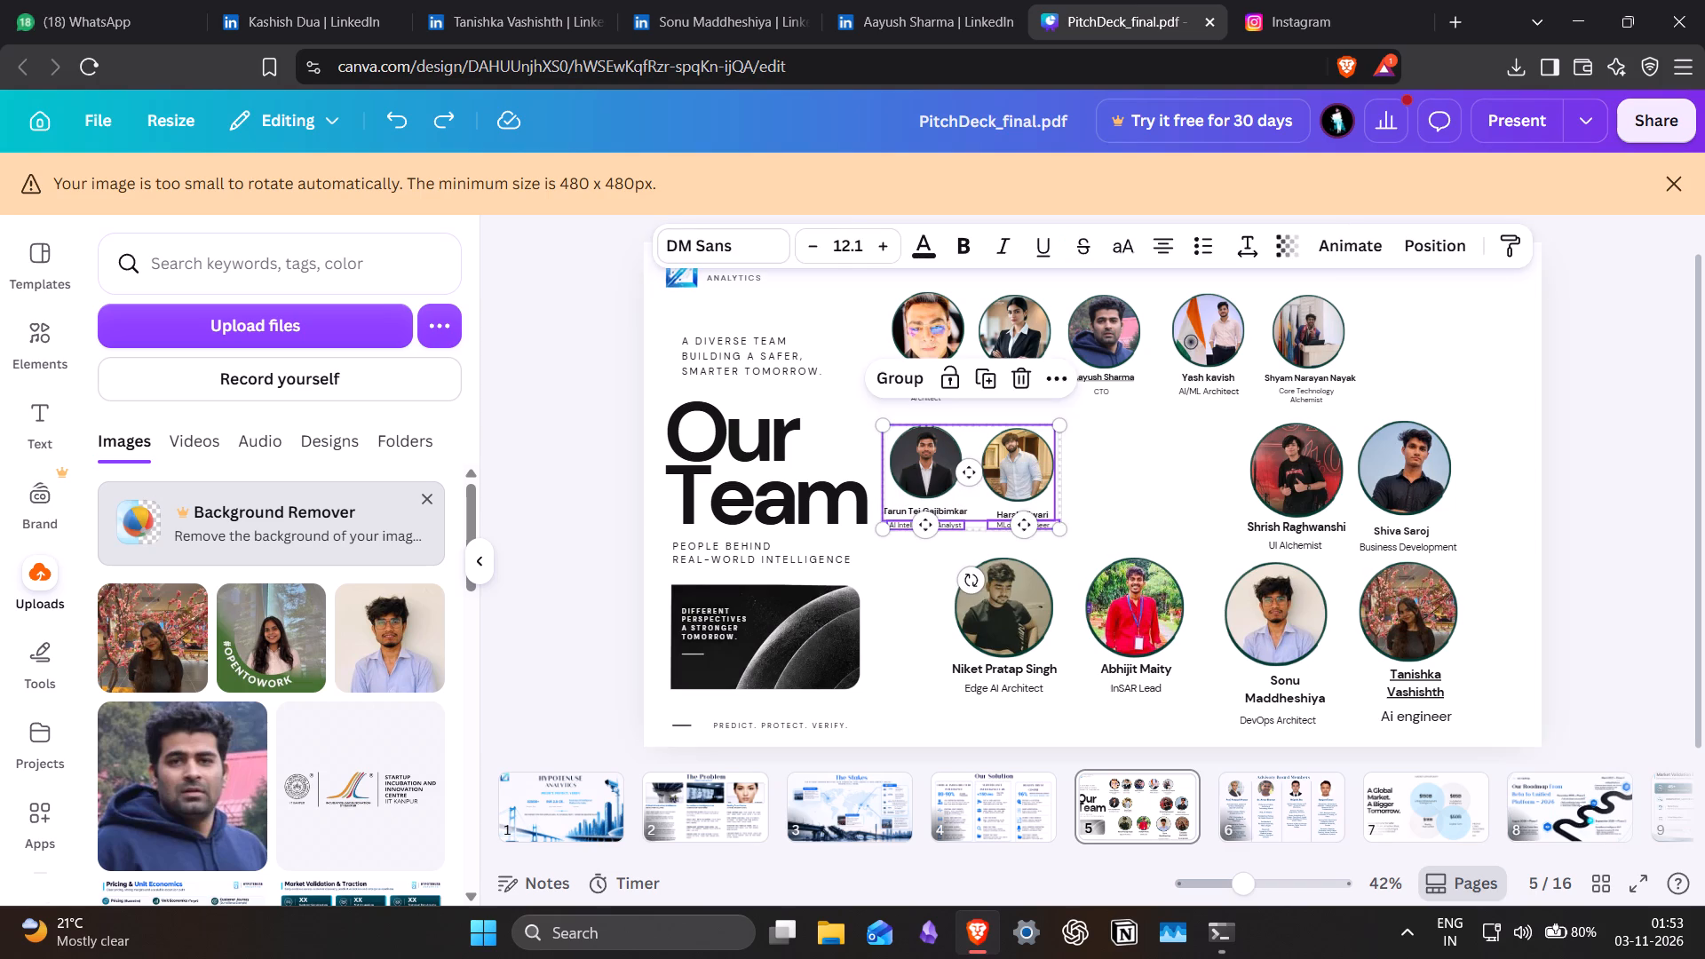
click(913, 384)
click(1063, 527)
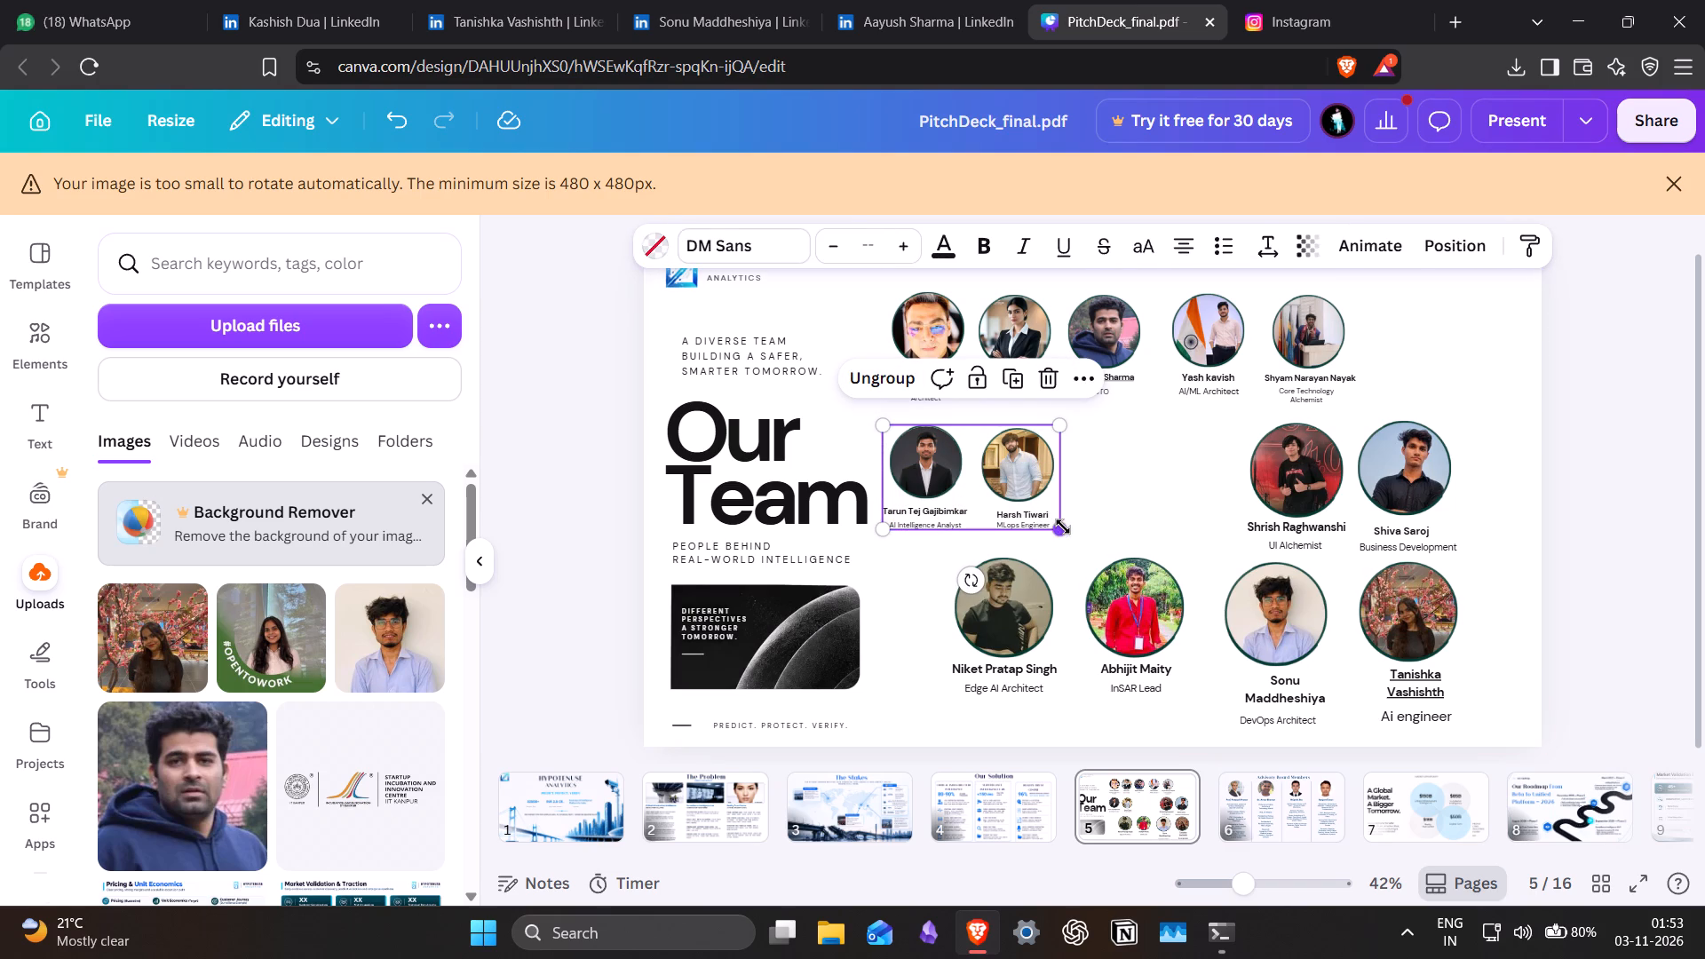
drag(1060, 527, 1140, 551)
drag(950, 495, 1029, 495)
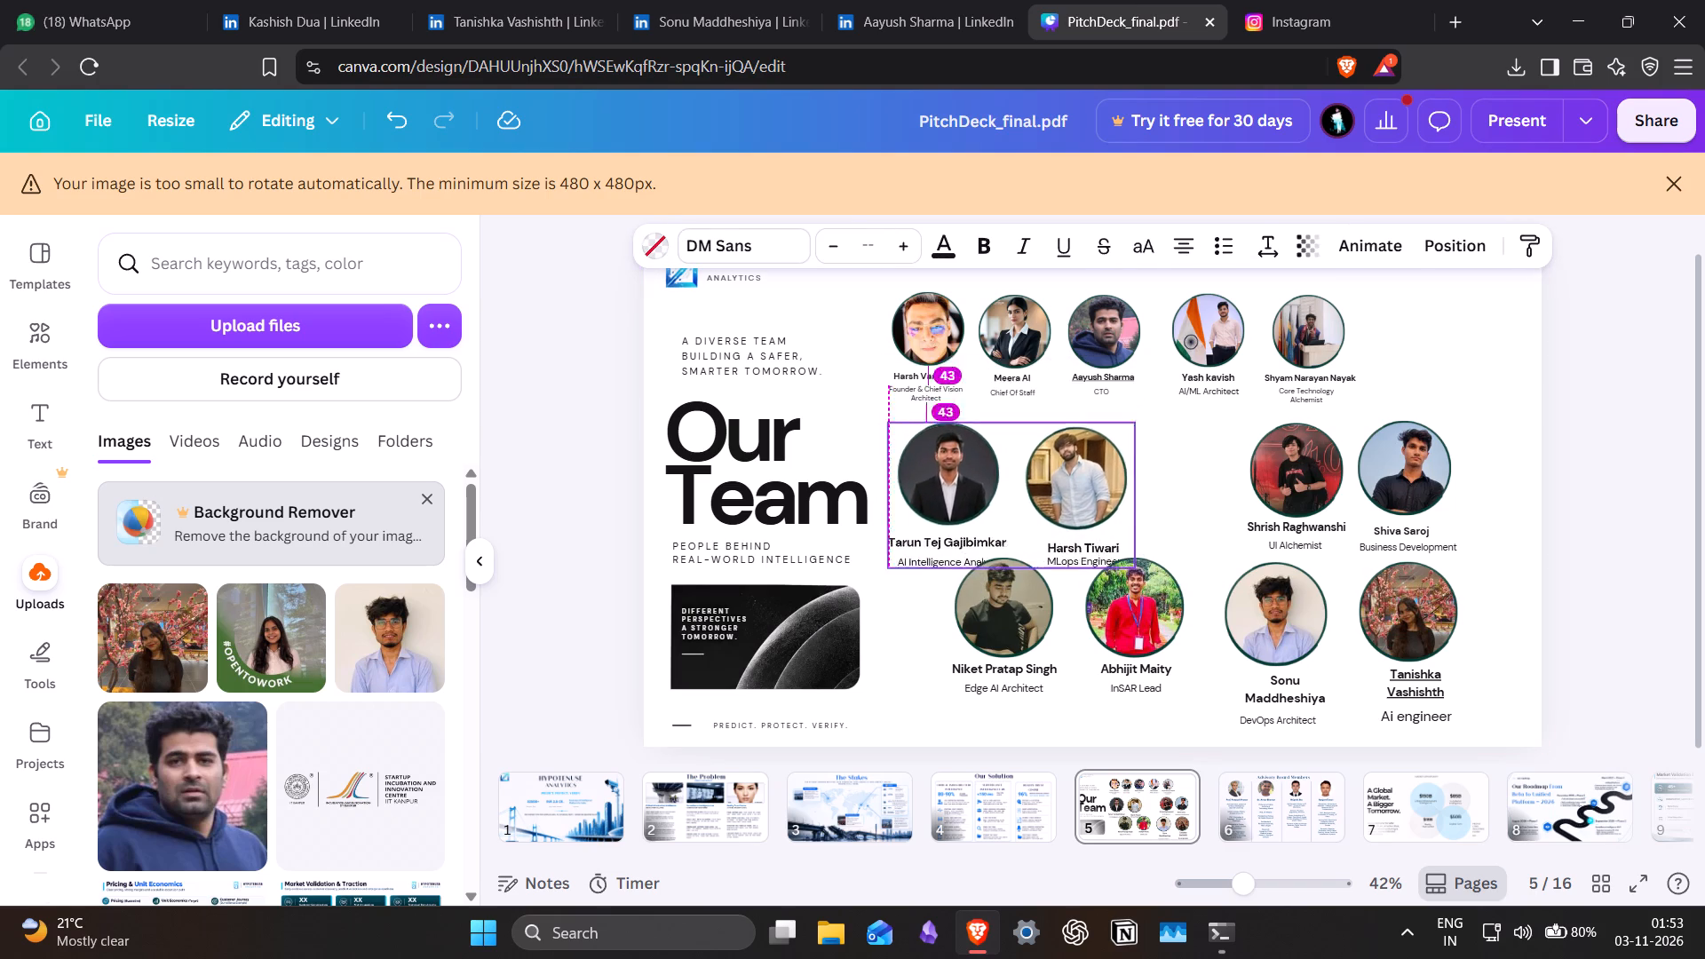
drag(1029, 495, 1037, 469)
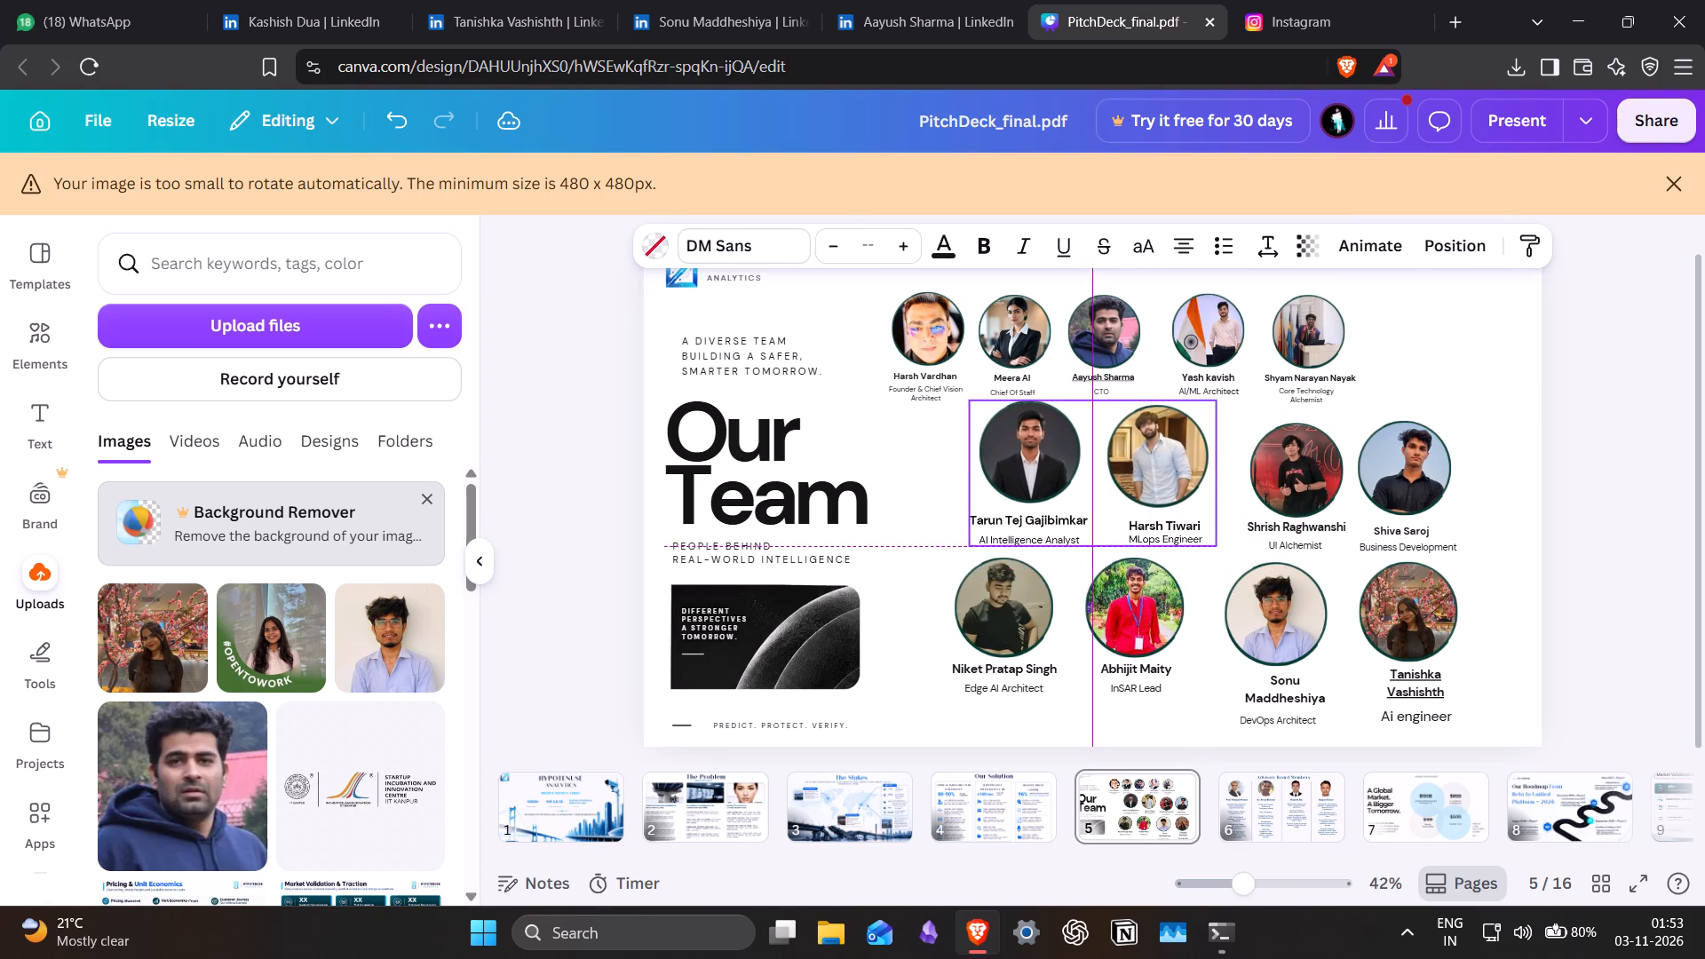
drag(1037, 469, 1037, 468)
click(925, 511)
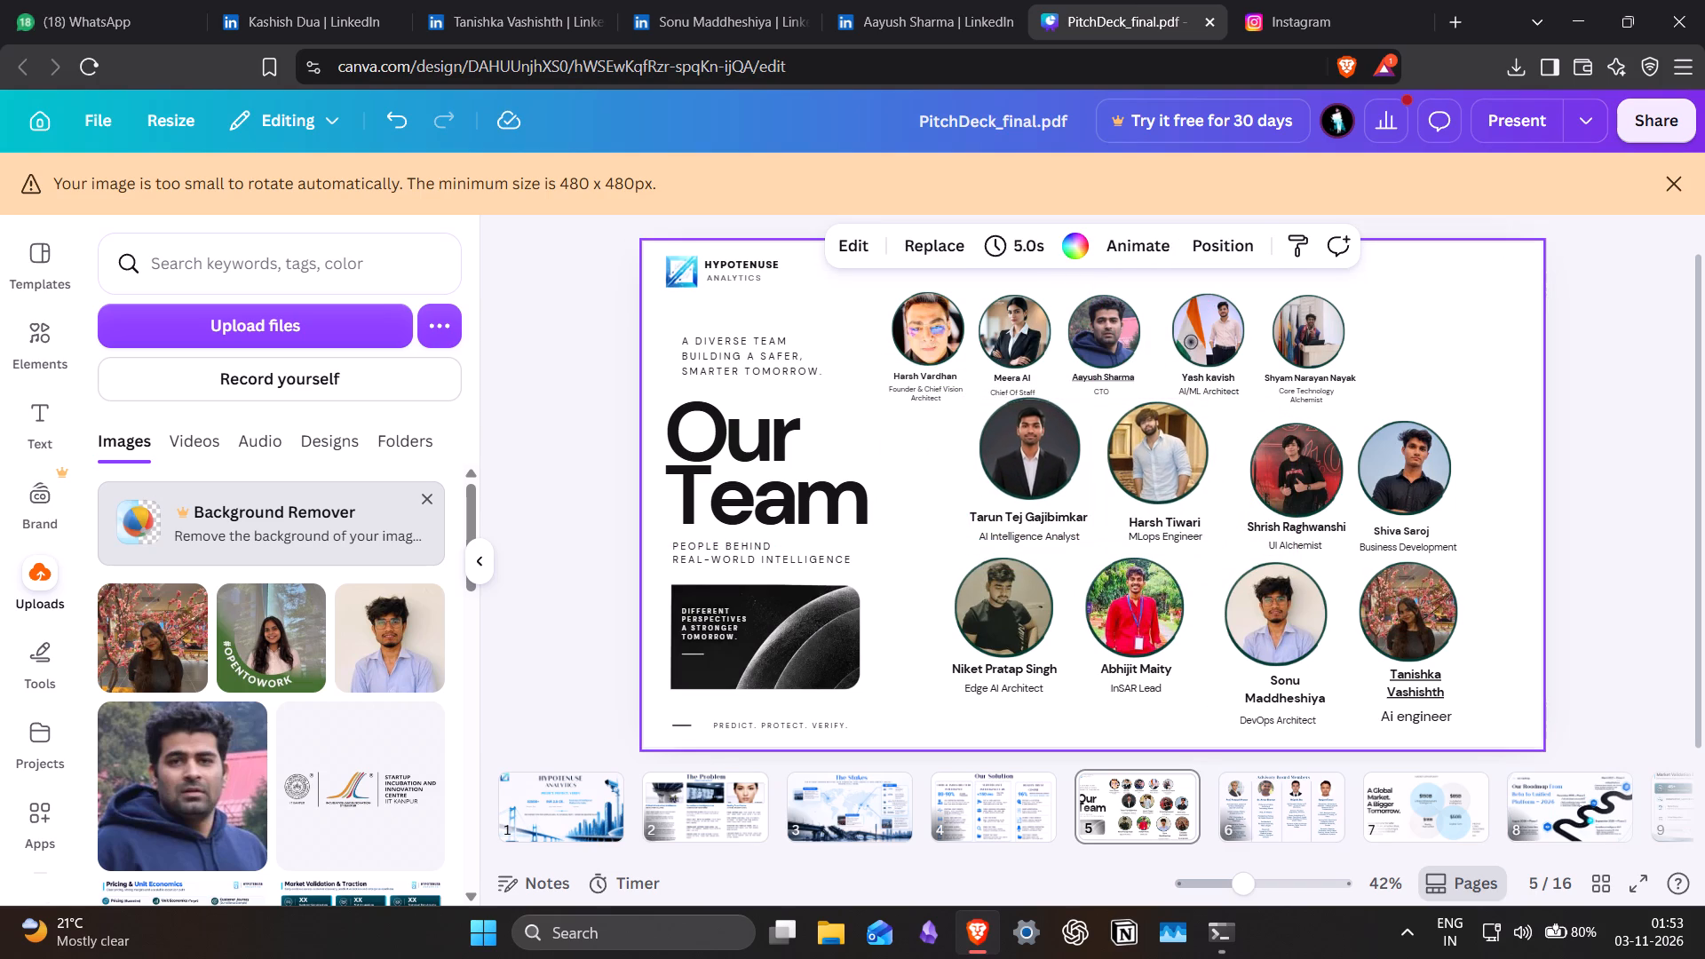
Group the five top-row entries from the founder to the Core Technology Alchemist and shift them right and slightly up above the other rows.
drag(1455, 372, 1182, 368)
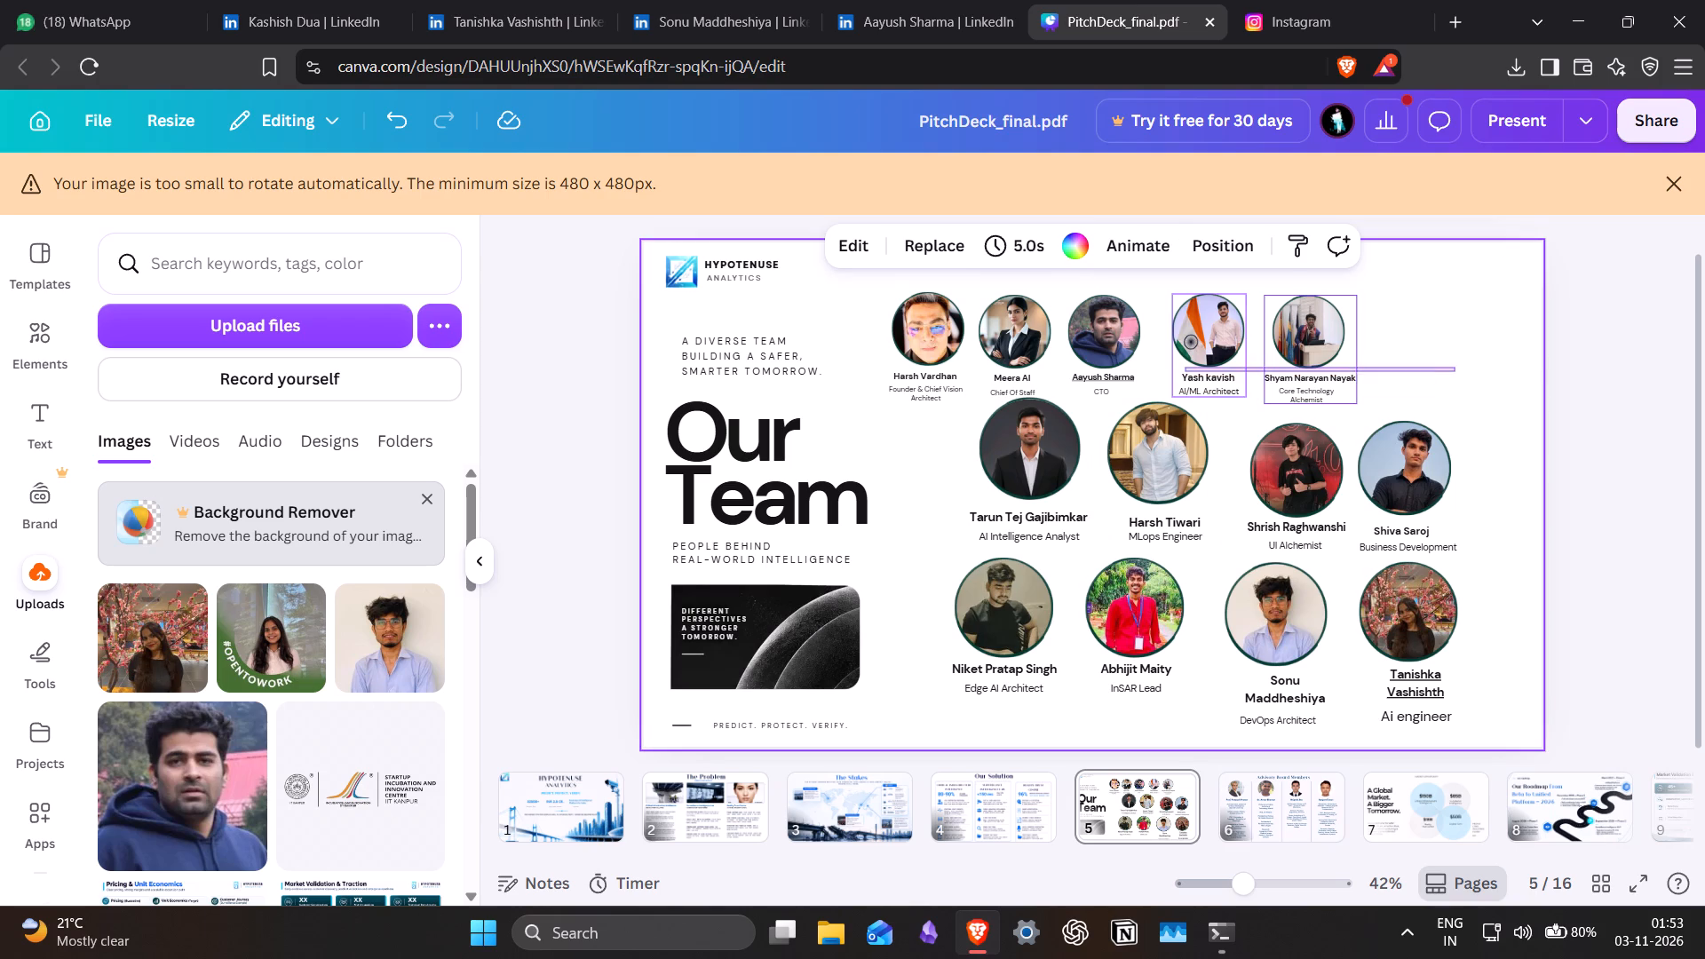
drag(1182, 368, 928, 352)
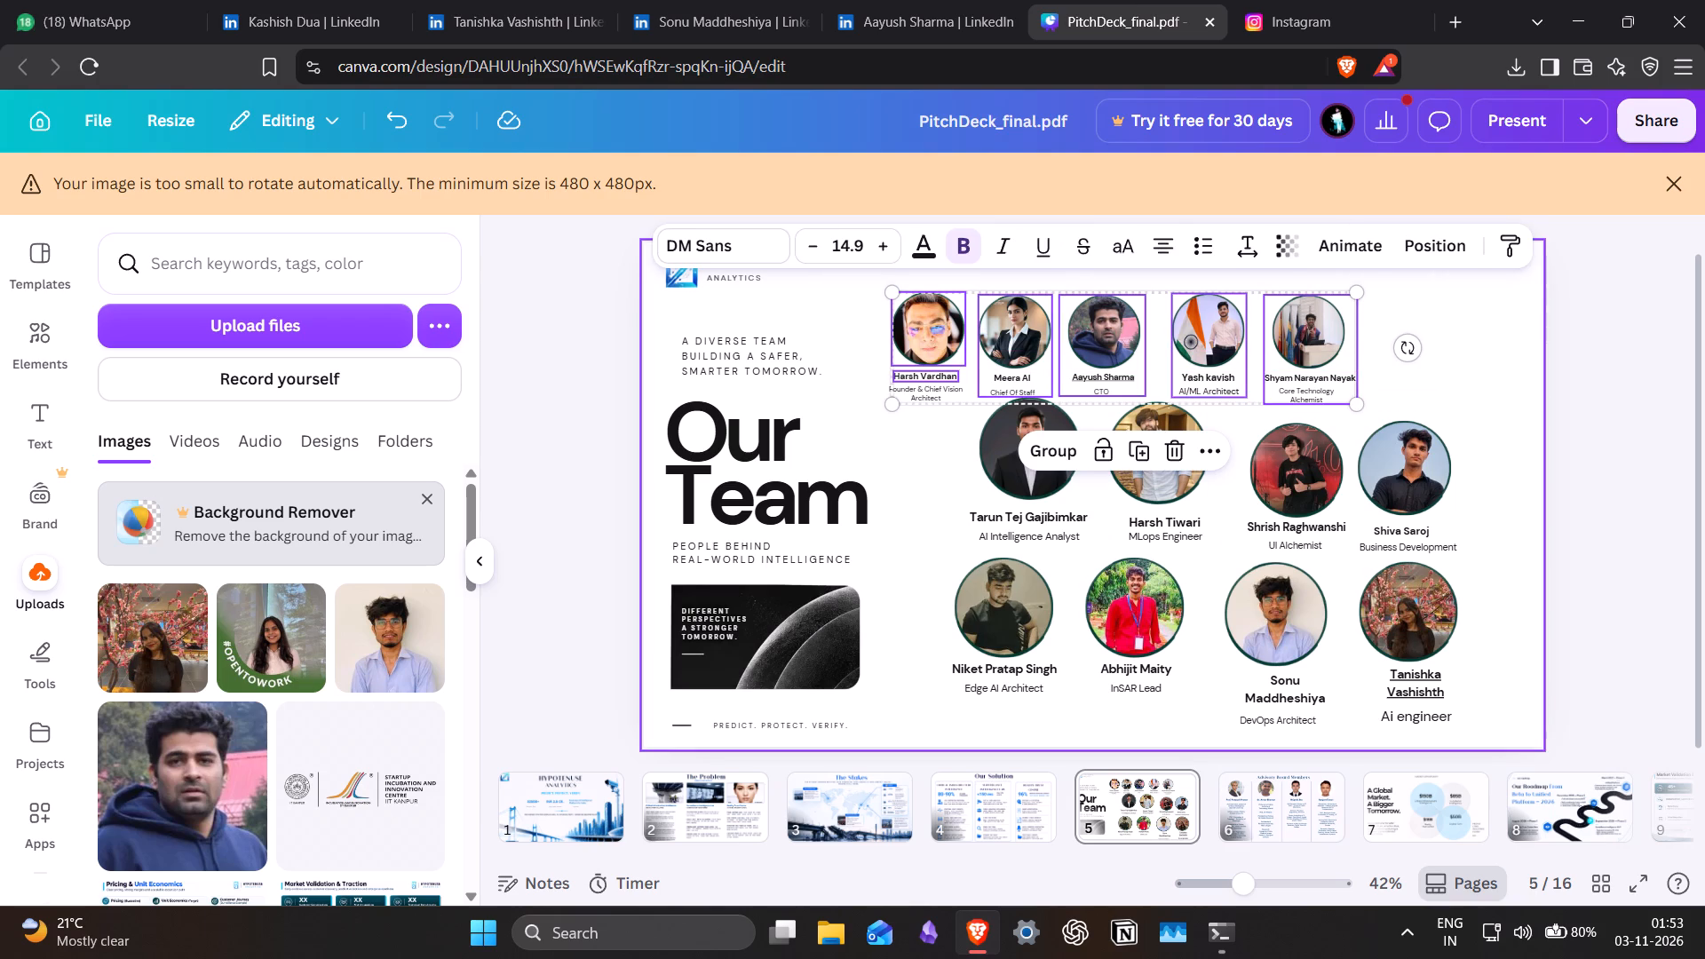
click(1038, 456)
drag(1222, 347, 1327, 335)
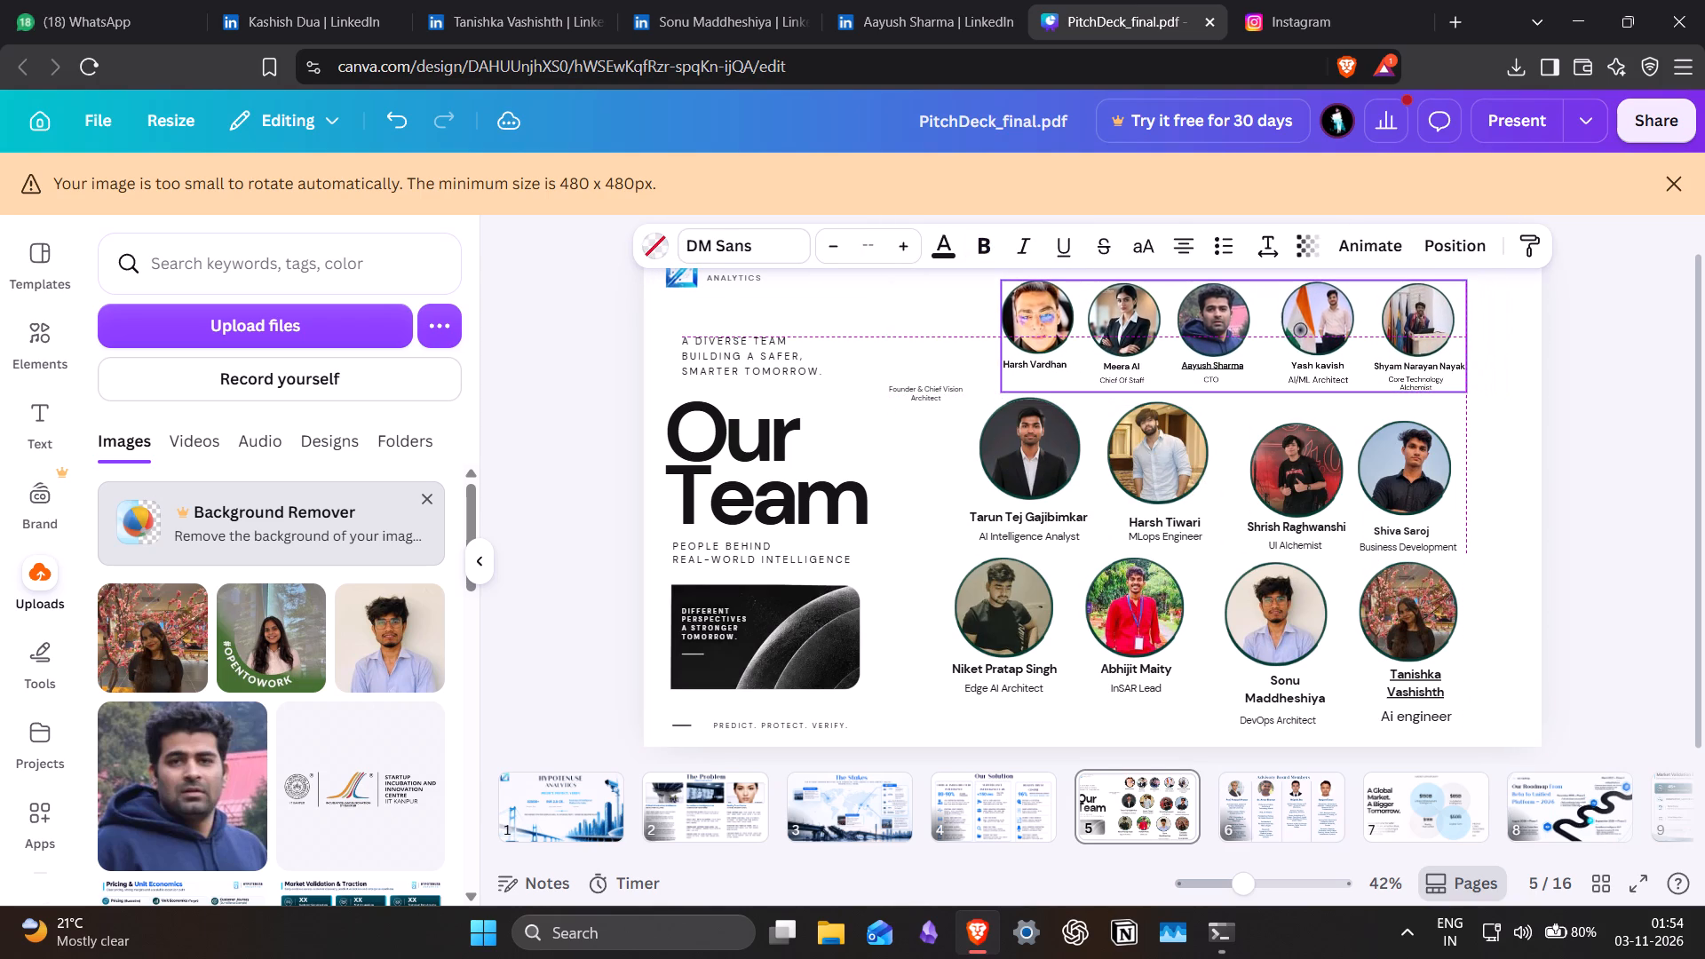
drag(1327, 335, 1325, 337)
click(1324, 337)
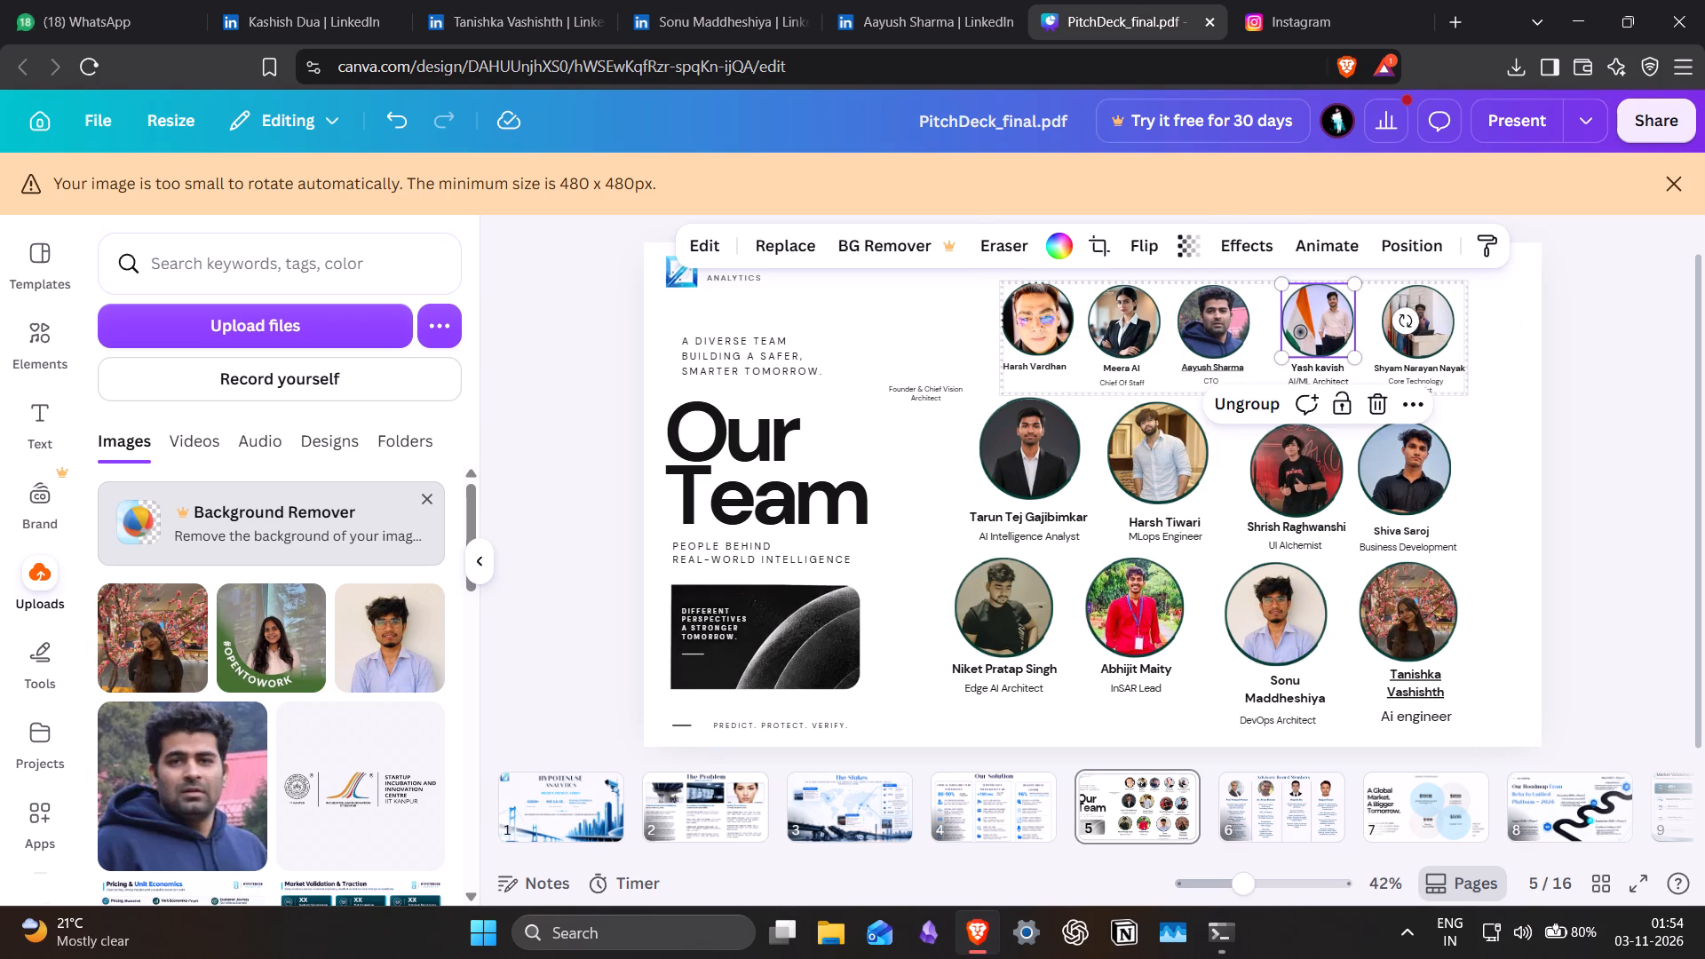
click(1513, 704)
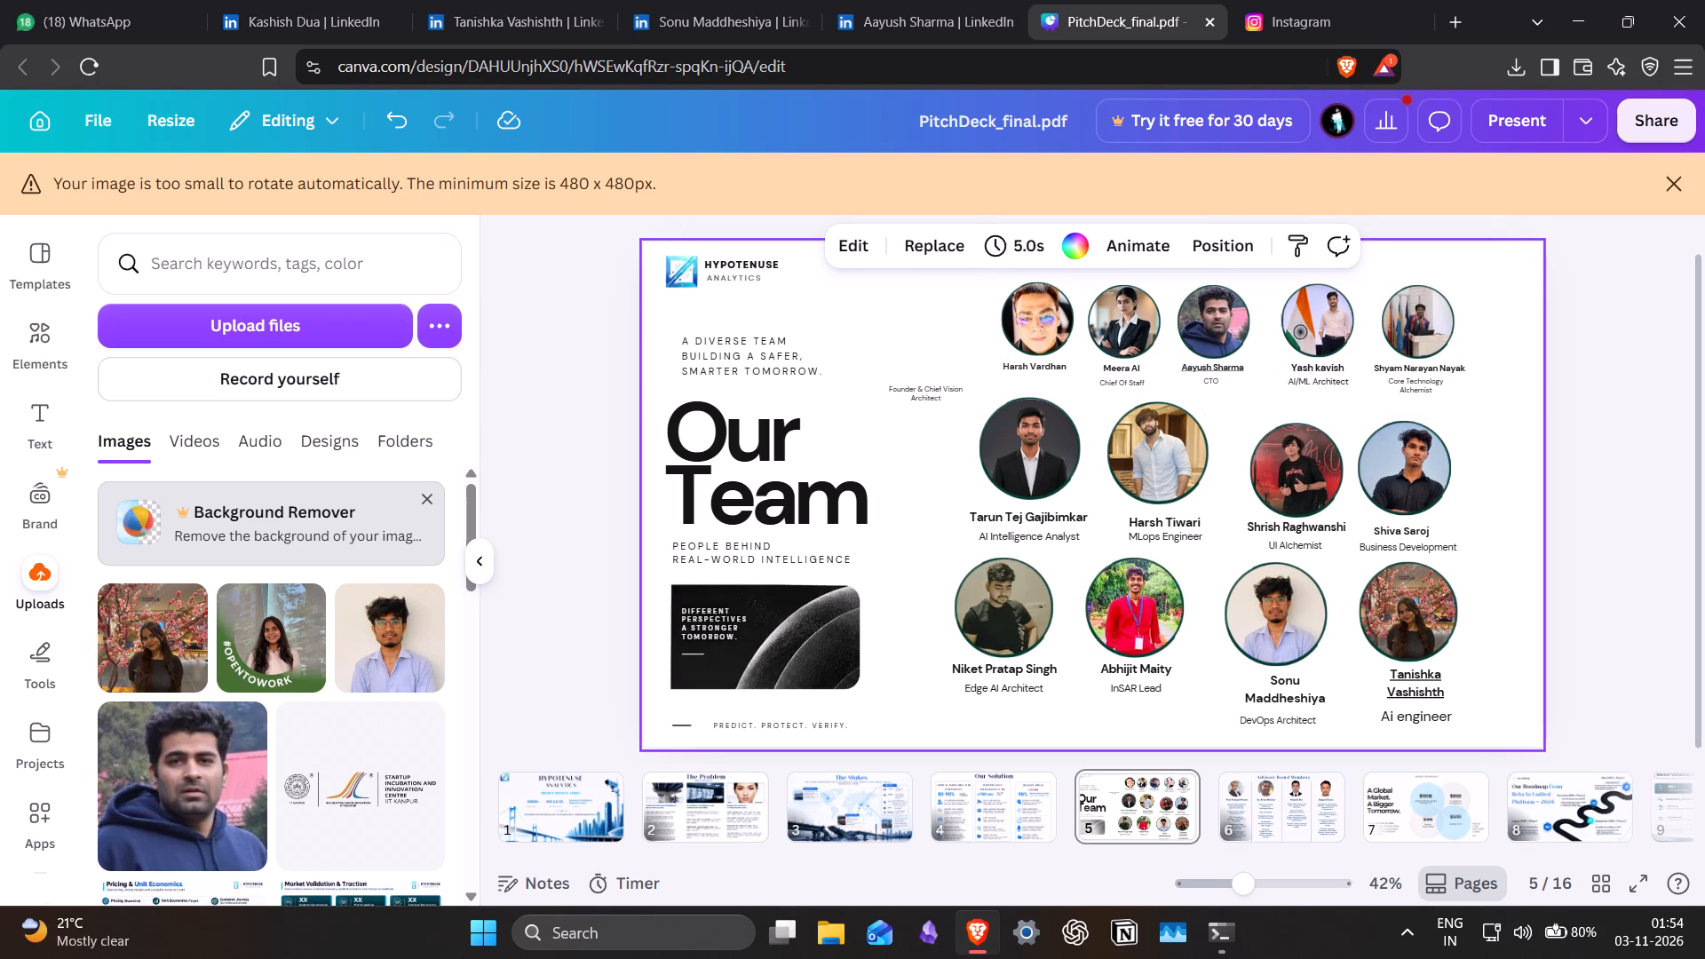
Group the eight members of the second and third rows, shrink the group slightly and shift it toward the slide's lower right.
drag(1503, 727, 1082, 500)
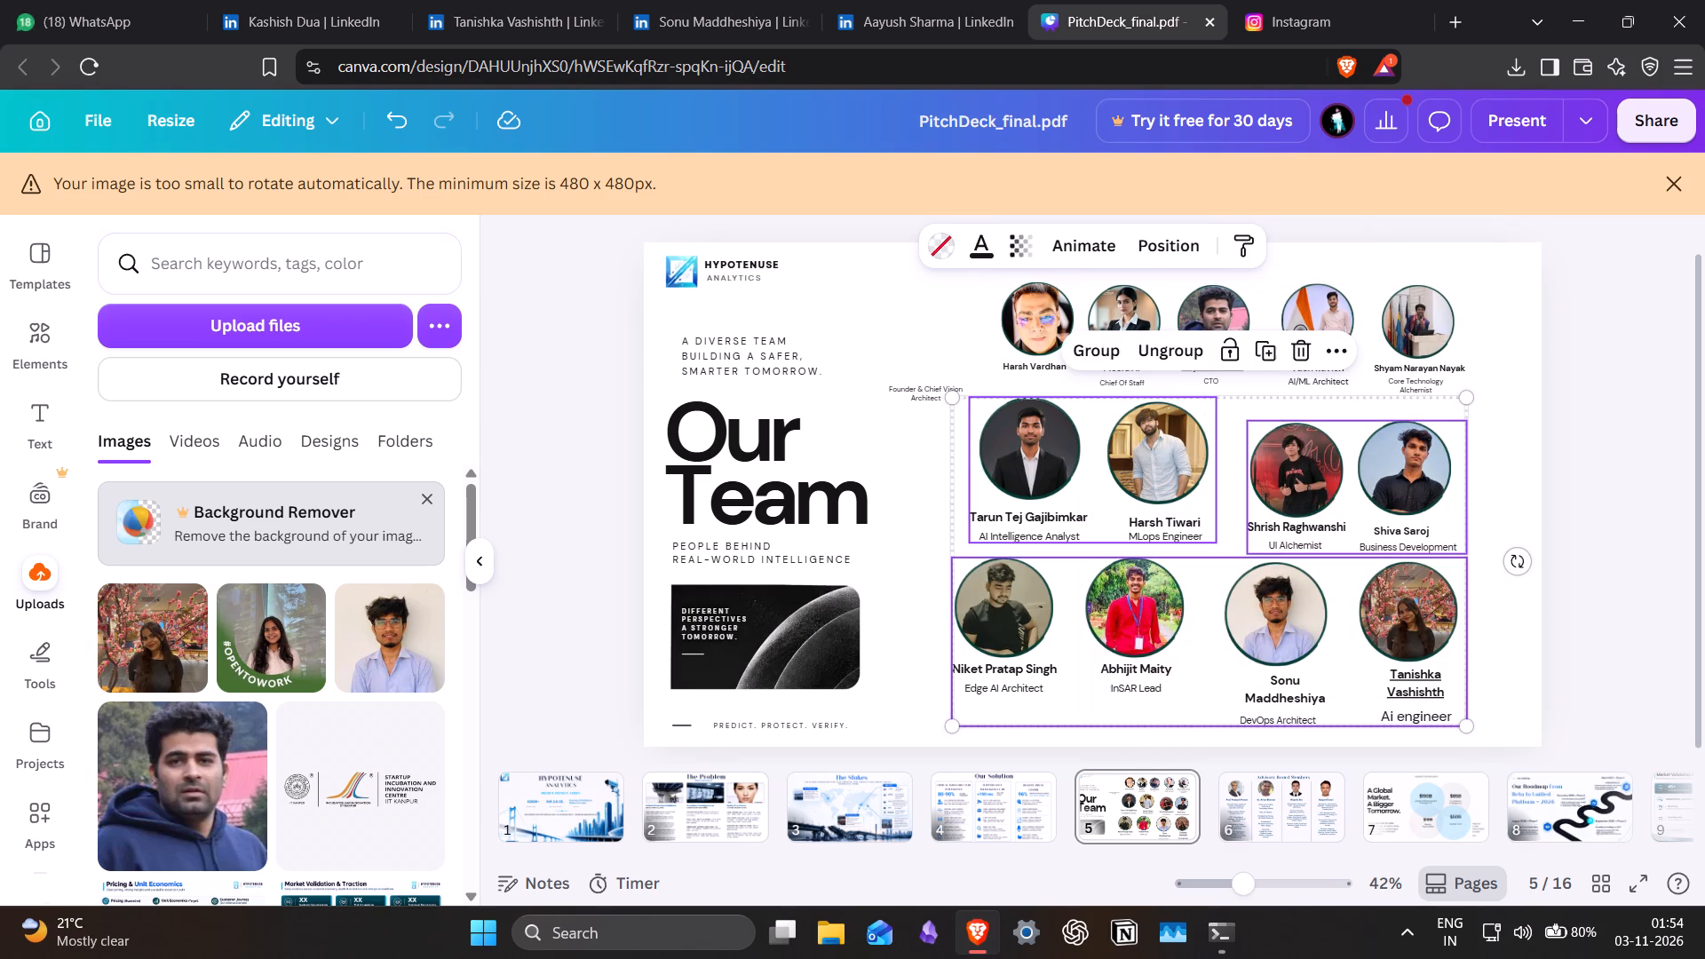
click(1090, 356)
drag(1090, 356, 1471, 736)
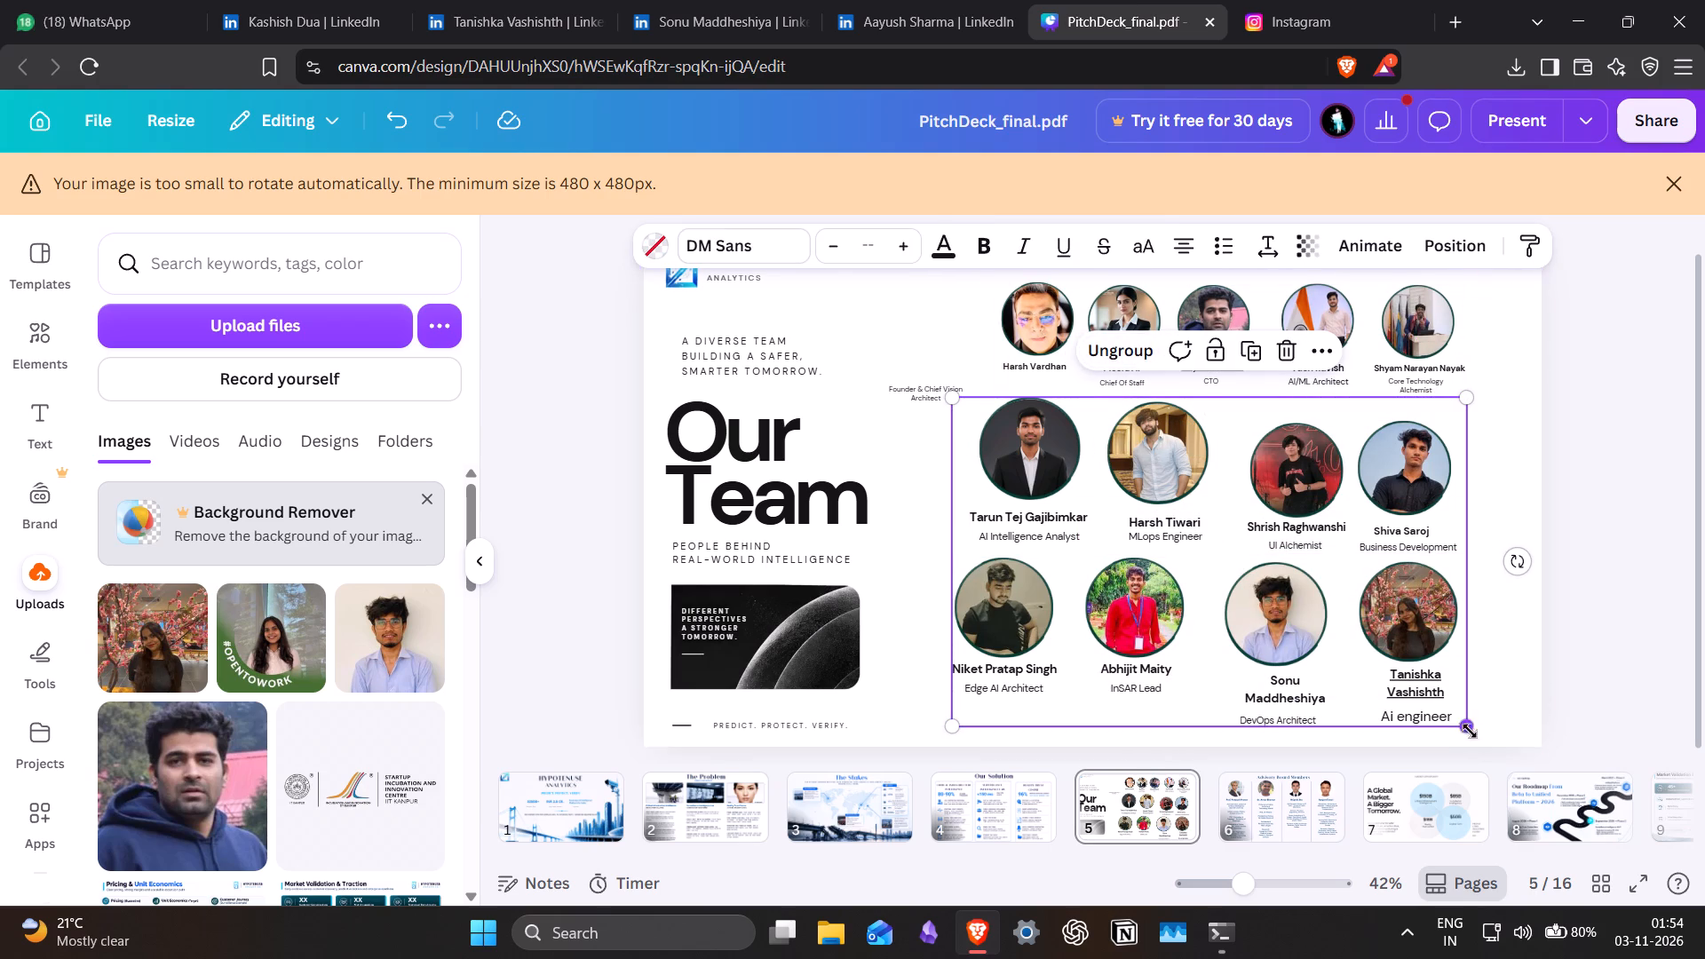
click(1474, 733)
drag(1474, 733, 1443, 725)
drag(1468, 725, 1426, 707)
drag(1201, 591, 1230, 617)
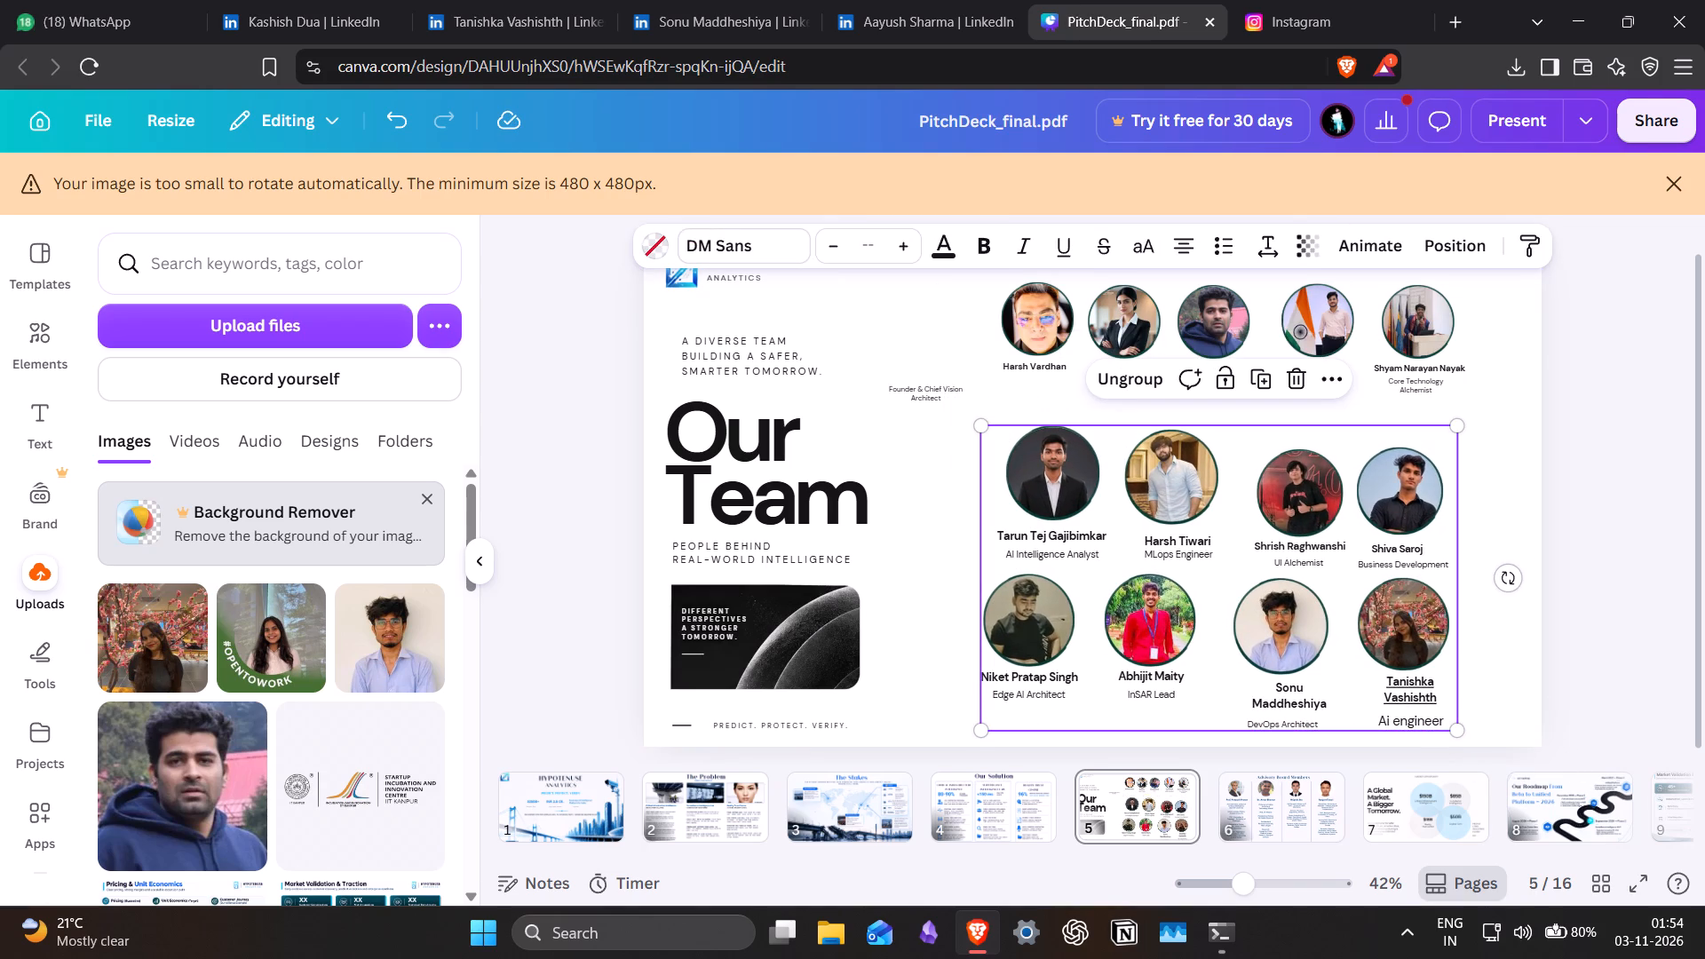
drag(1239, 555, 1241, 563)
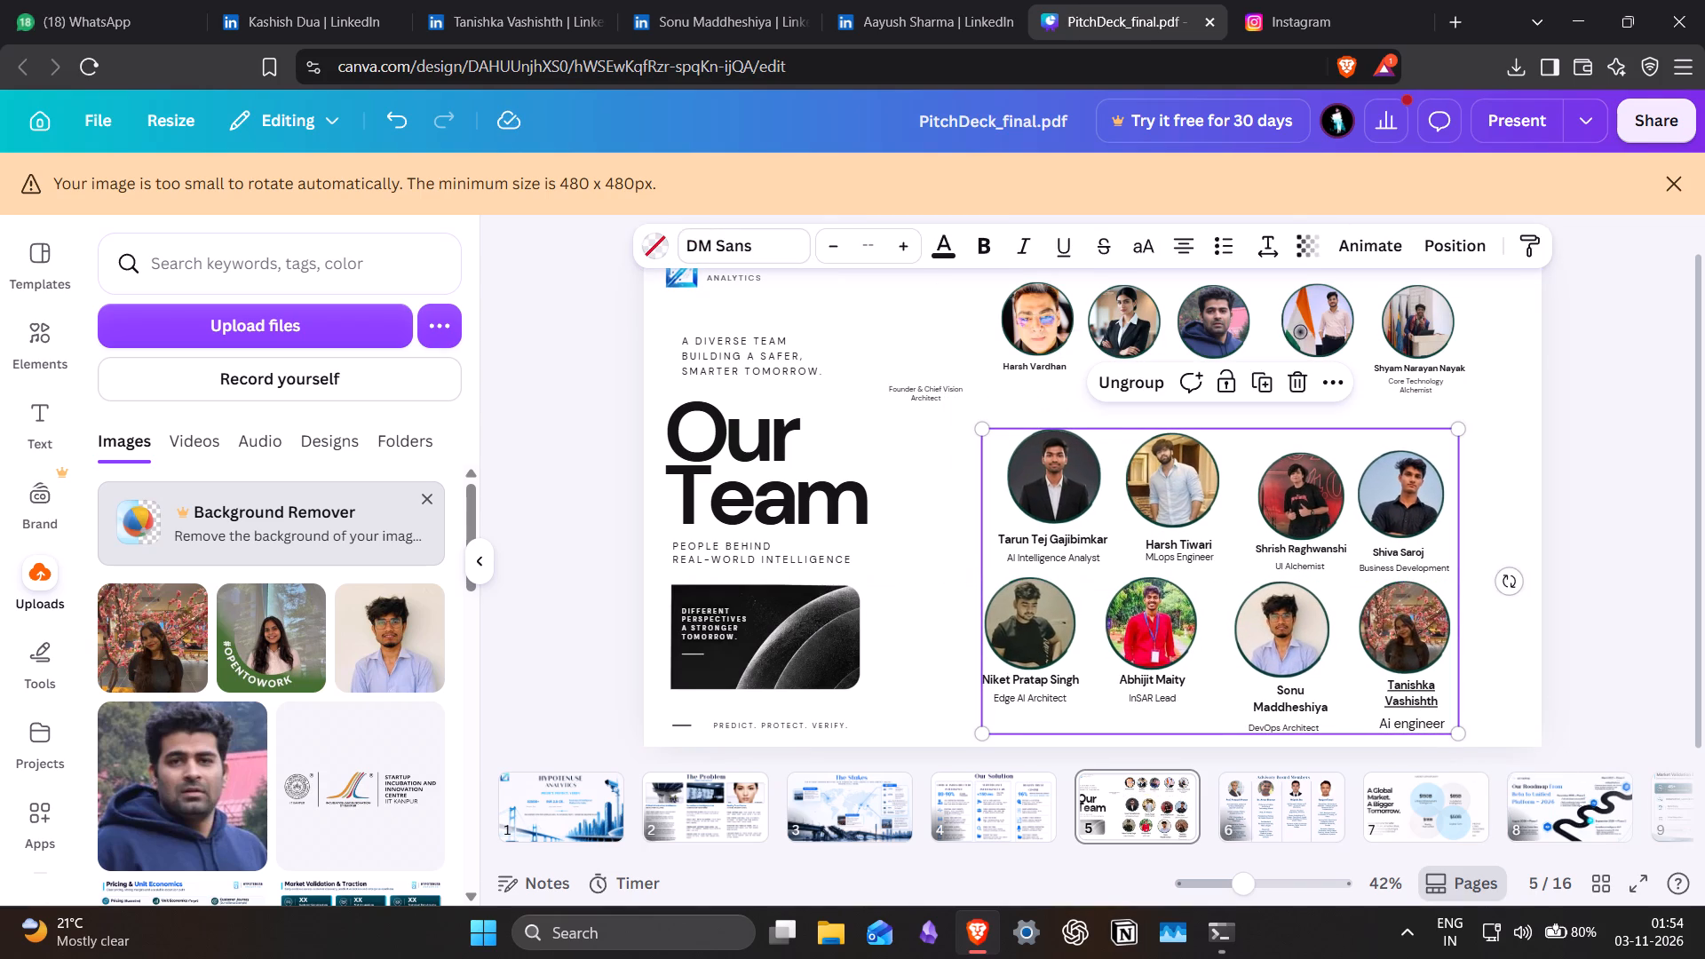
drag(1461, 732, 1427, 707)
drag(1271, 575, 1305, 592)
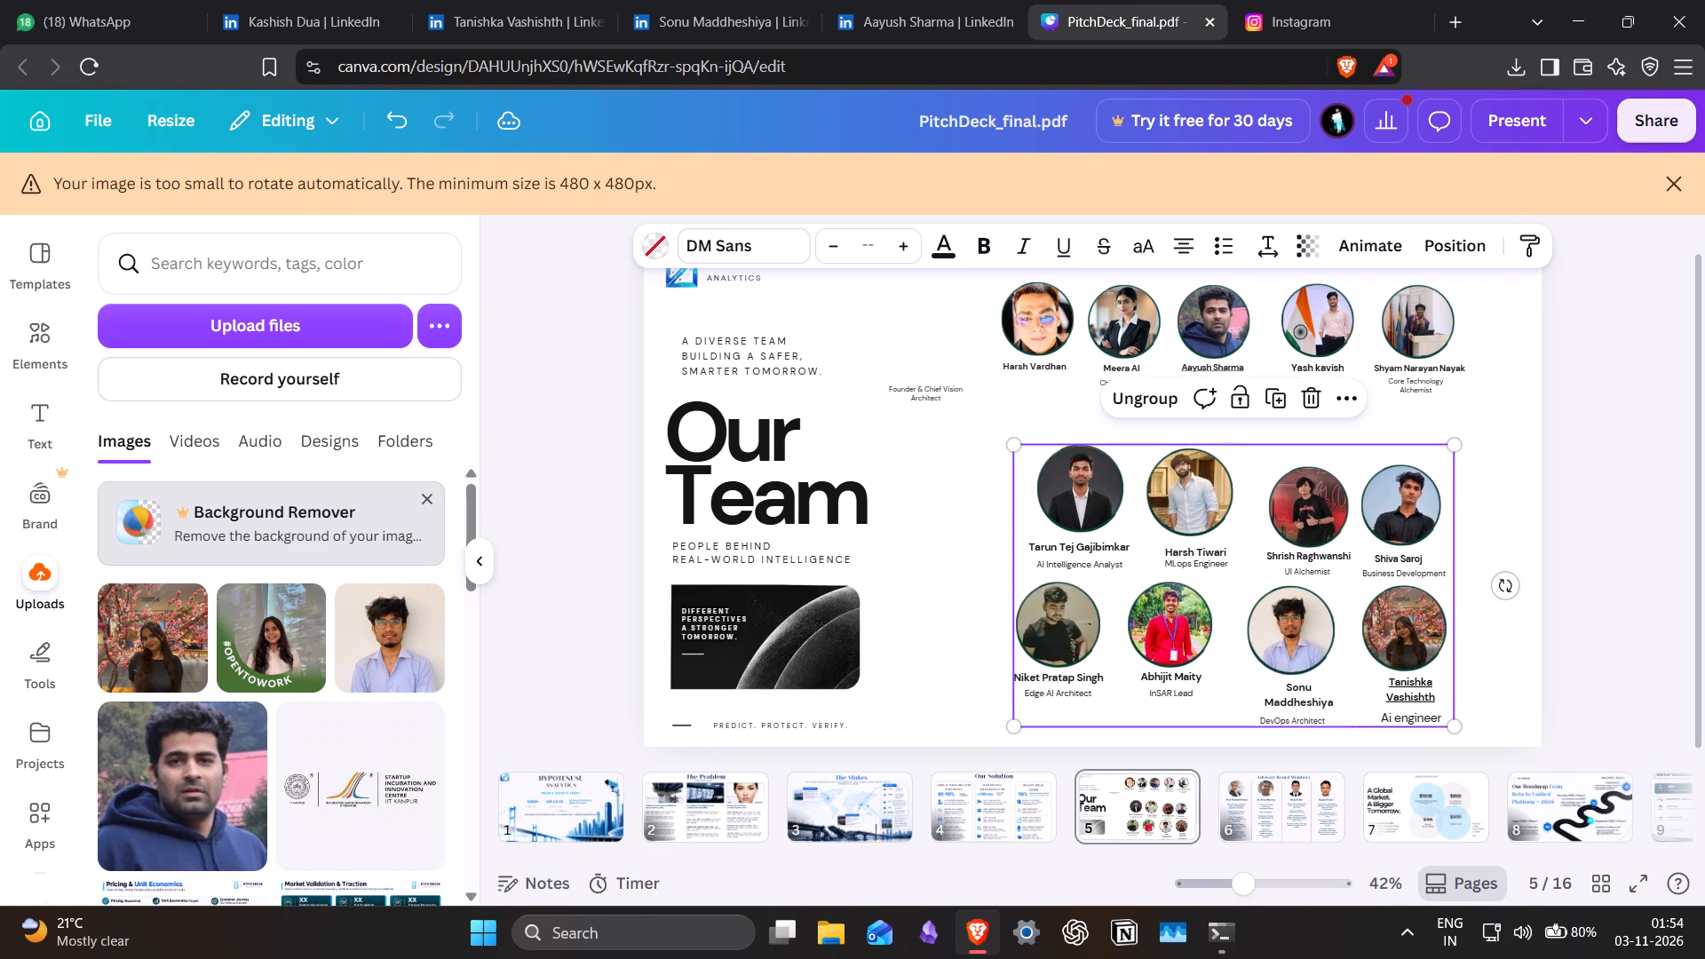
click(1596, 555)
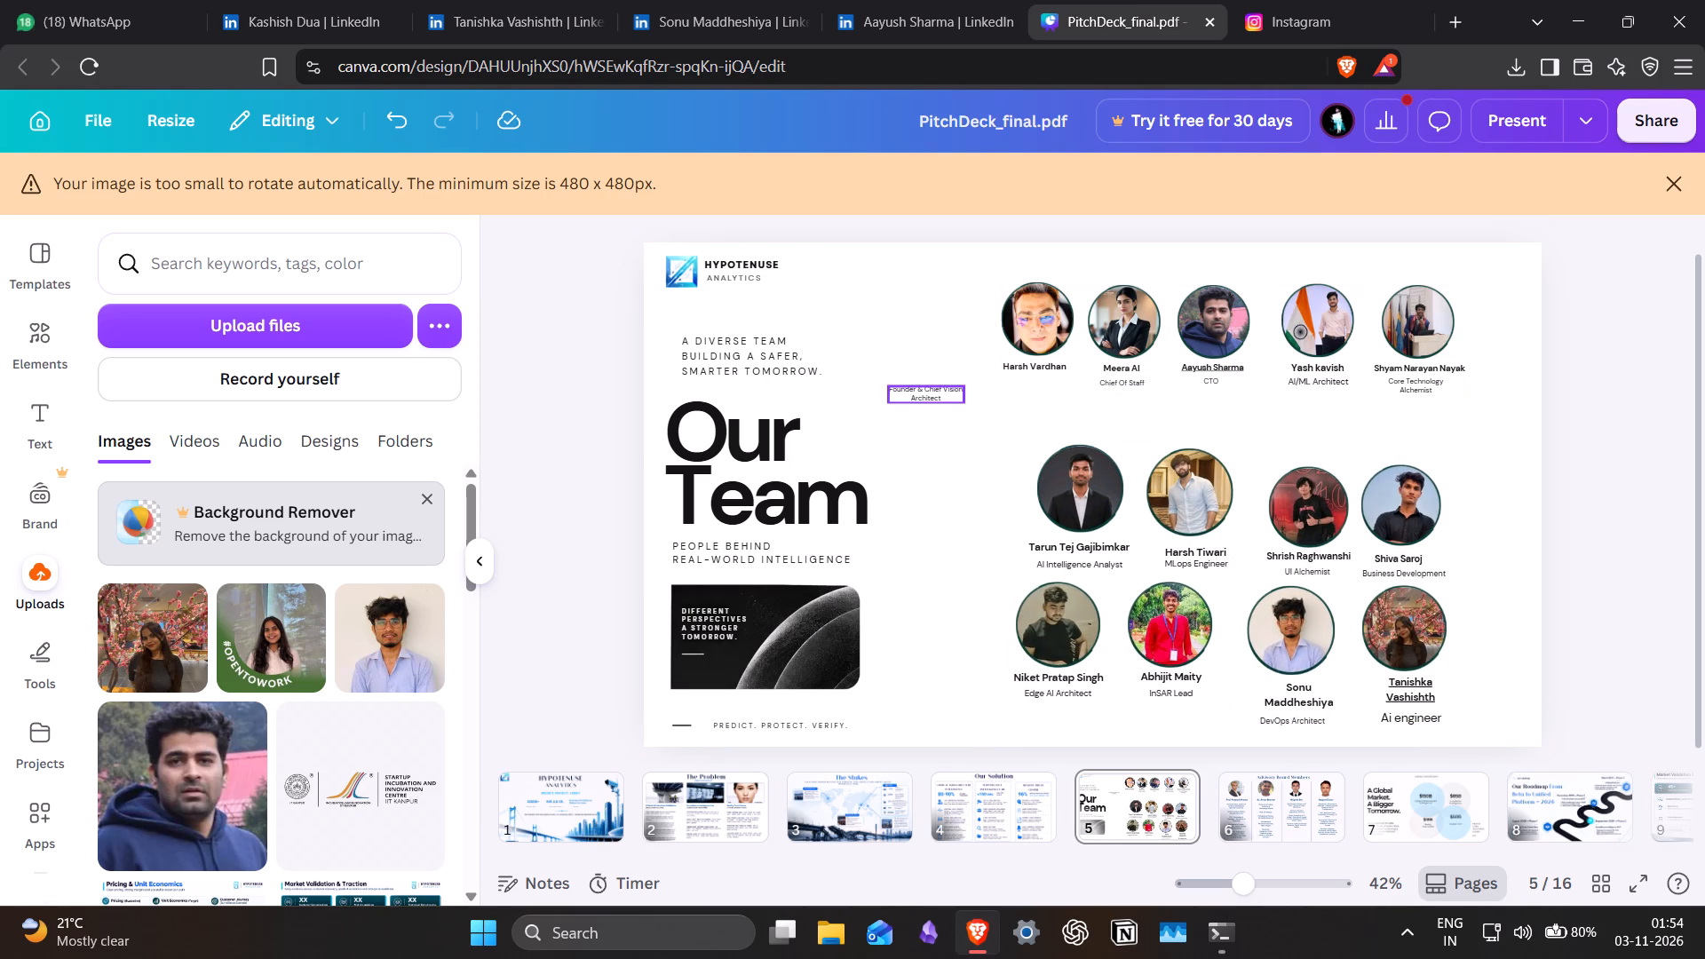
Move the stray Founder & Chief Vision Architect title beneath the founder's name in the top row.
drag(919, 384, 1026, 378)
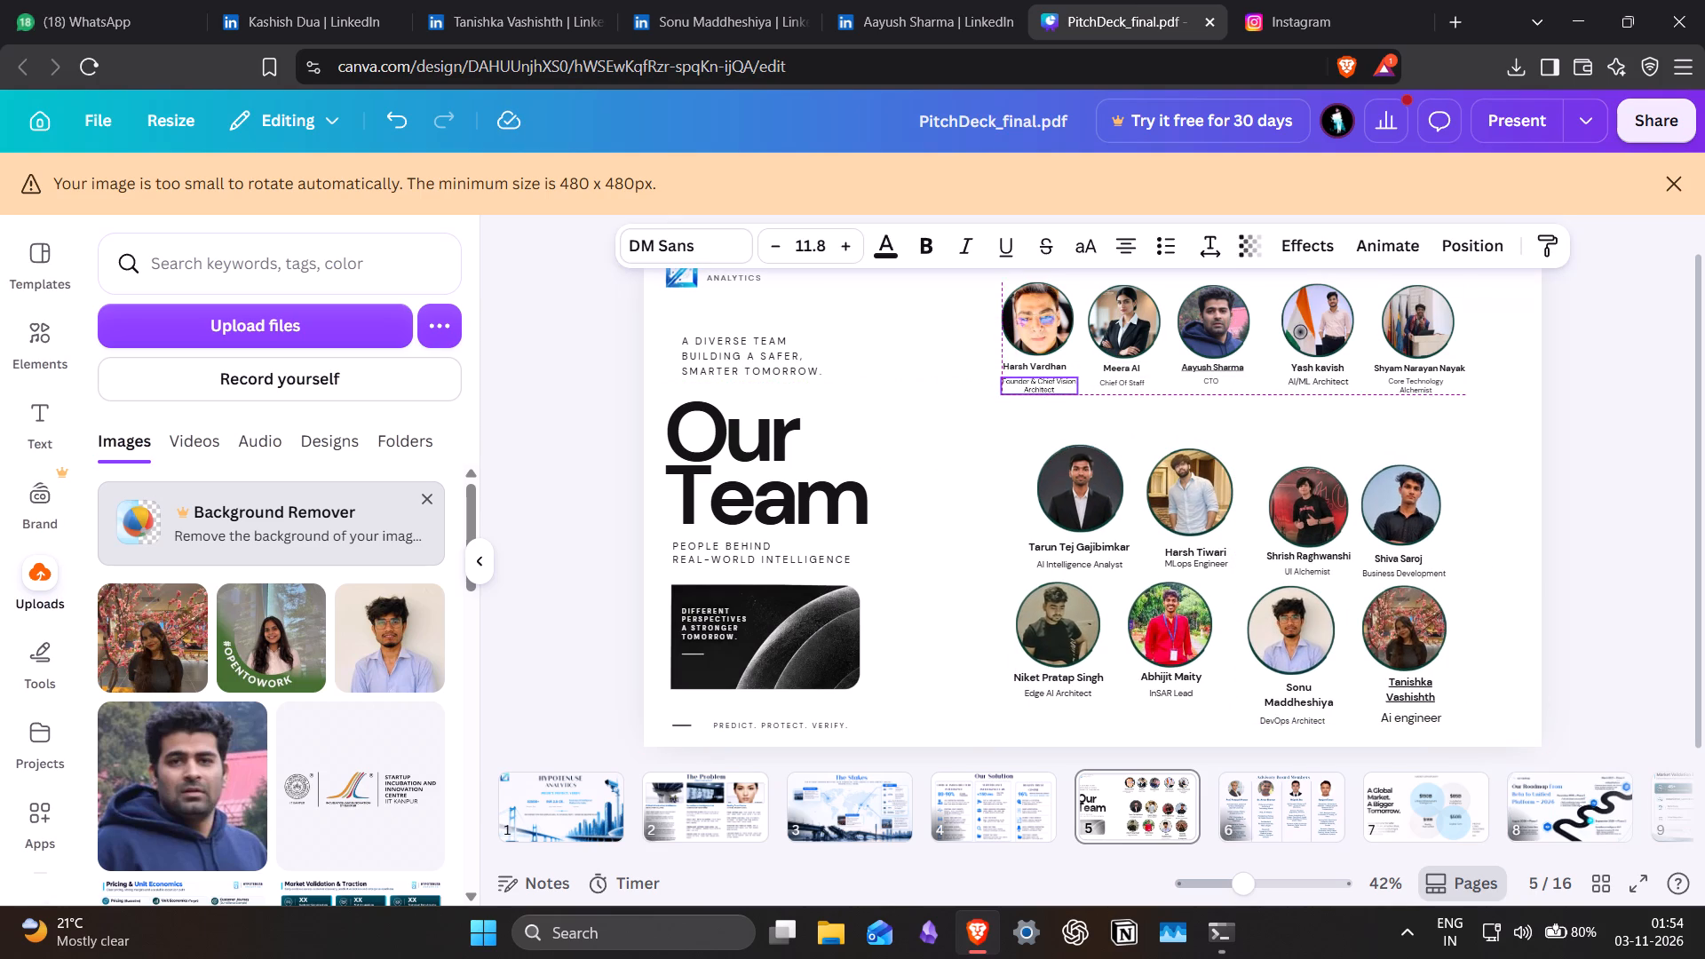
drag(1026, 378, 1027, 379)
click(945, 481)
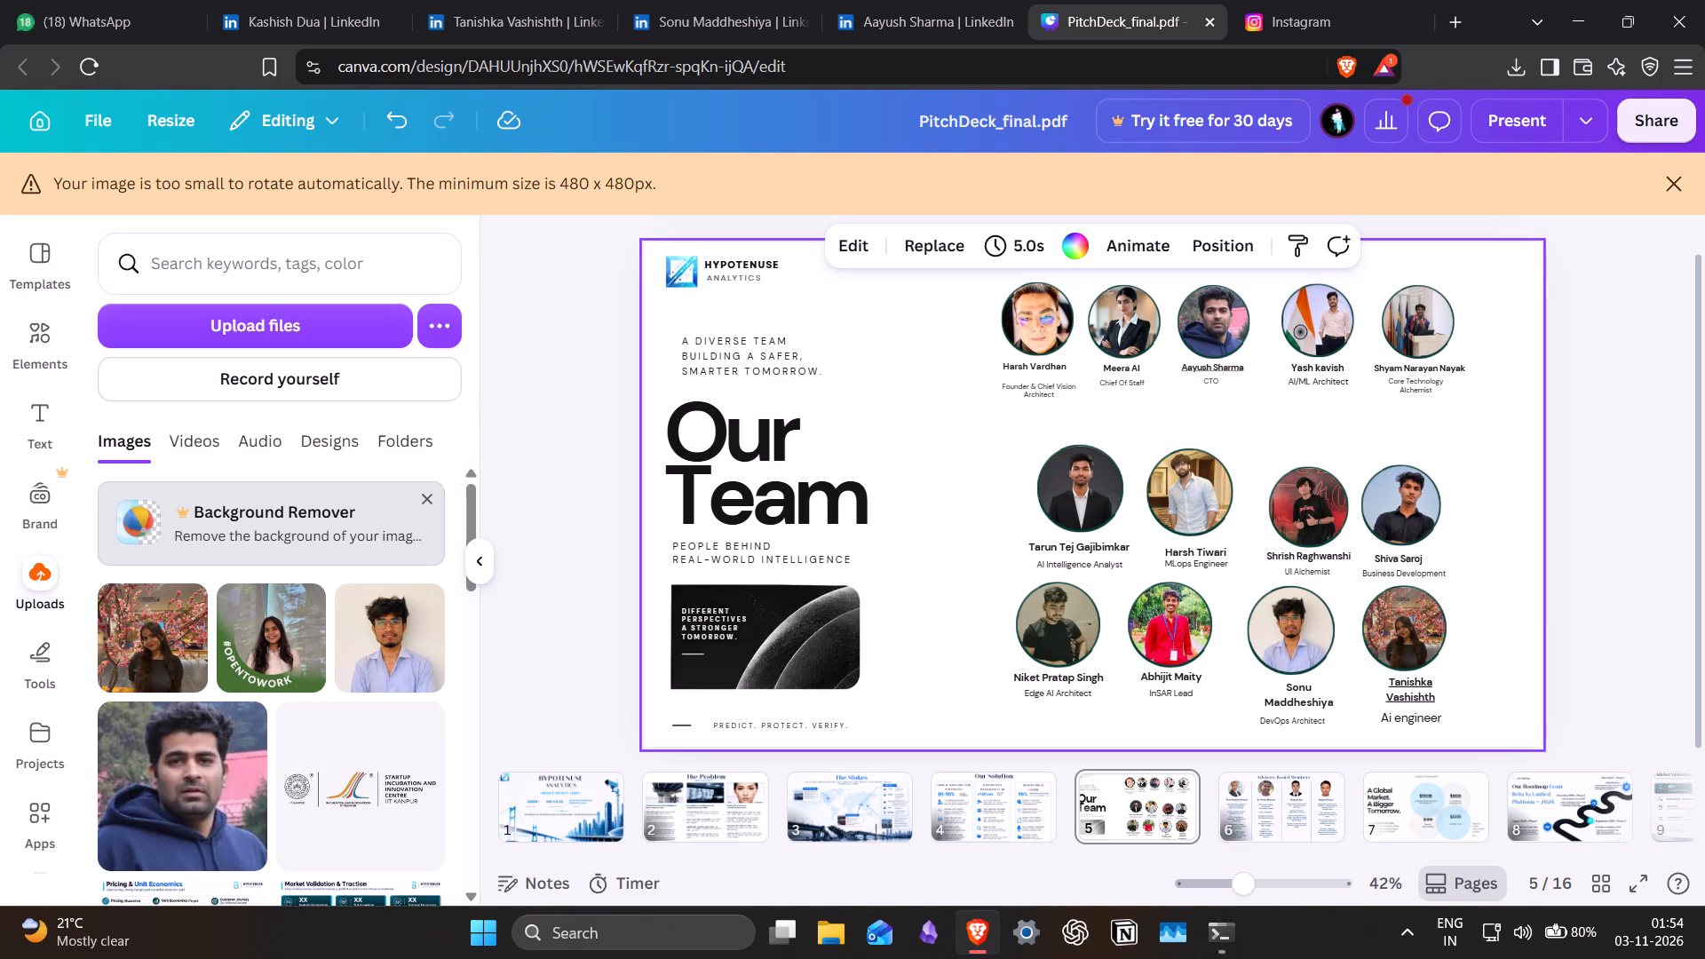
Group the five top-row entries with the founder's title, move the group down, enlarge it and shift it left toward the heading.
drag(1489, 403, 995, 341)
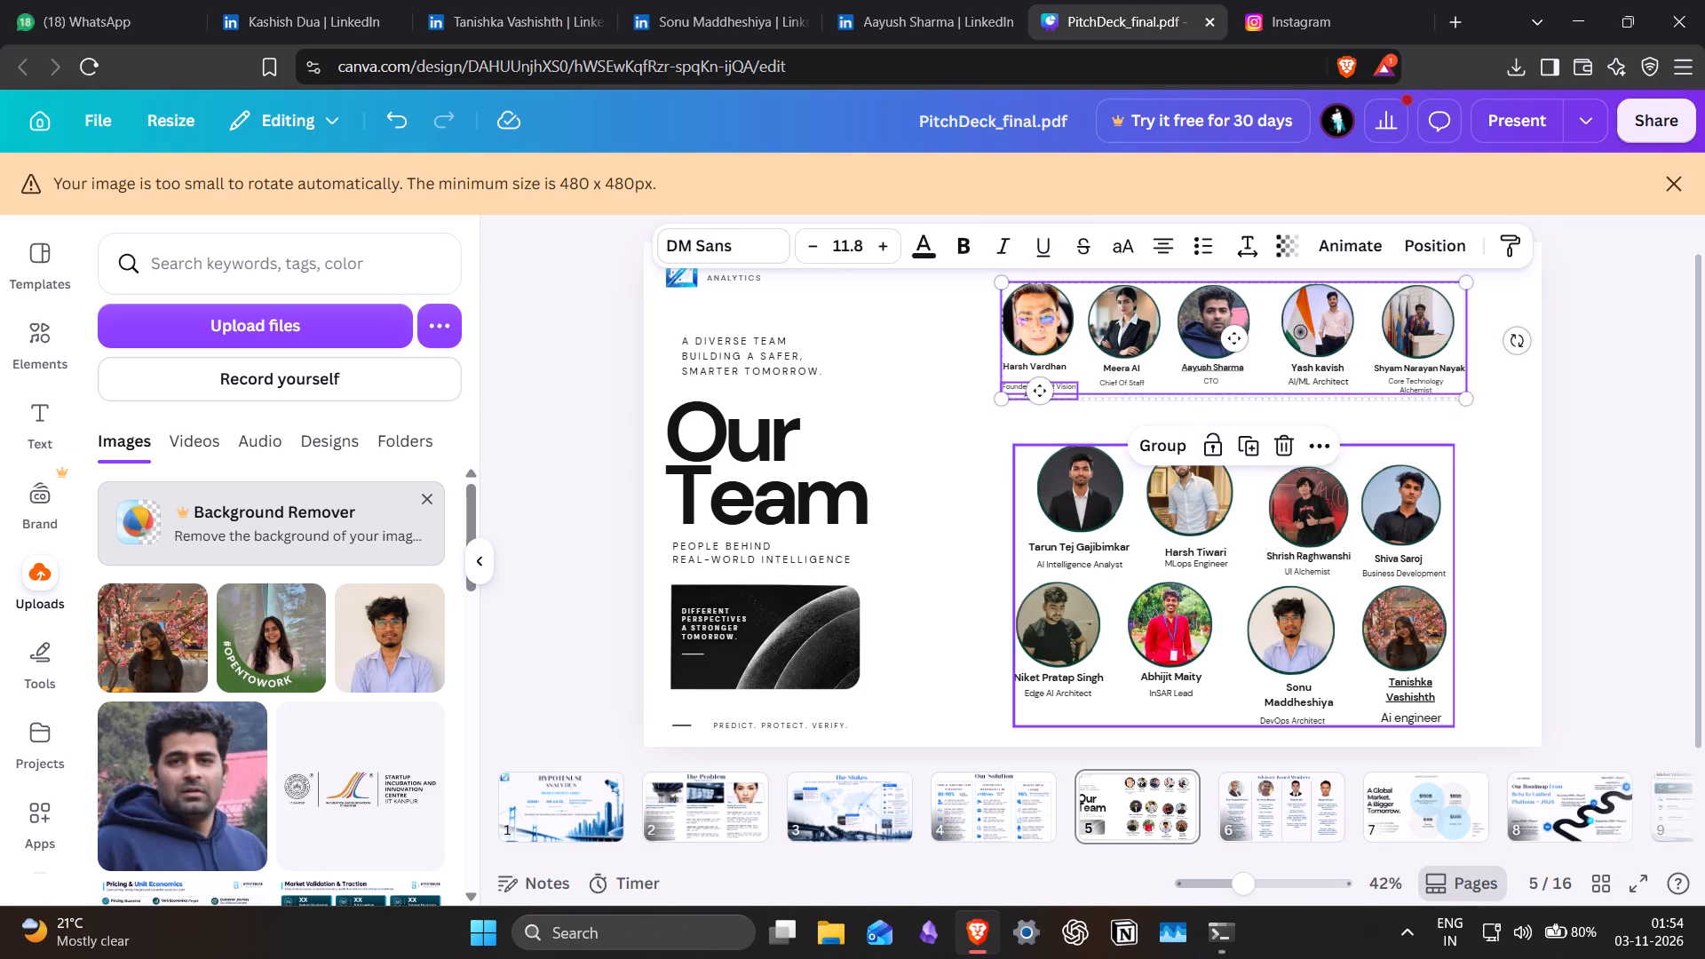
click(1160, 445)
drag(1163, 304, 1186, 342)
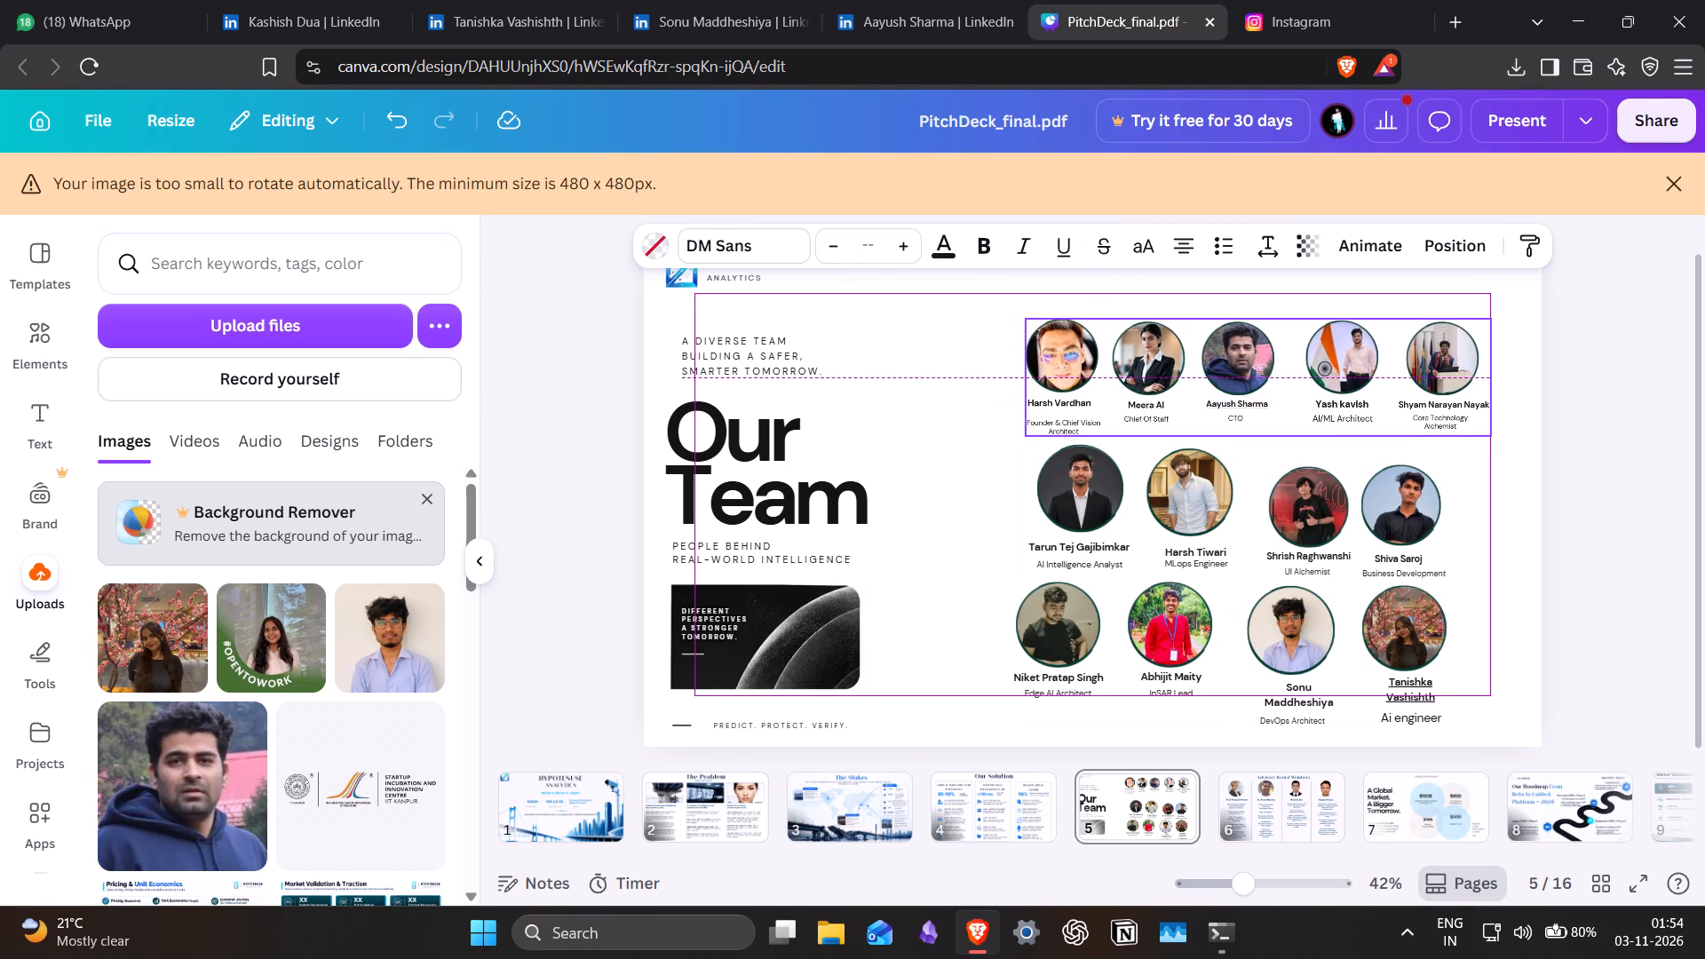
drag(1186, 342, 1178, 336)
click(1178, 336)
click(1057, 339)
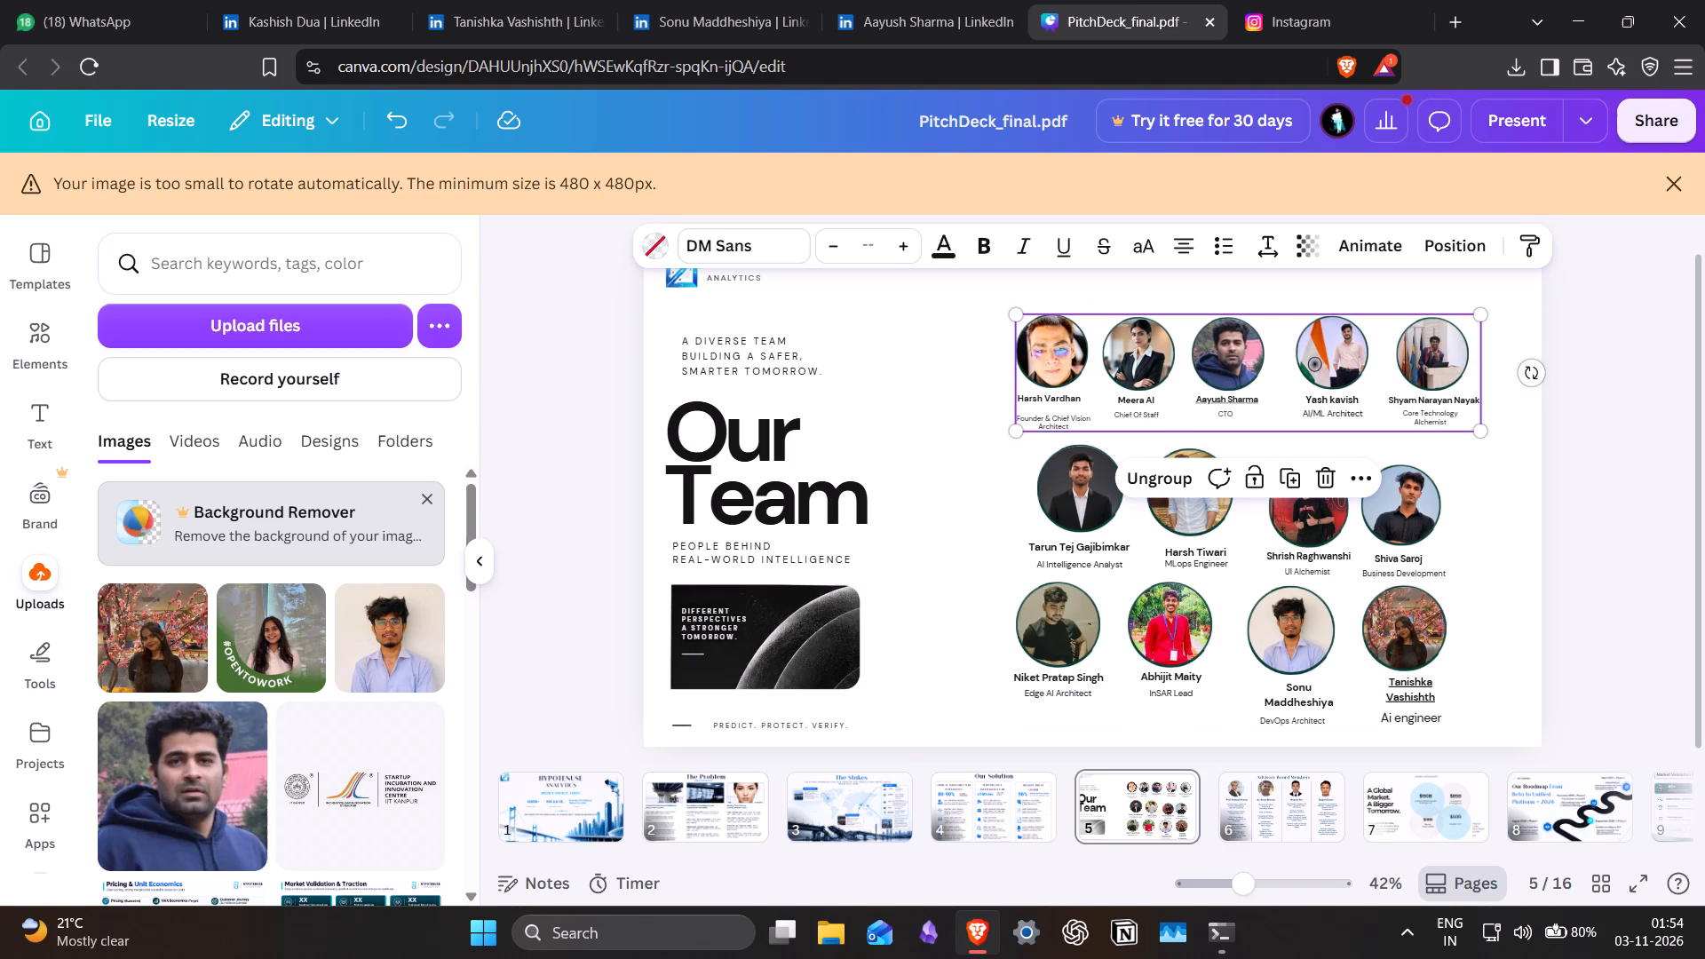
drag(1015, 313, 949, 286)
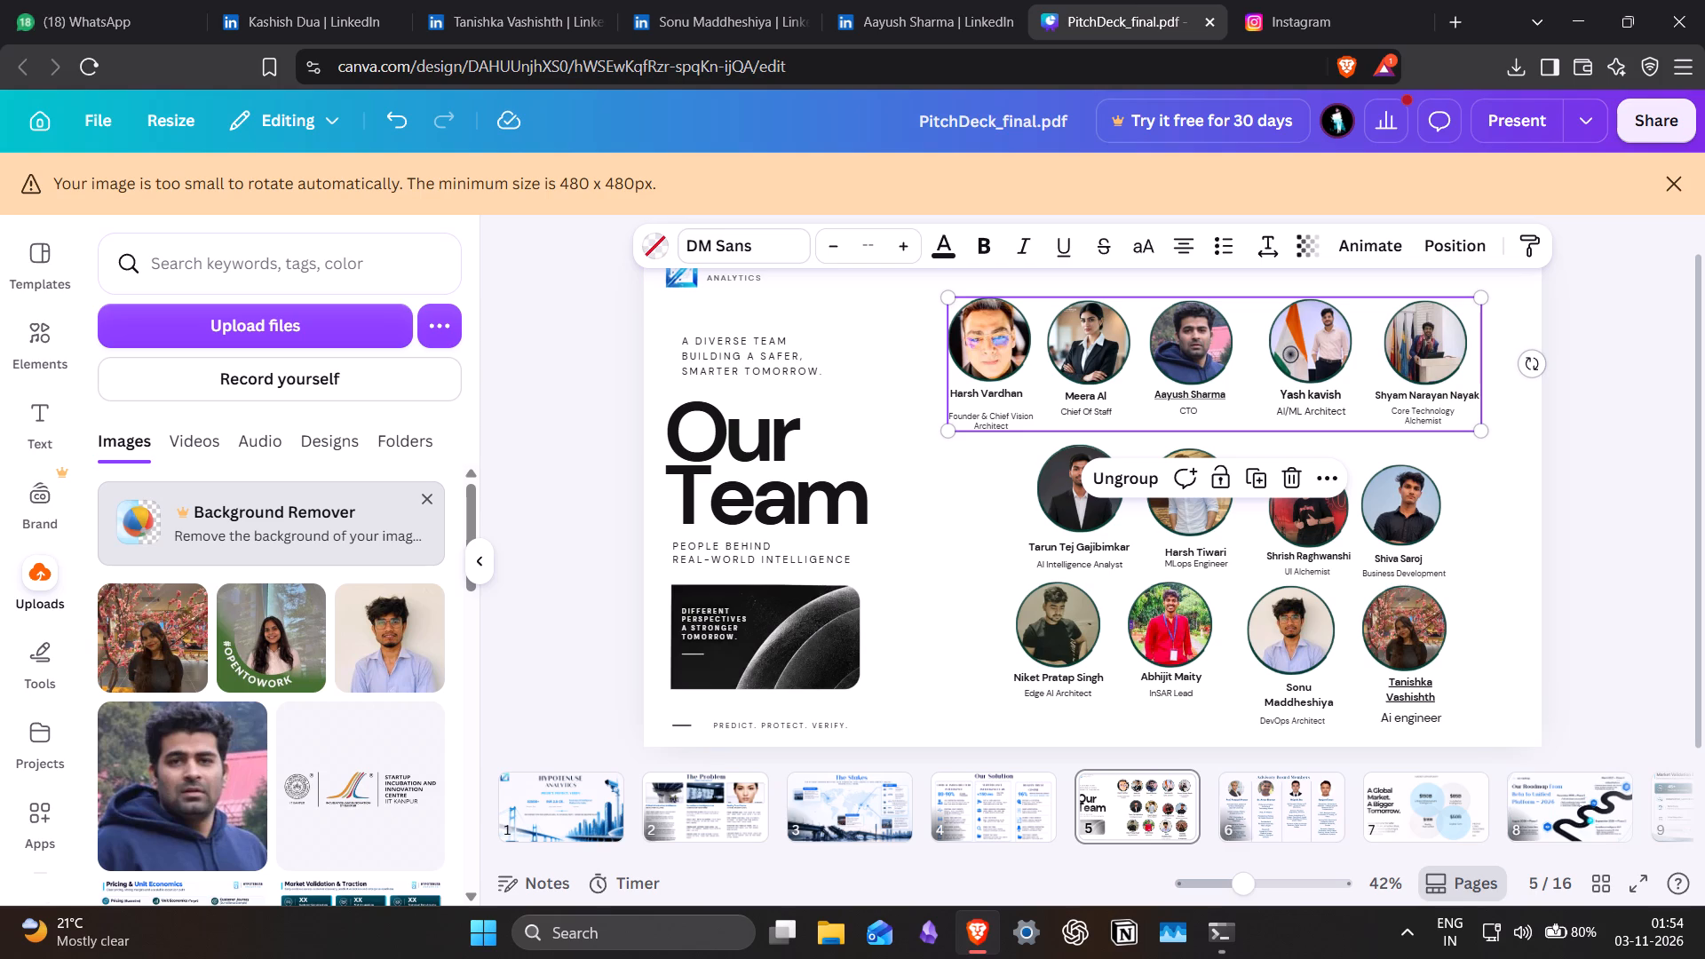
drag(1078, 353, 1058, 349)
Shift the group of eight second- and third-row members left beneath the top row and ungroup it.
drag(1395, 638, 1309, 644)
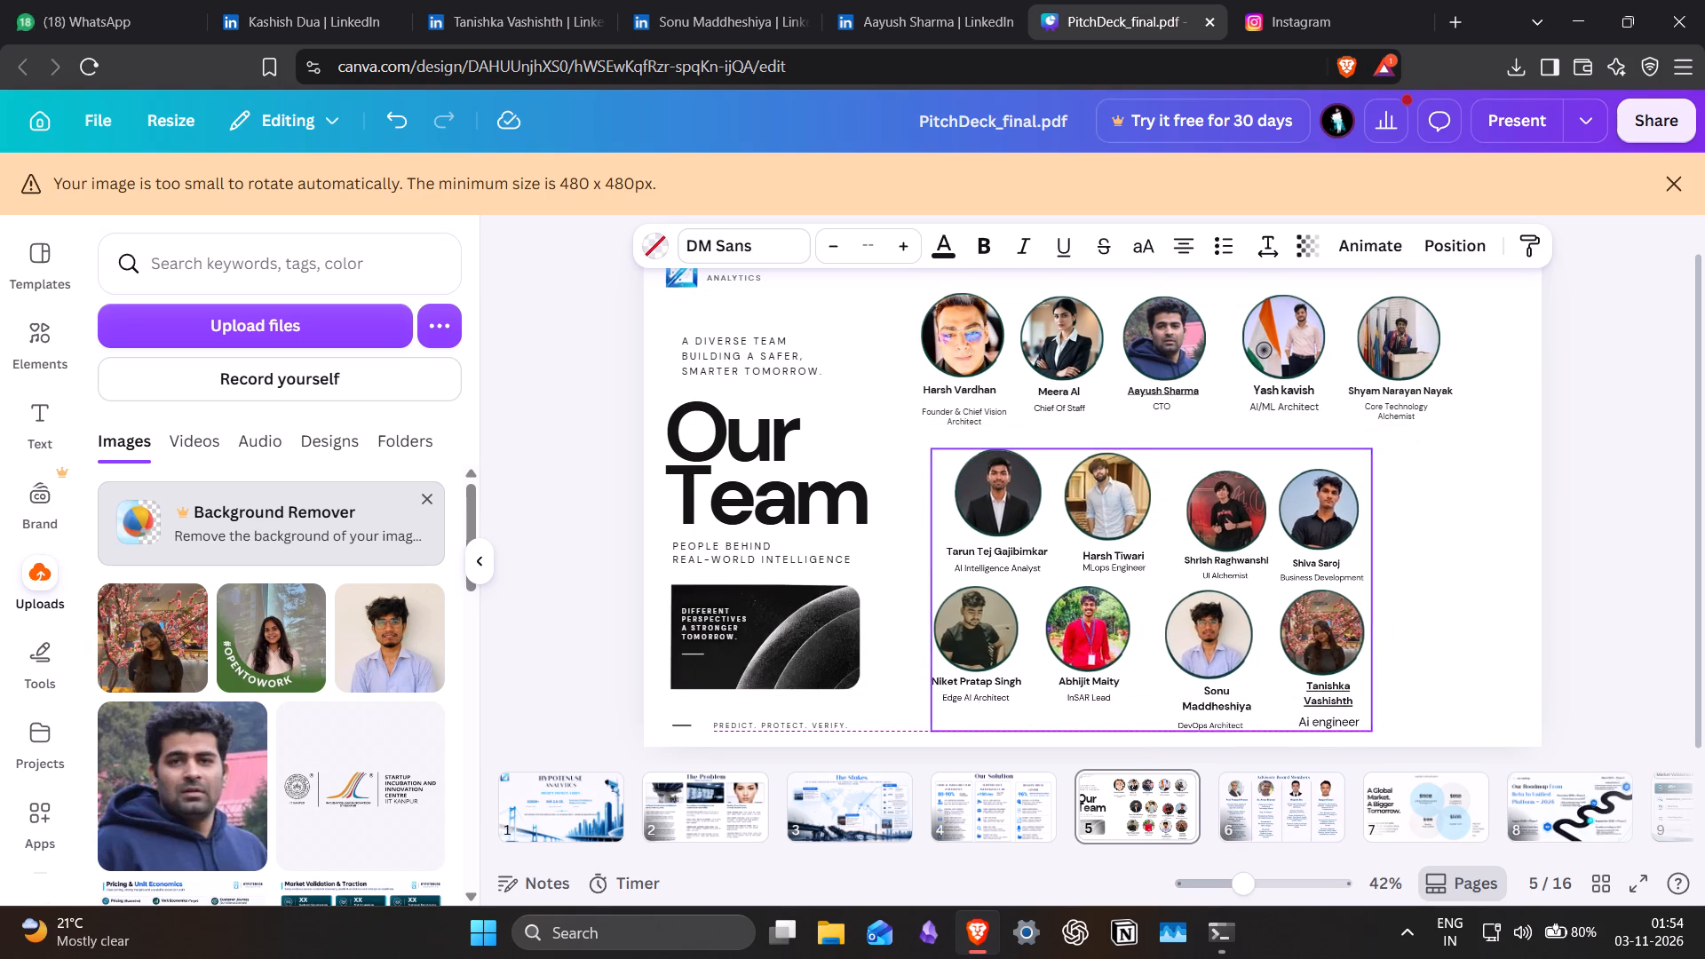
drag(1309, 644, 1302, 641)
click(1505, 650)
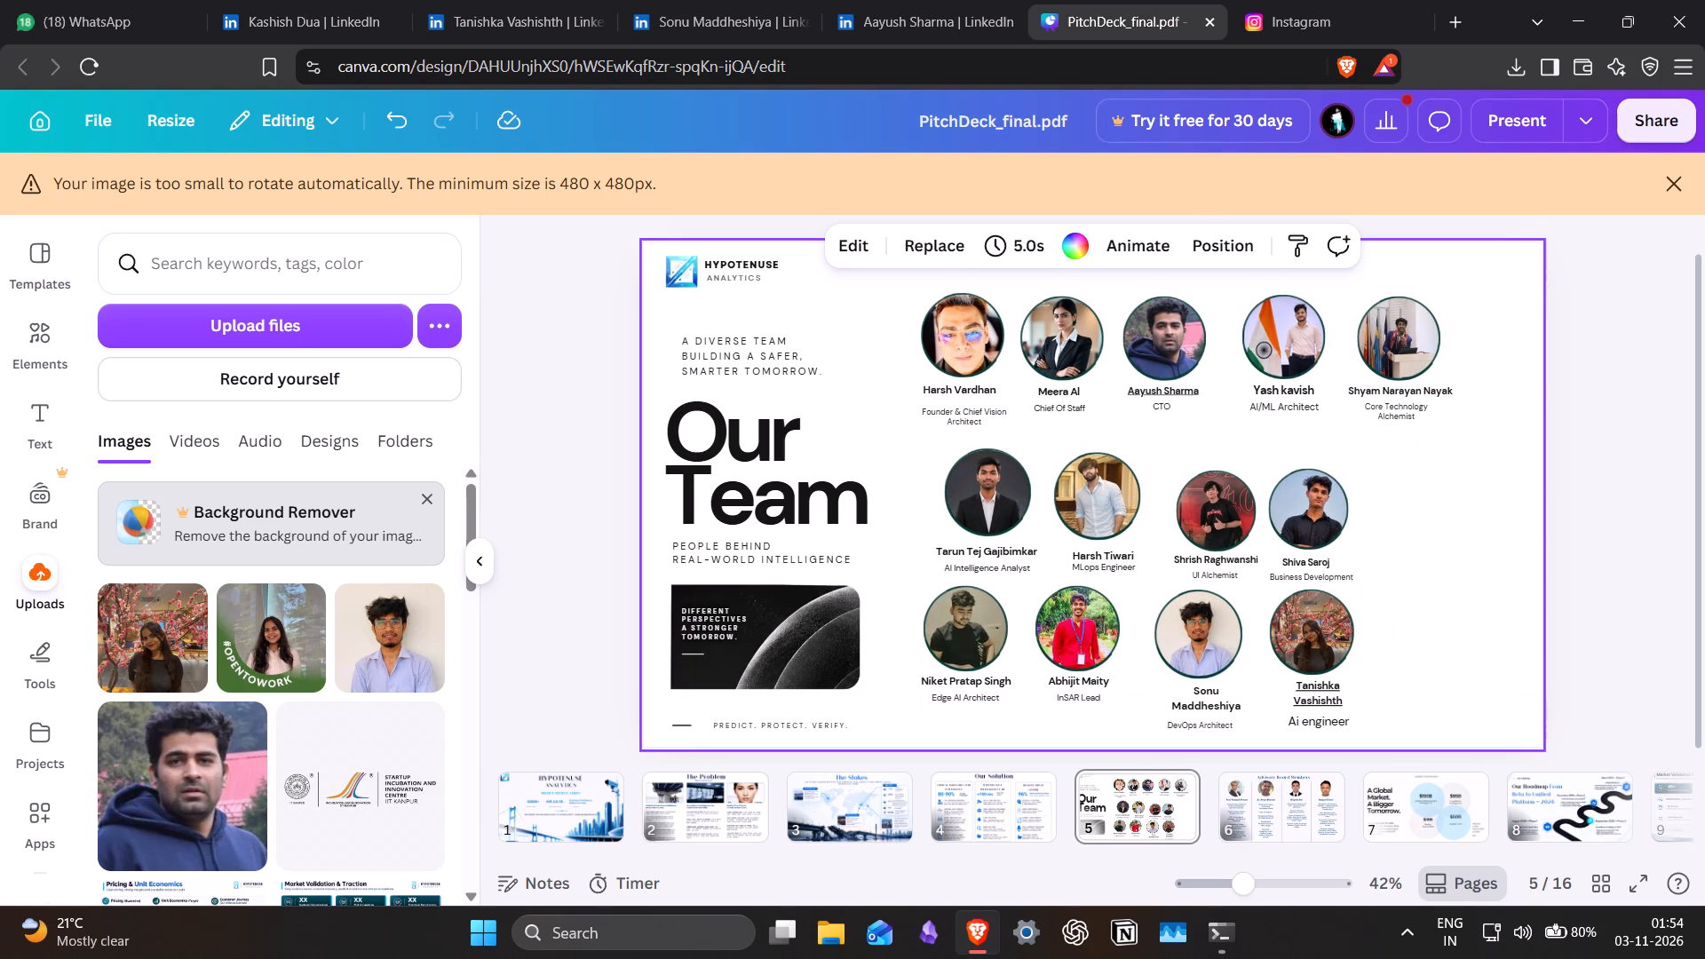
click(1236, 583)
click(1040, 402)
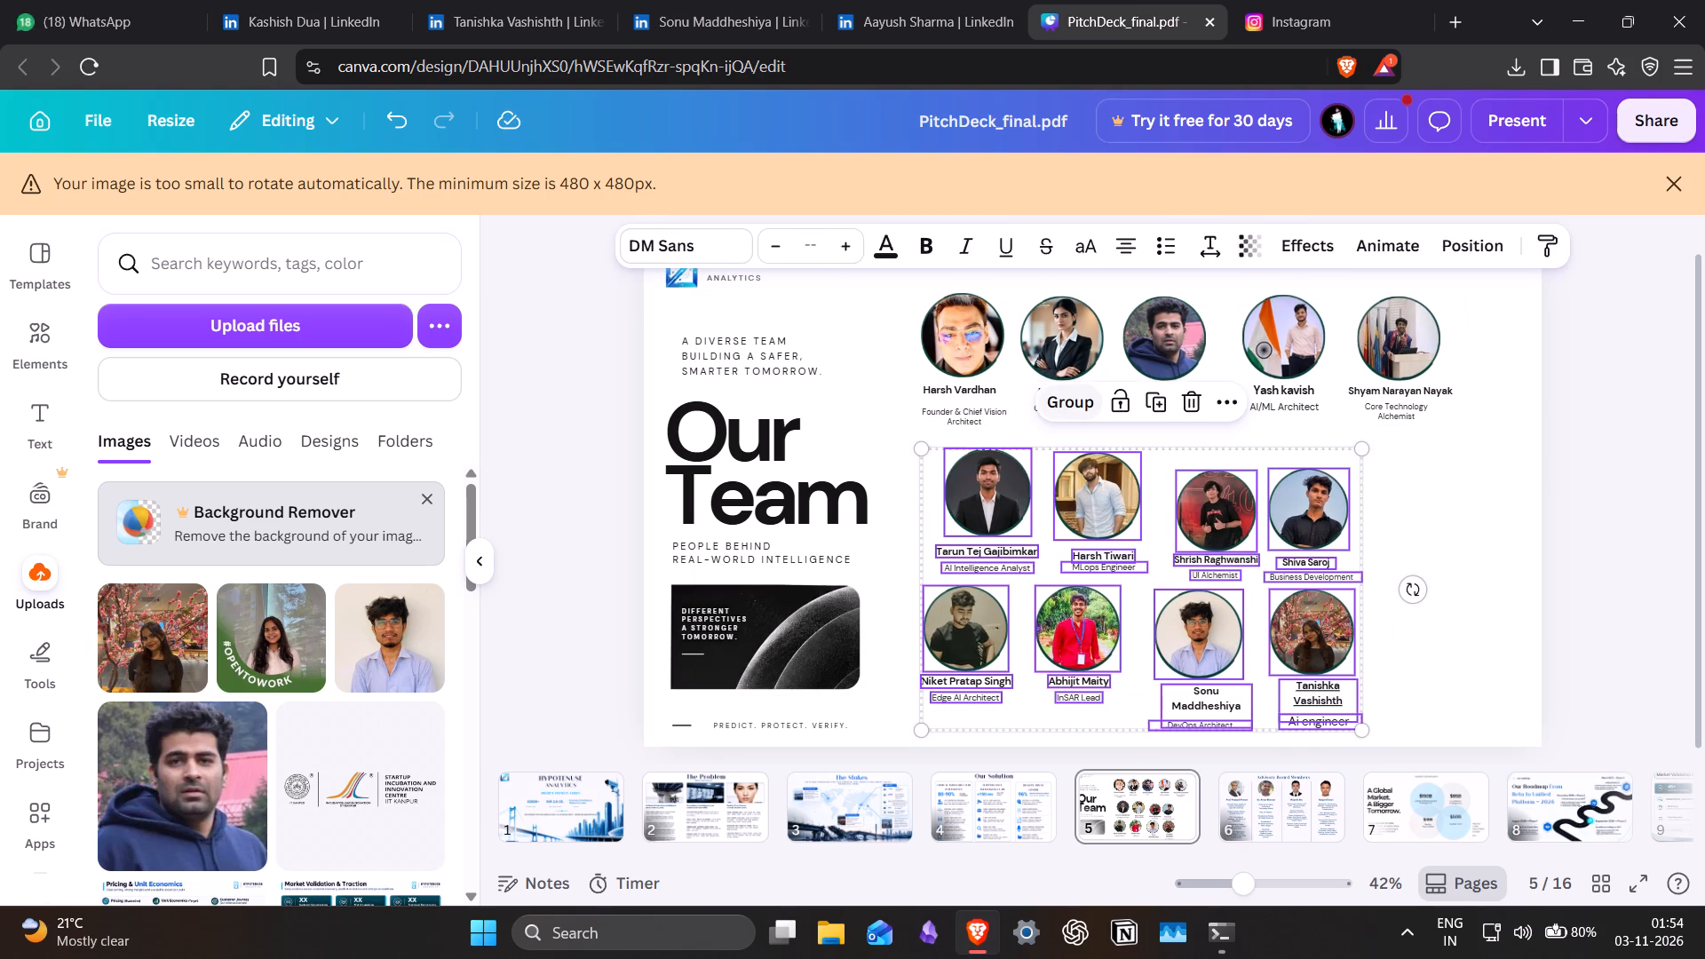
click(1440, 607)
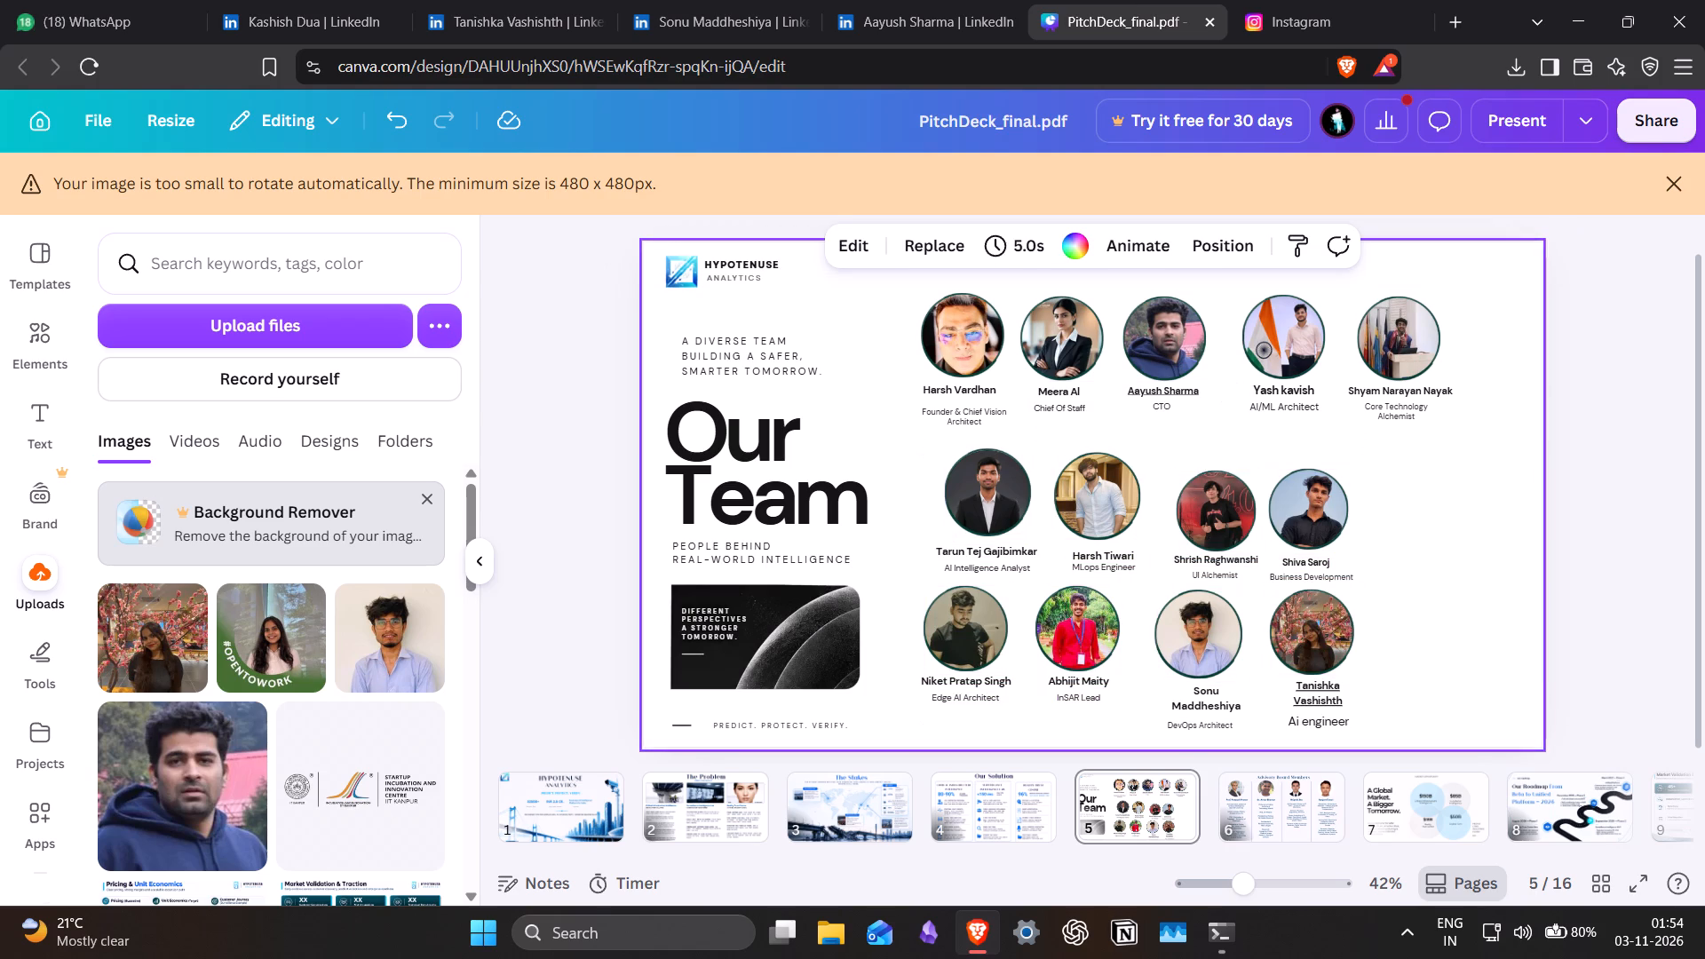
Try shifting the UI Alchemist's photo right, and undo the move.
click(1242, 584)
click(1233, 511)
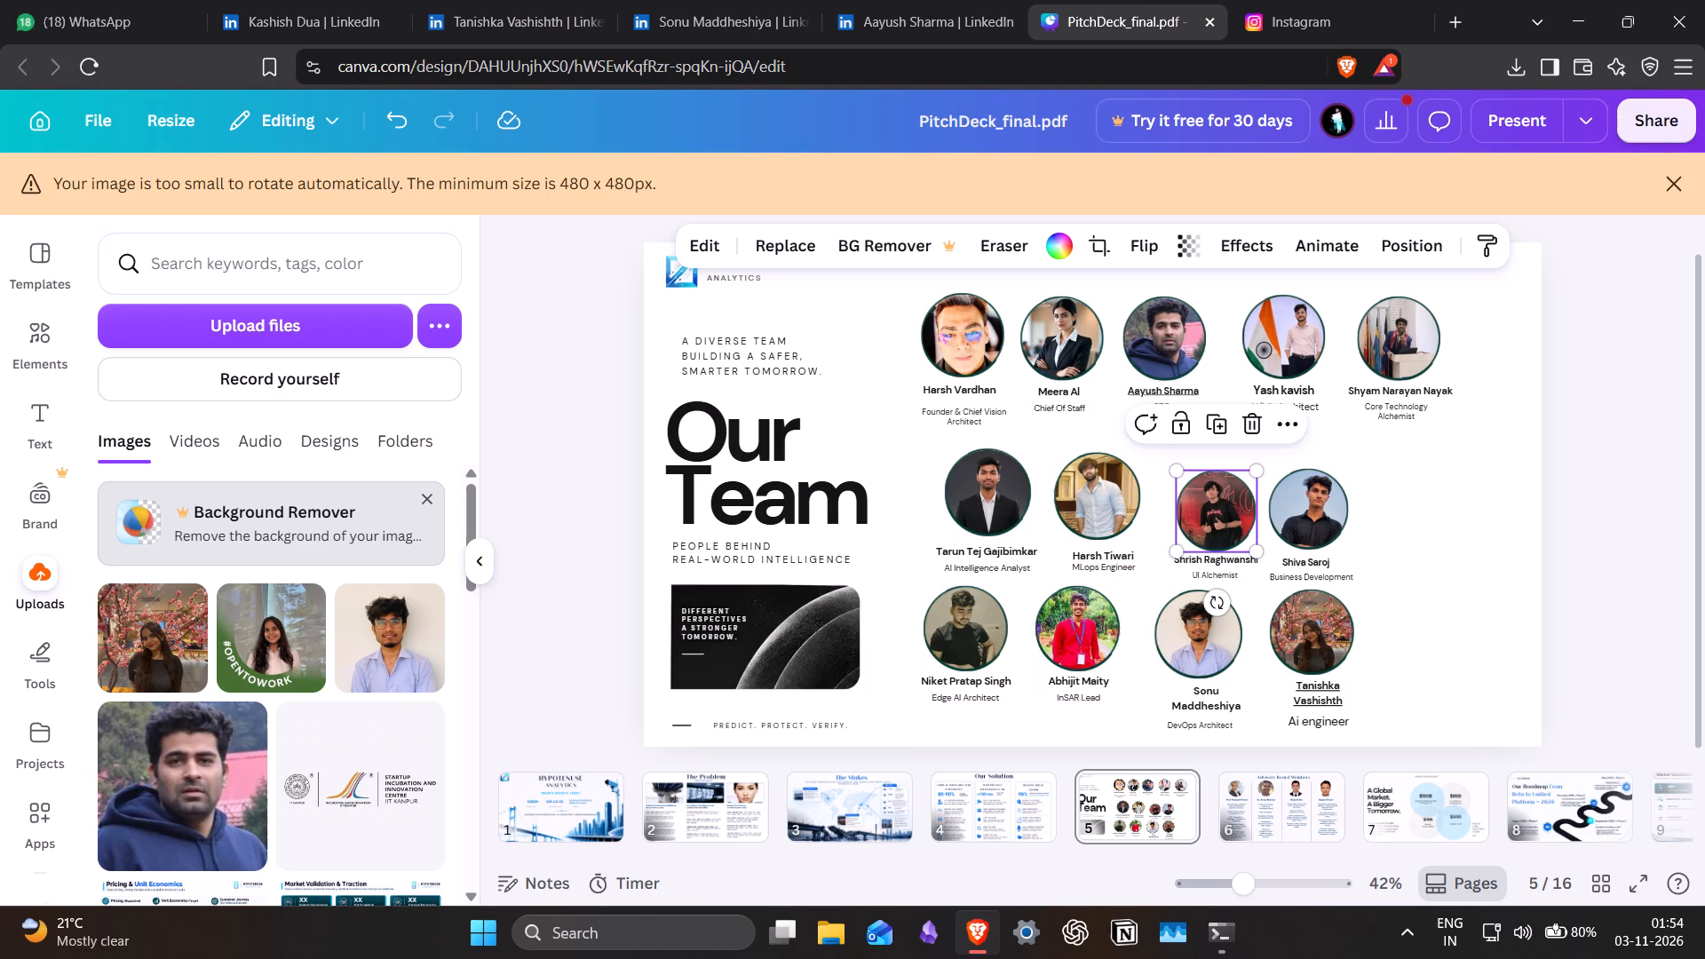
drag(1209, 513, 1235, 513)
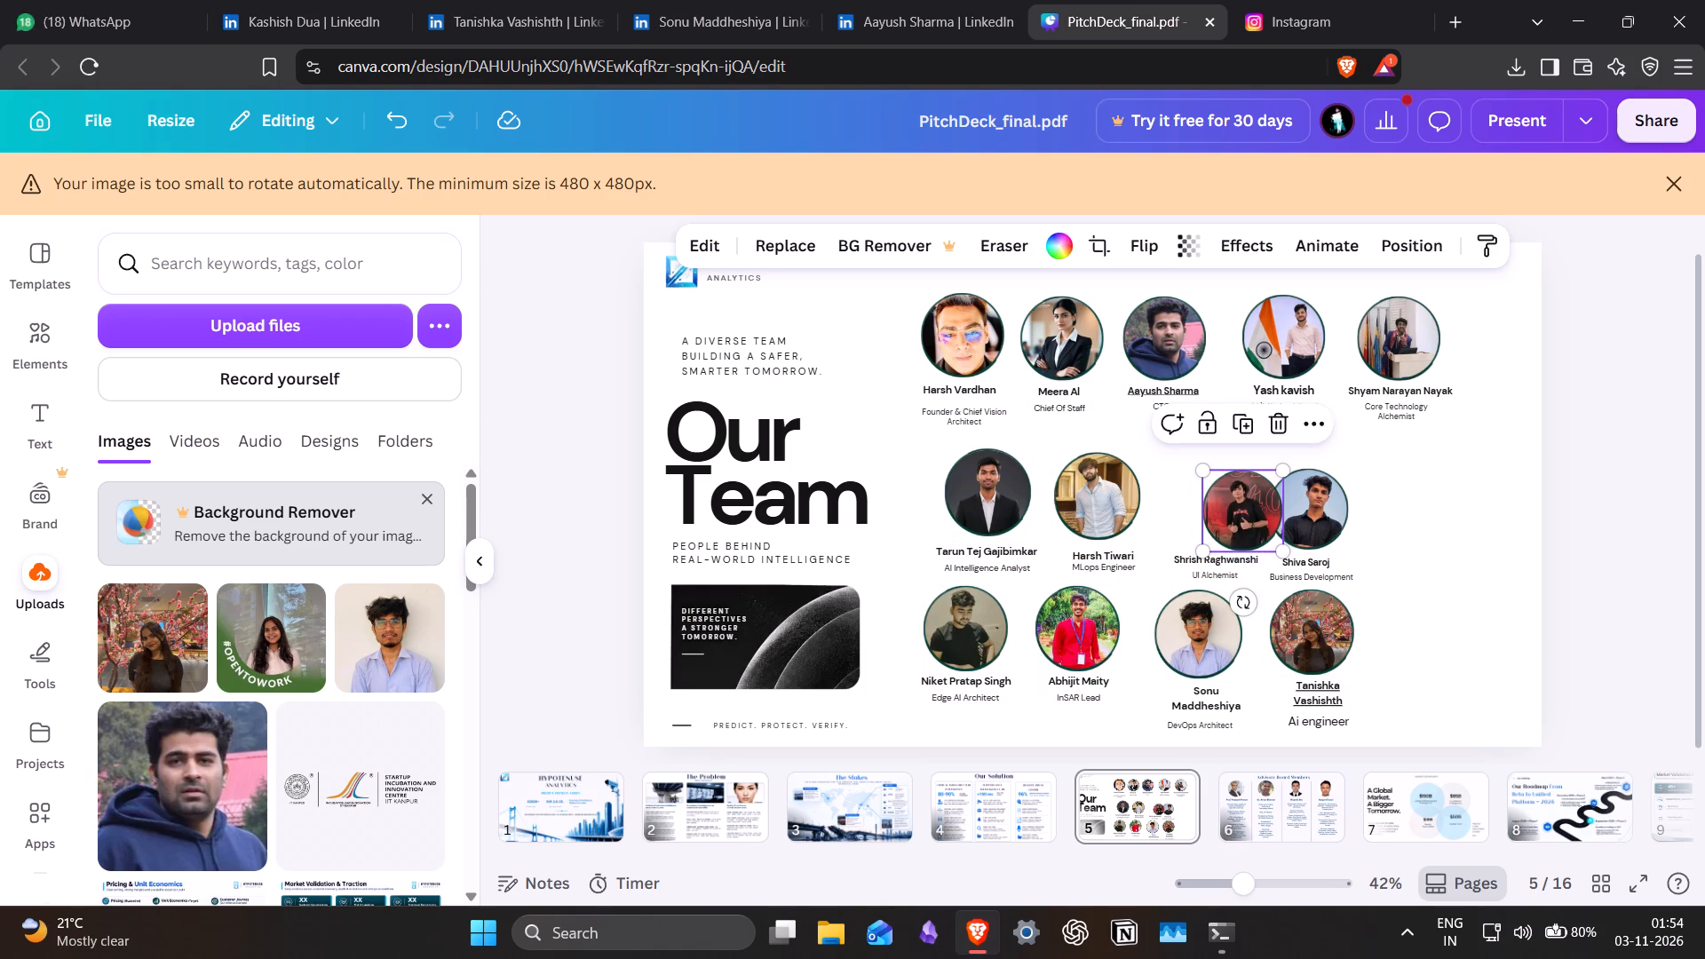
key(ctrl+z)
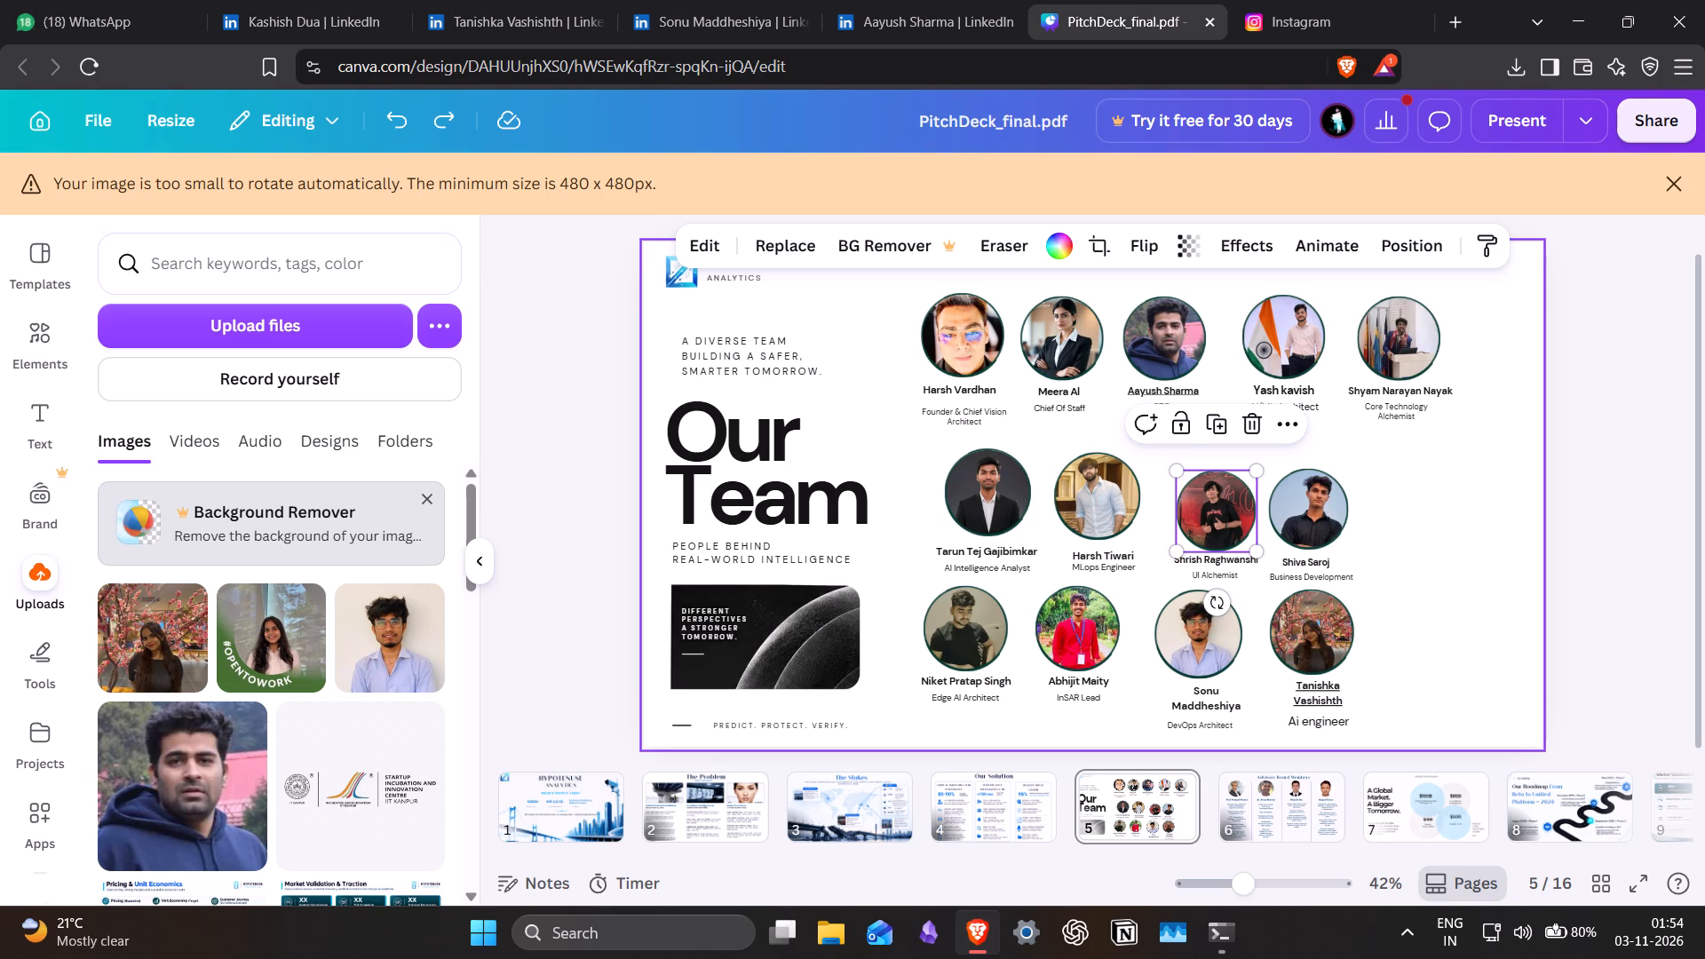
Group the Edge AI Architect's photo, name and title and move the entry to the right end of the second row.
drag(1019, 715, 940, 626)
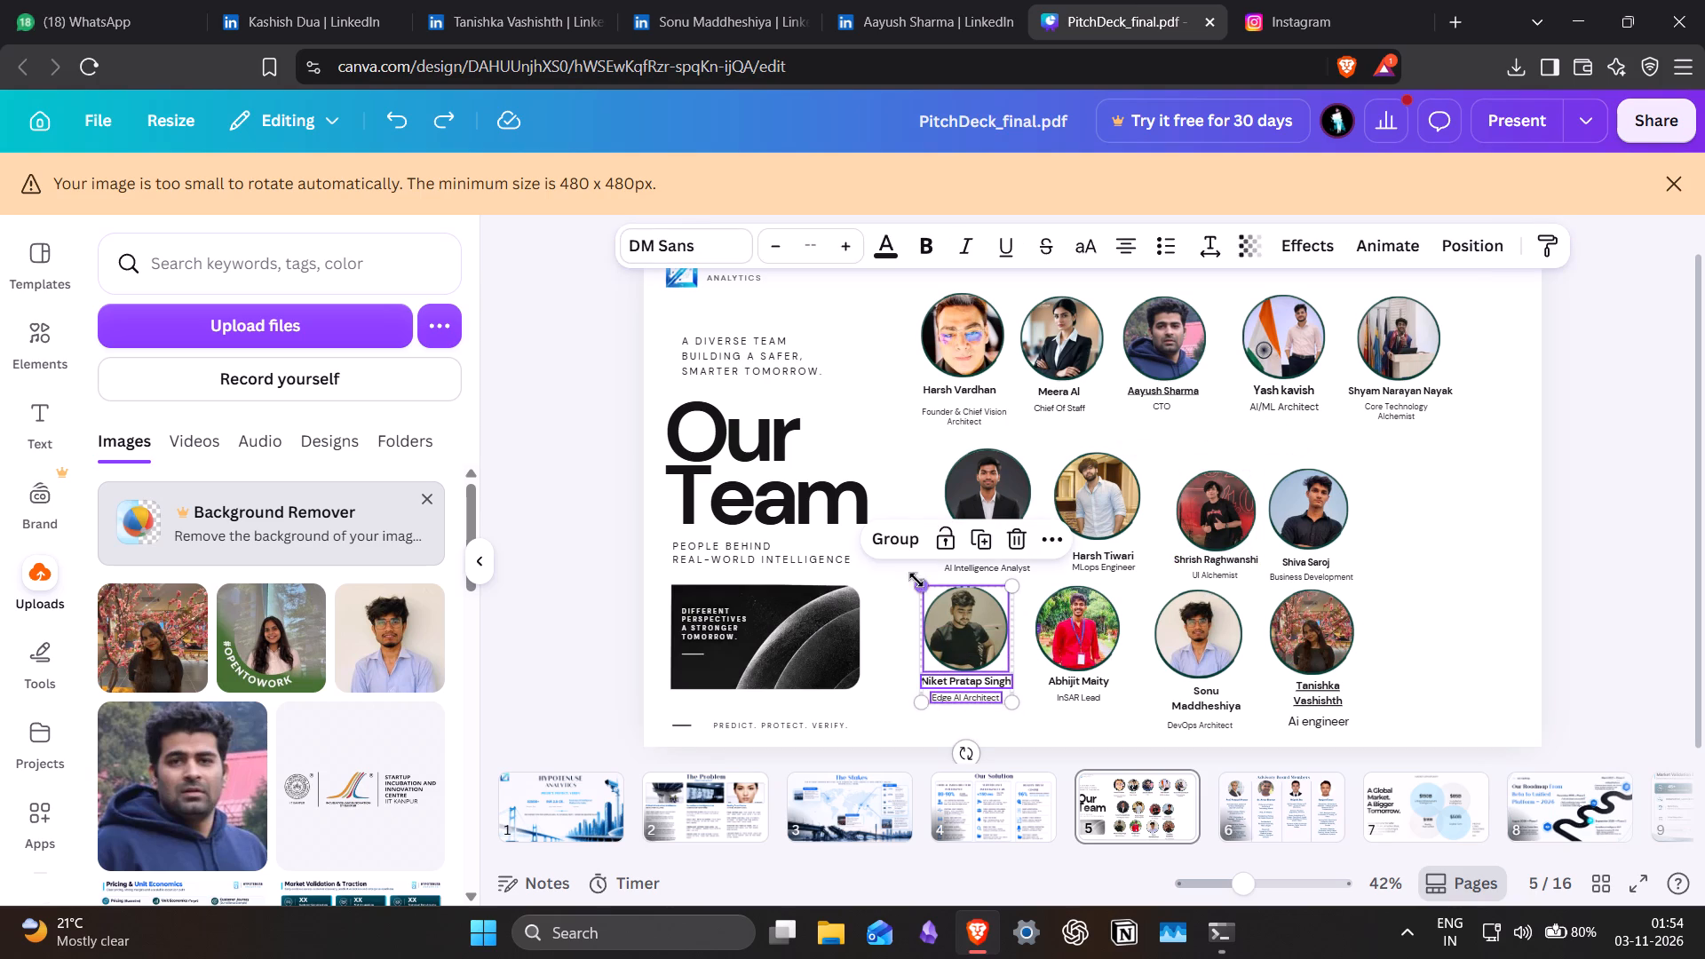
click(905, 535)
drag(958, 678, 1424, 553)
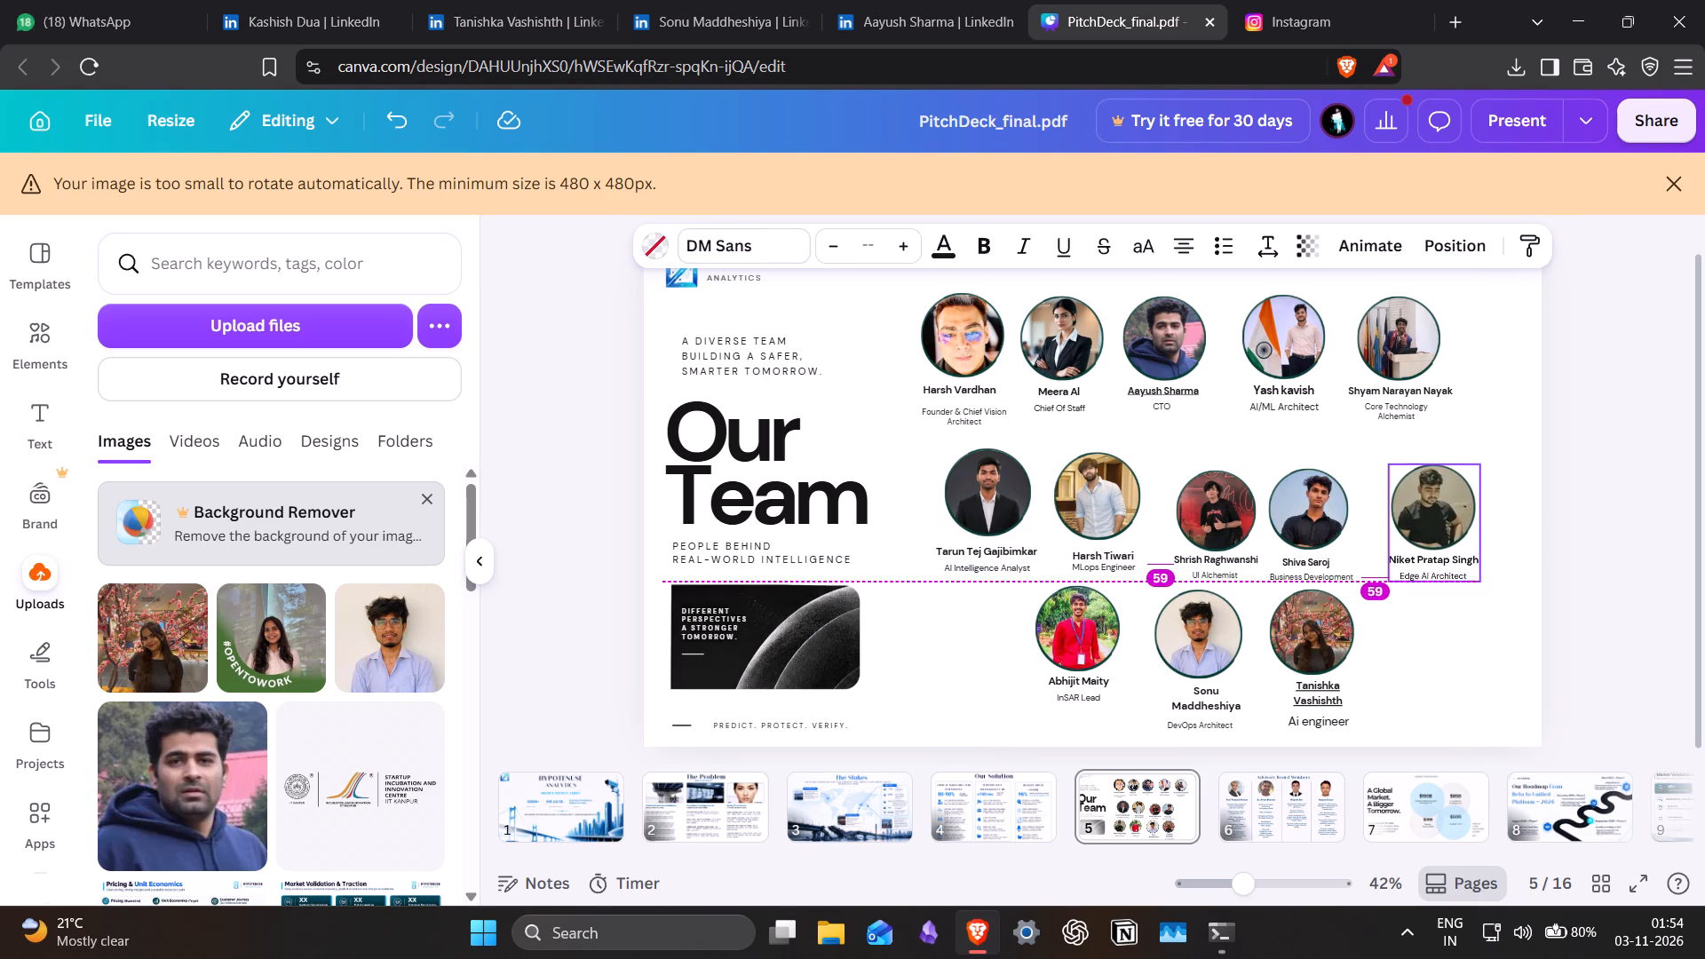
drag(1424, 553, 1415, 543)
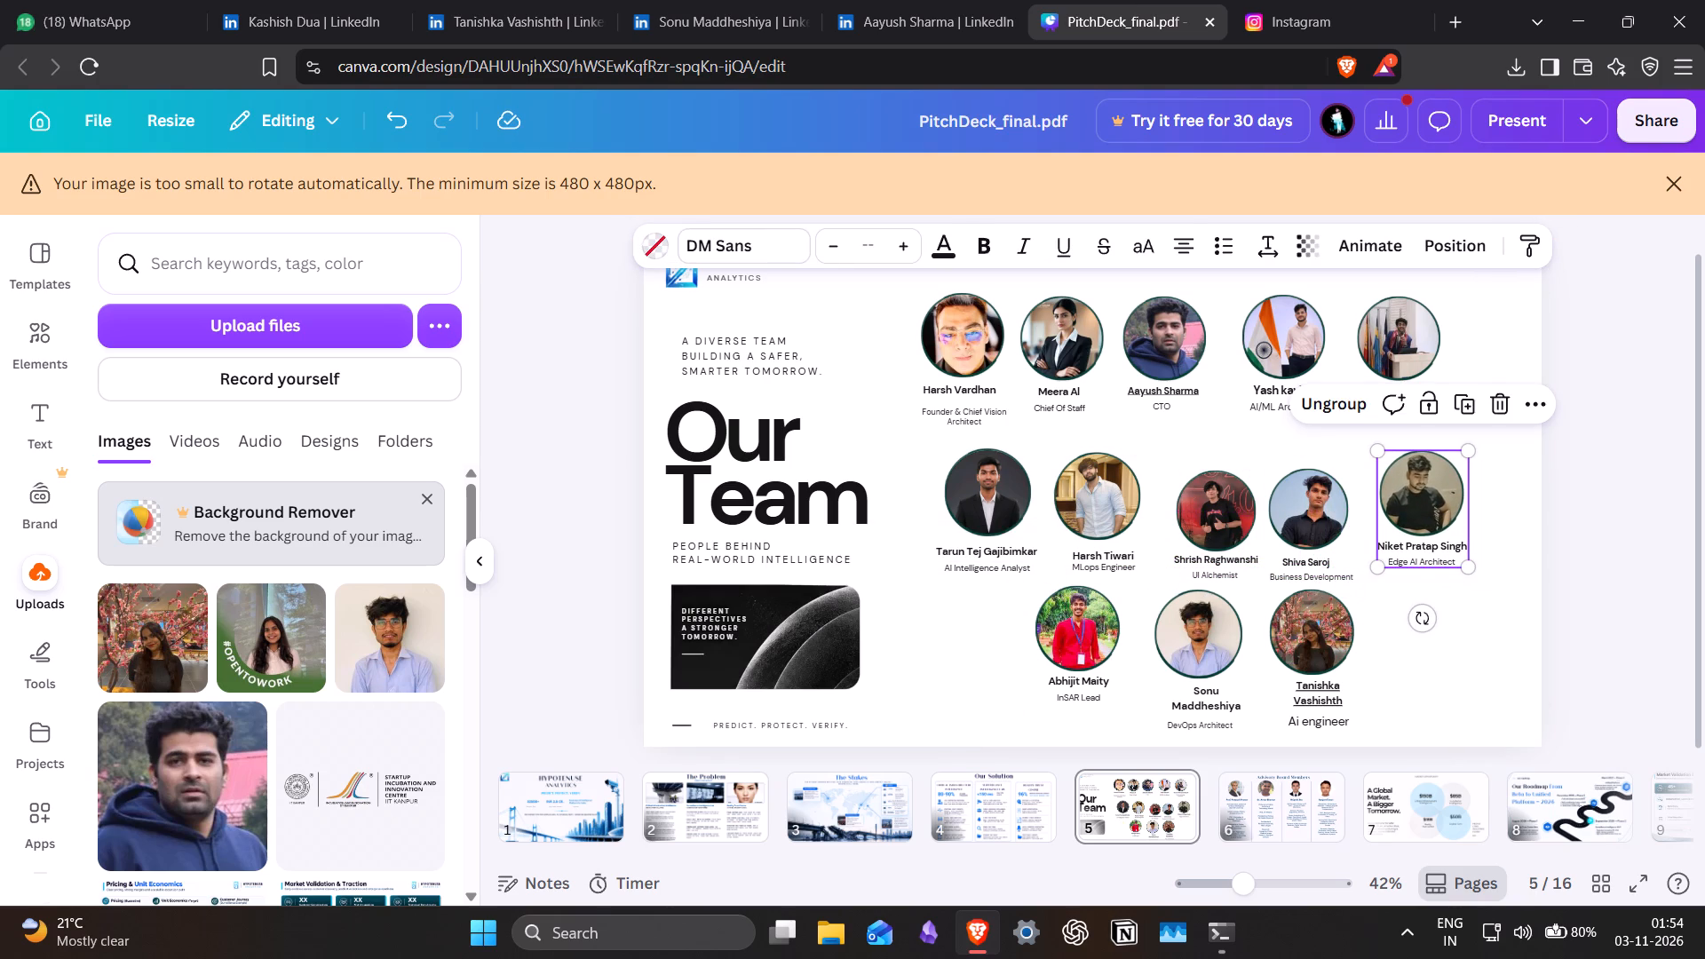
click(1527, 563)
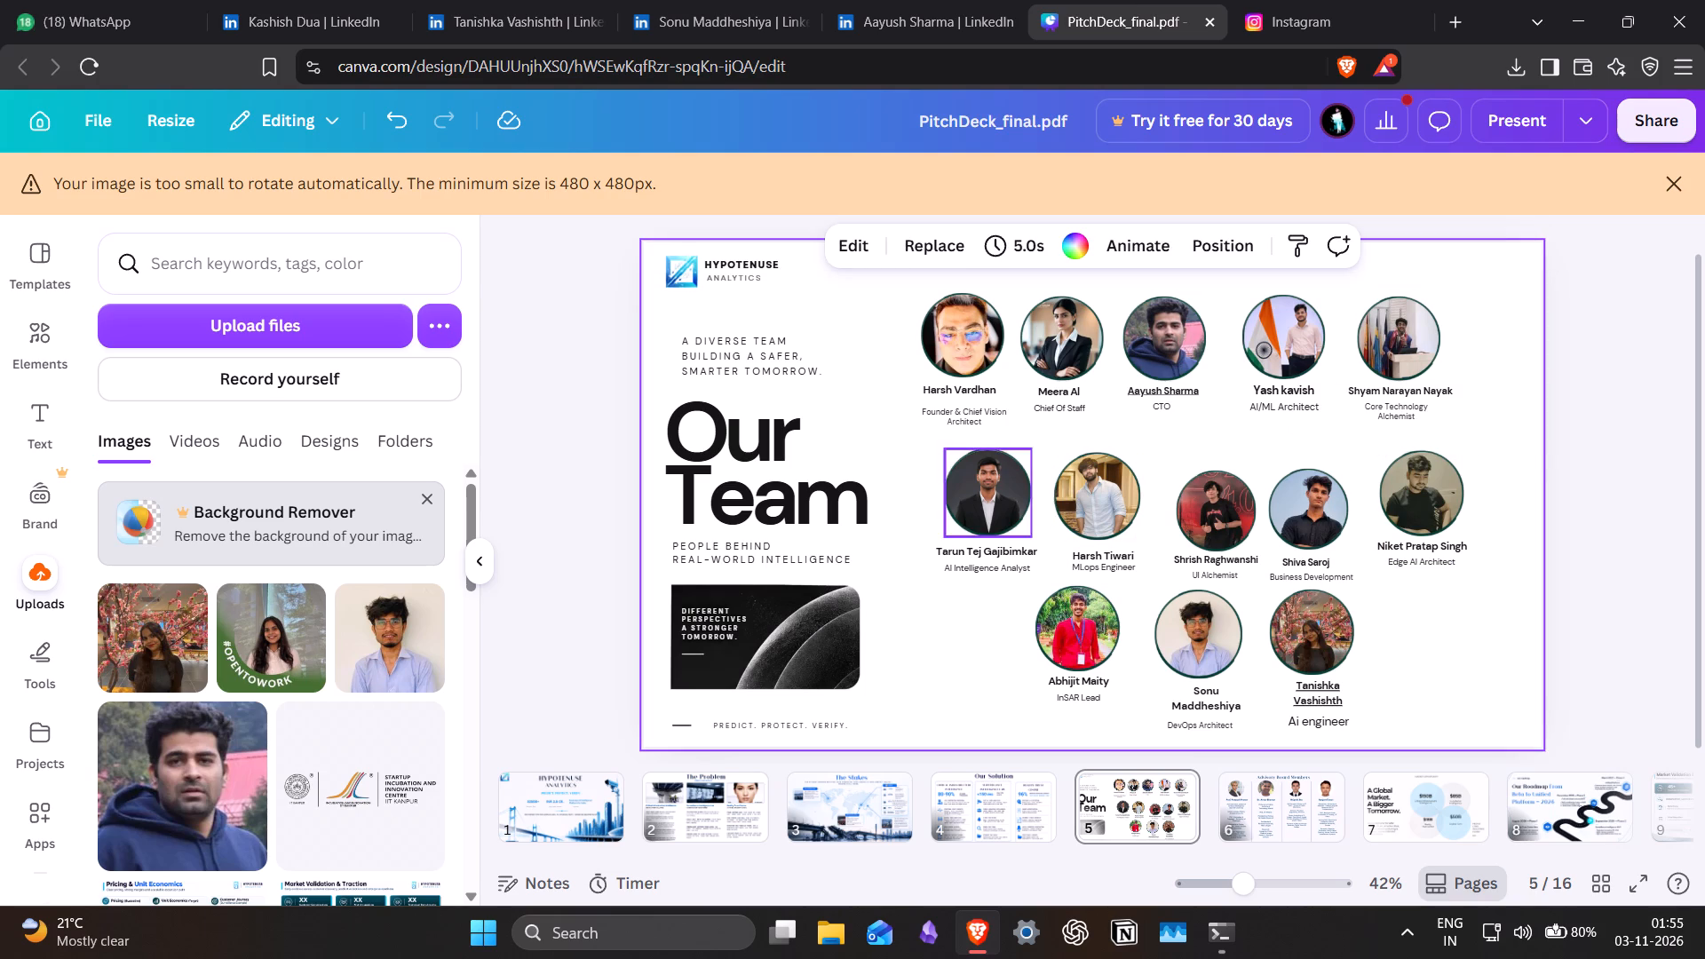
Shift the AI Intelligence Analyst and MLops Engineer entries, with names and titles, slightly left within the second row.
drag(997, 590, 970, 492)
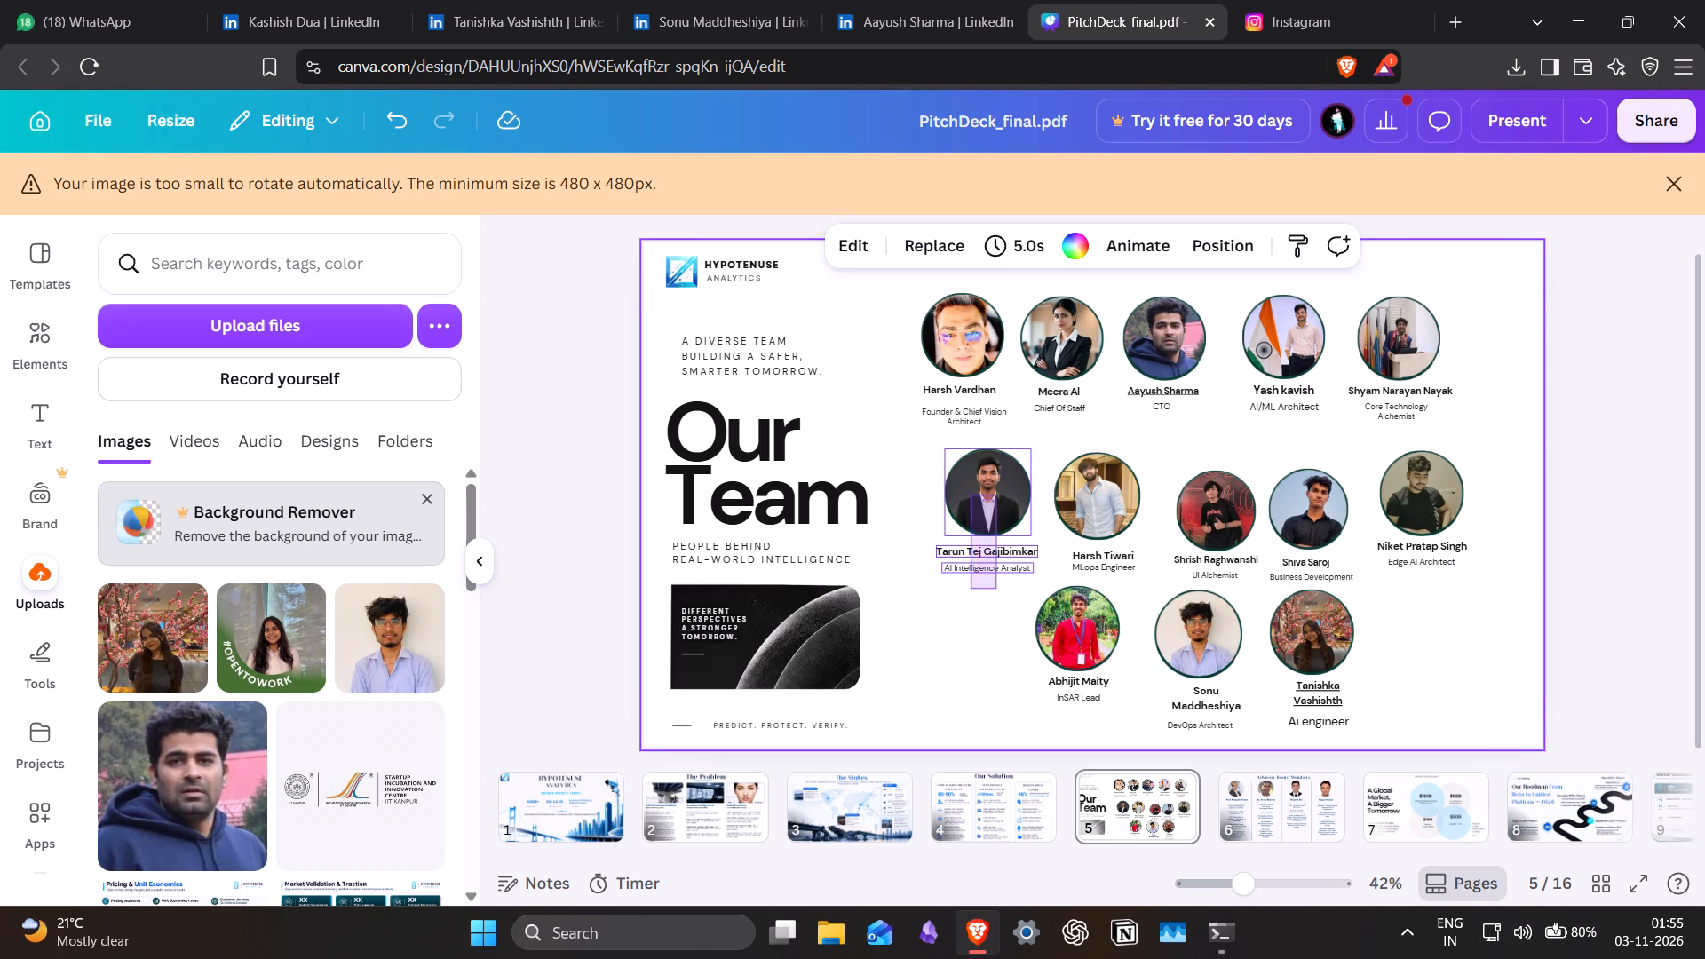
drag(970, 492, 968, 481)
drag(987, 510, 964, 508)
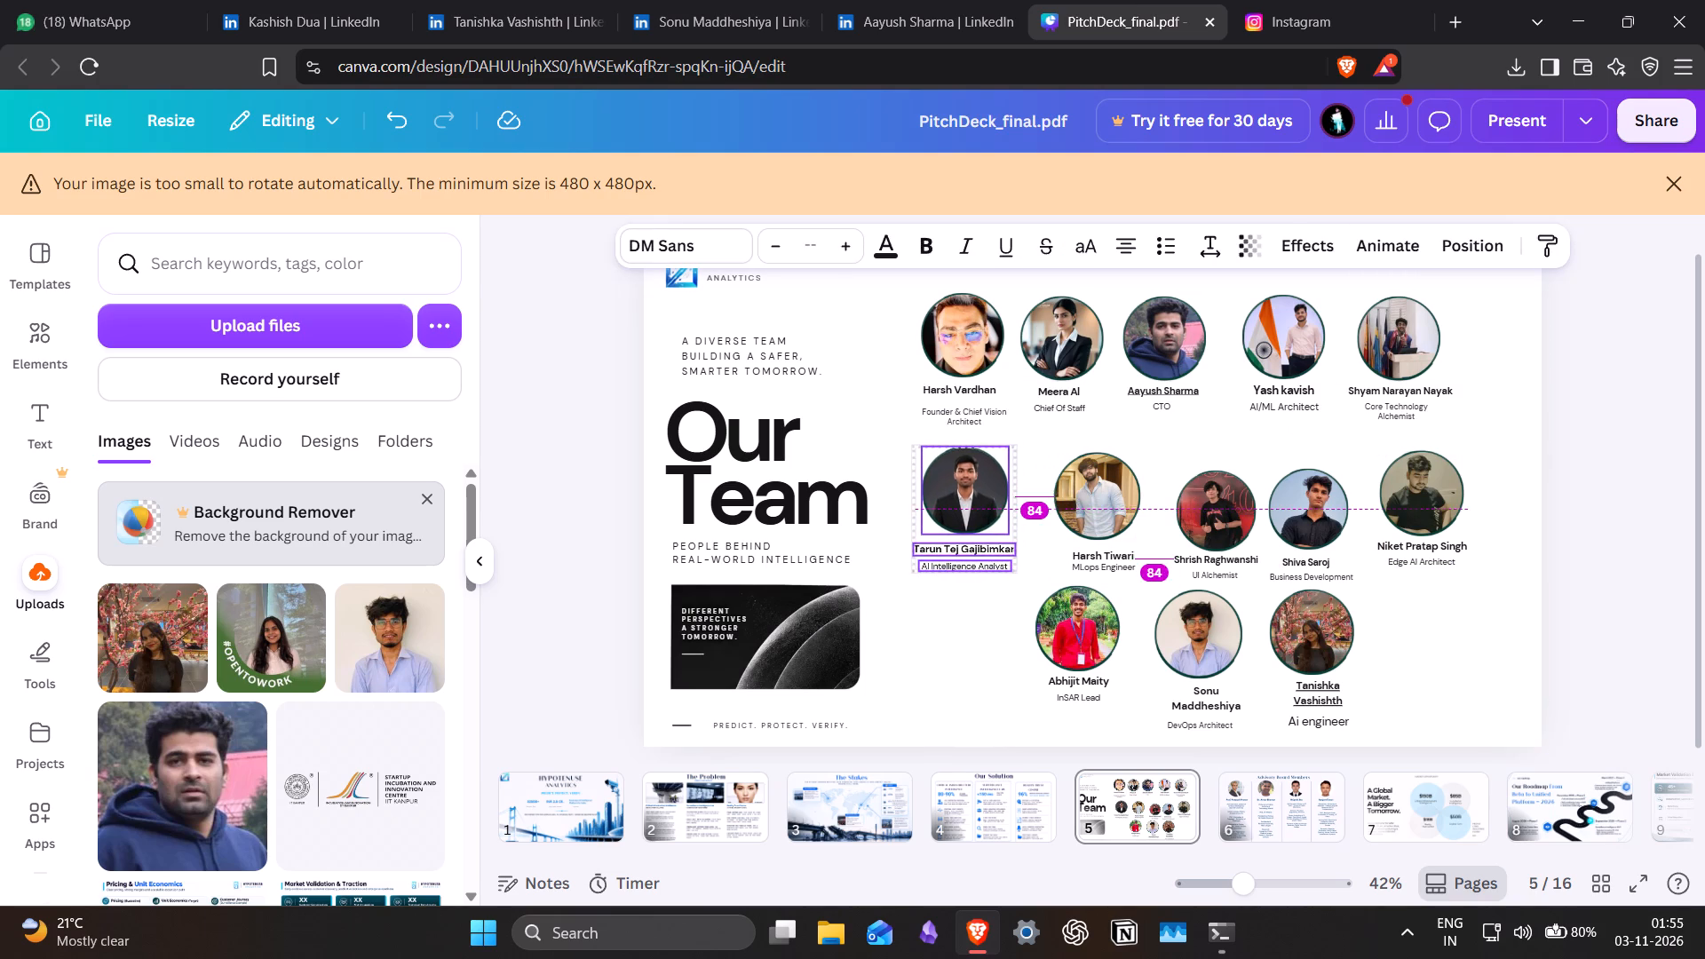
drag(964, 508, 966, 508)
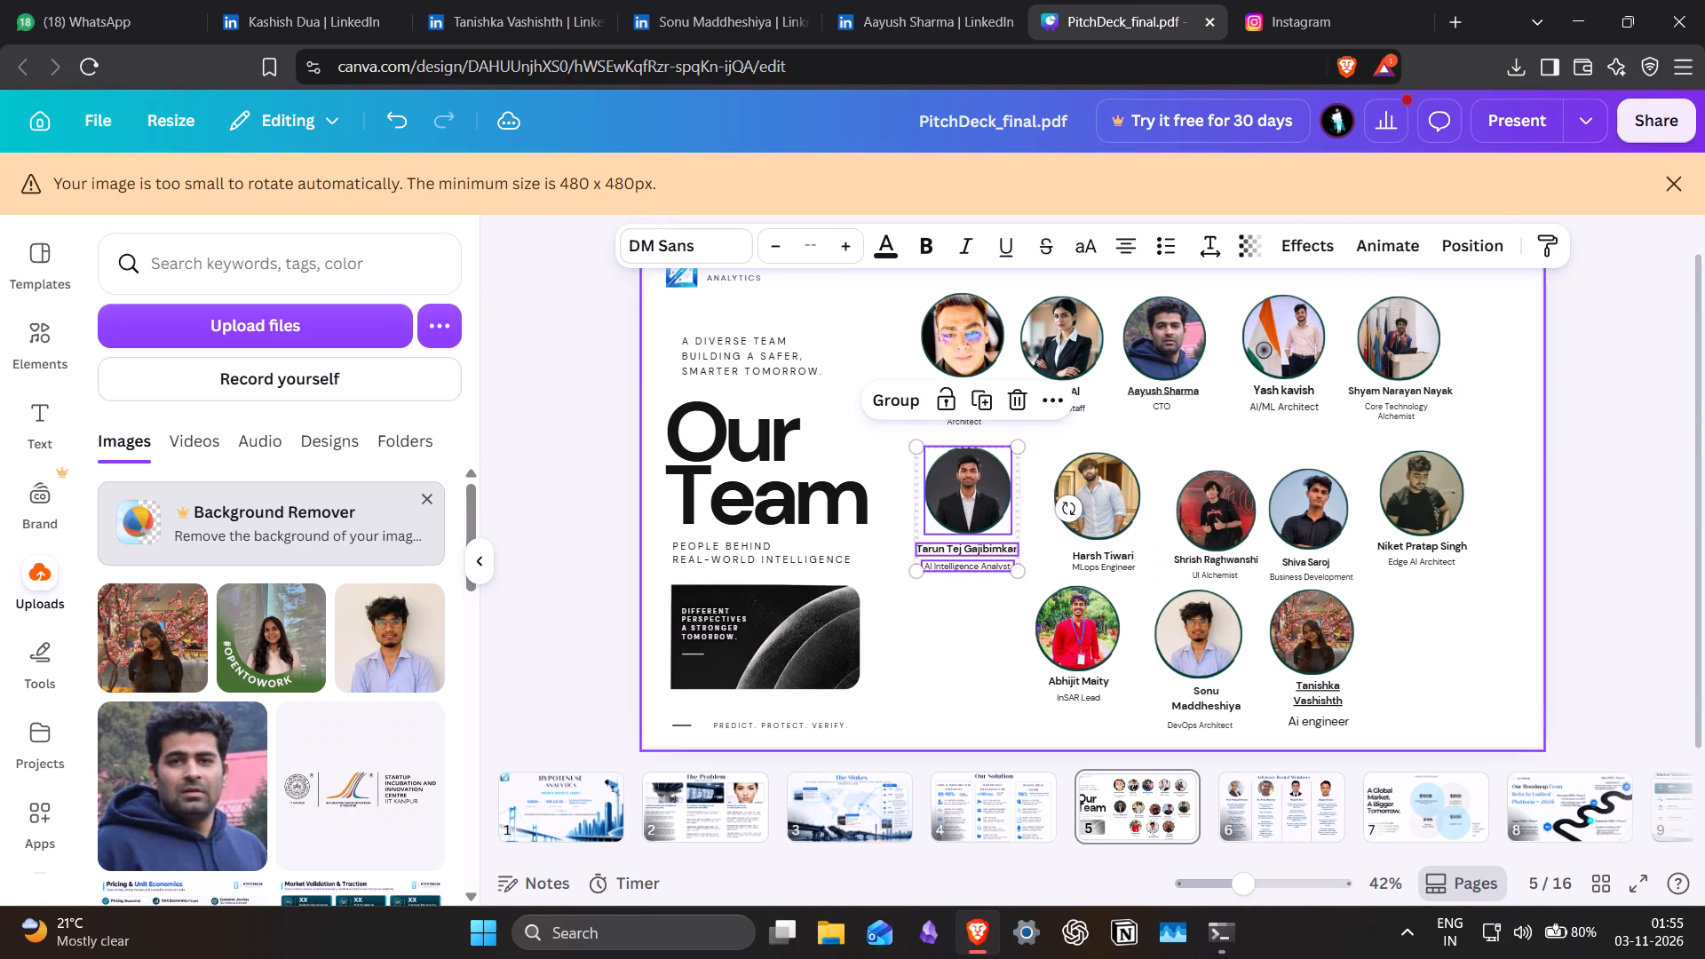
click(990, 606)
drag(1138, 576, 1067, 497)
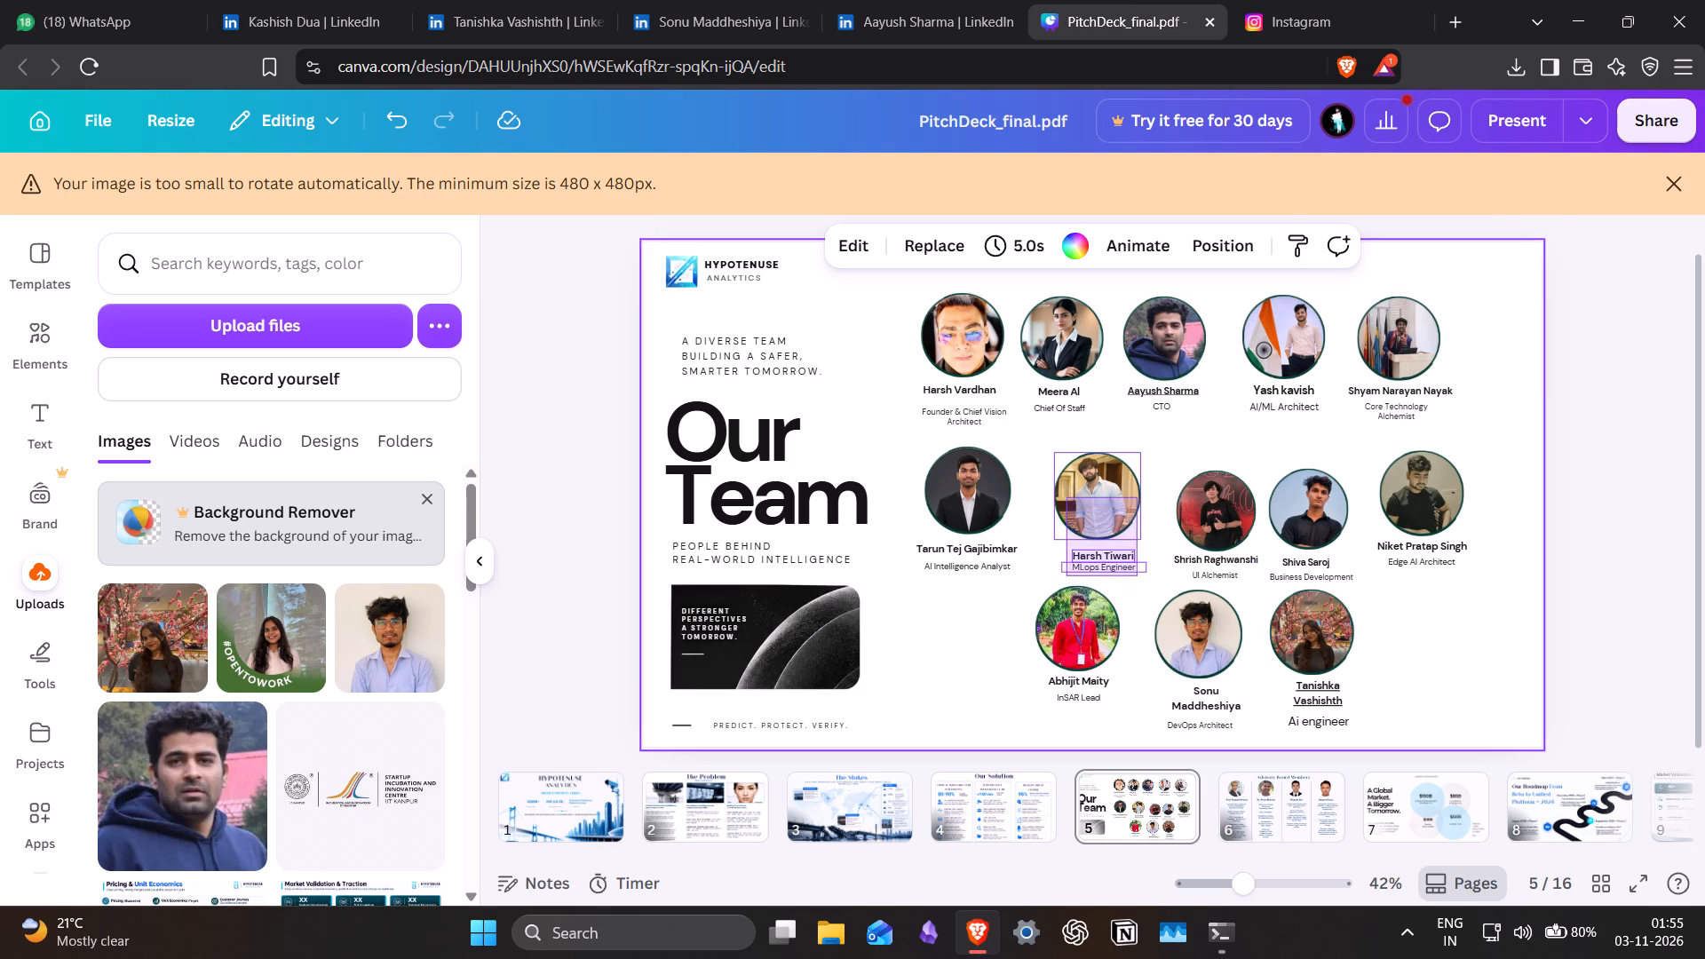
drag(1067, 497, 1066, 496)
drag(1103, 503, 1087, 502)
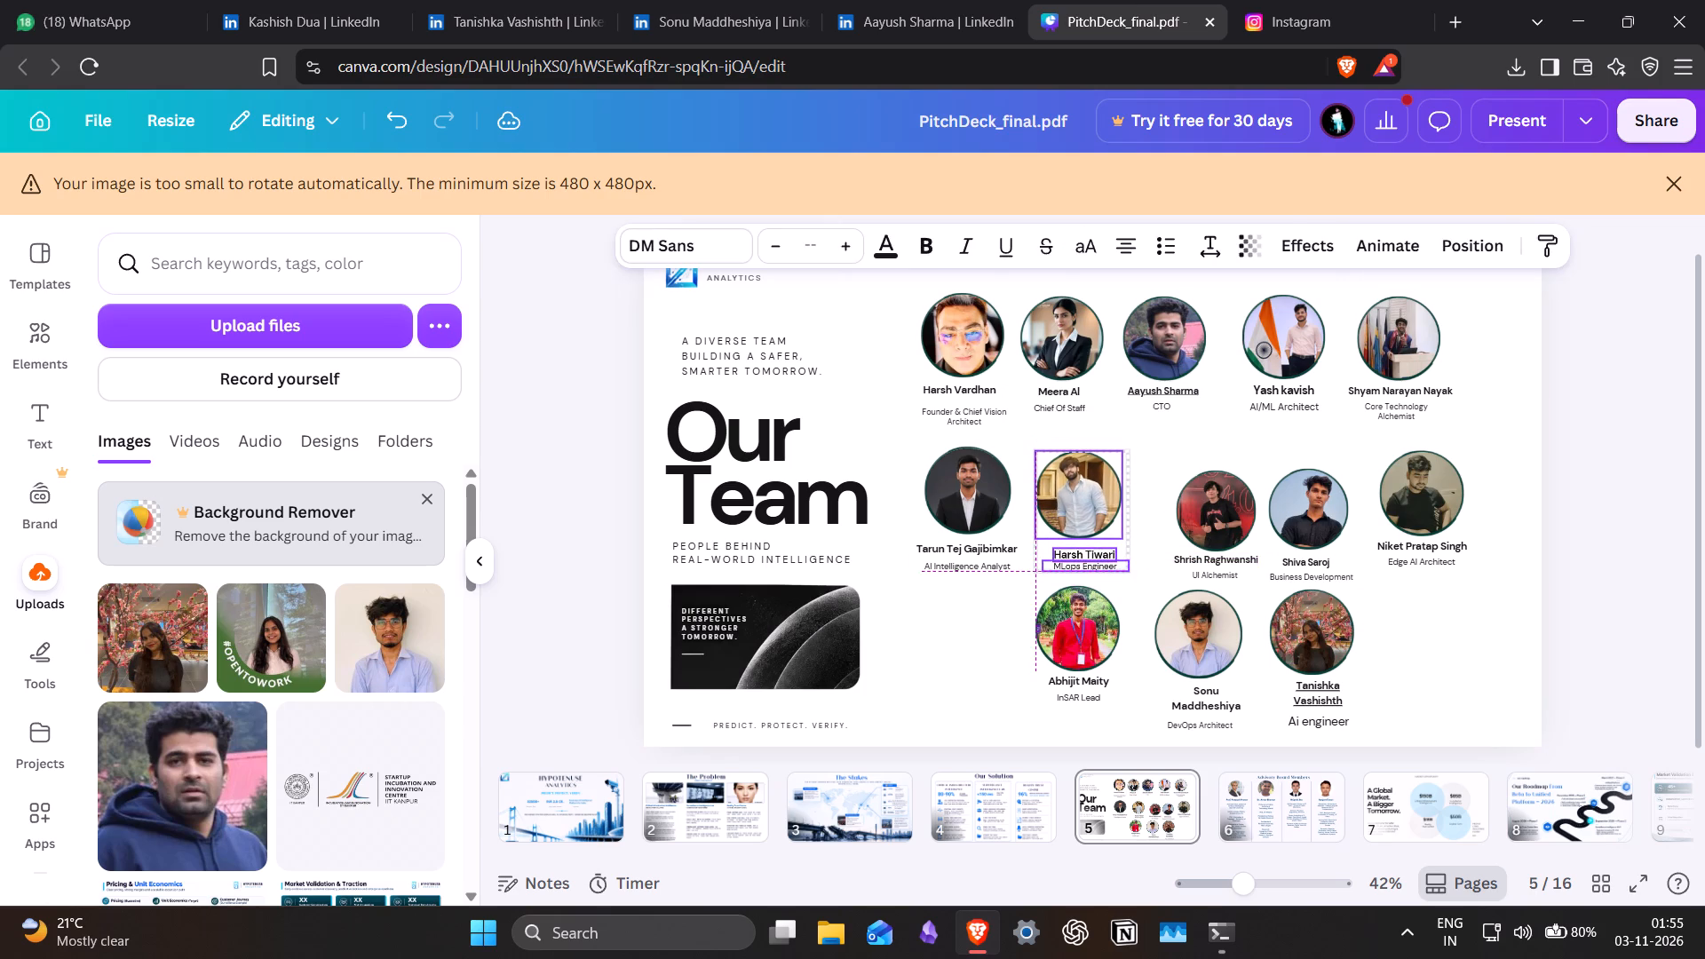
drag(1087, 502, 1088, 502)
click(976, 638)
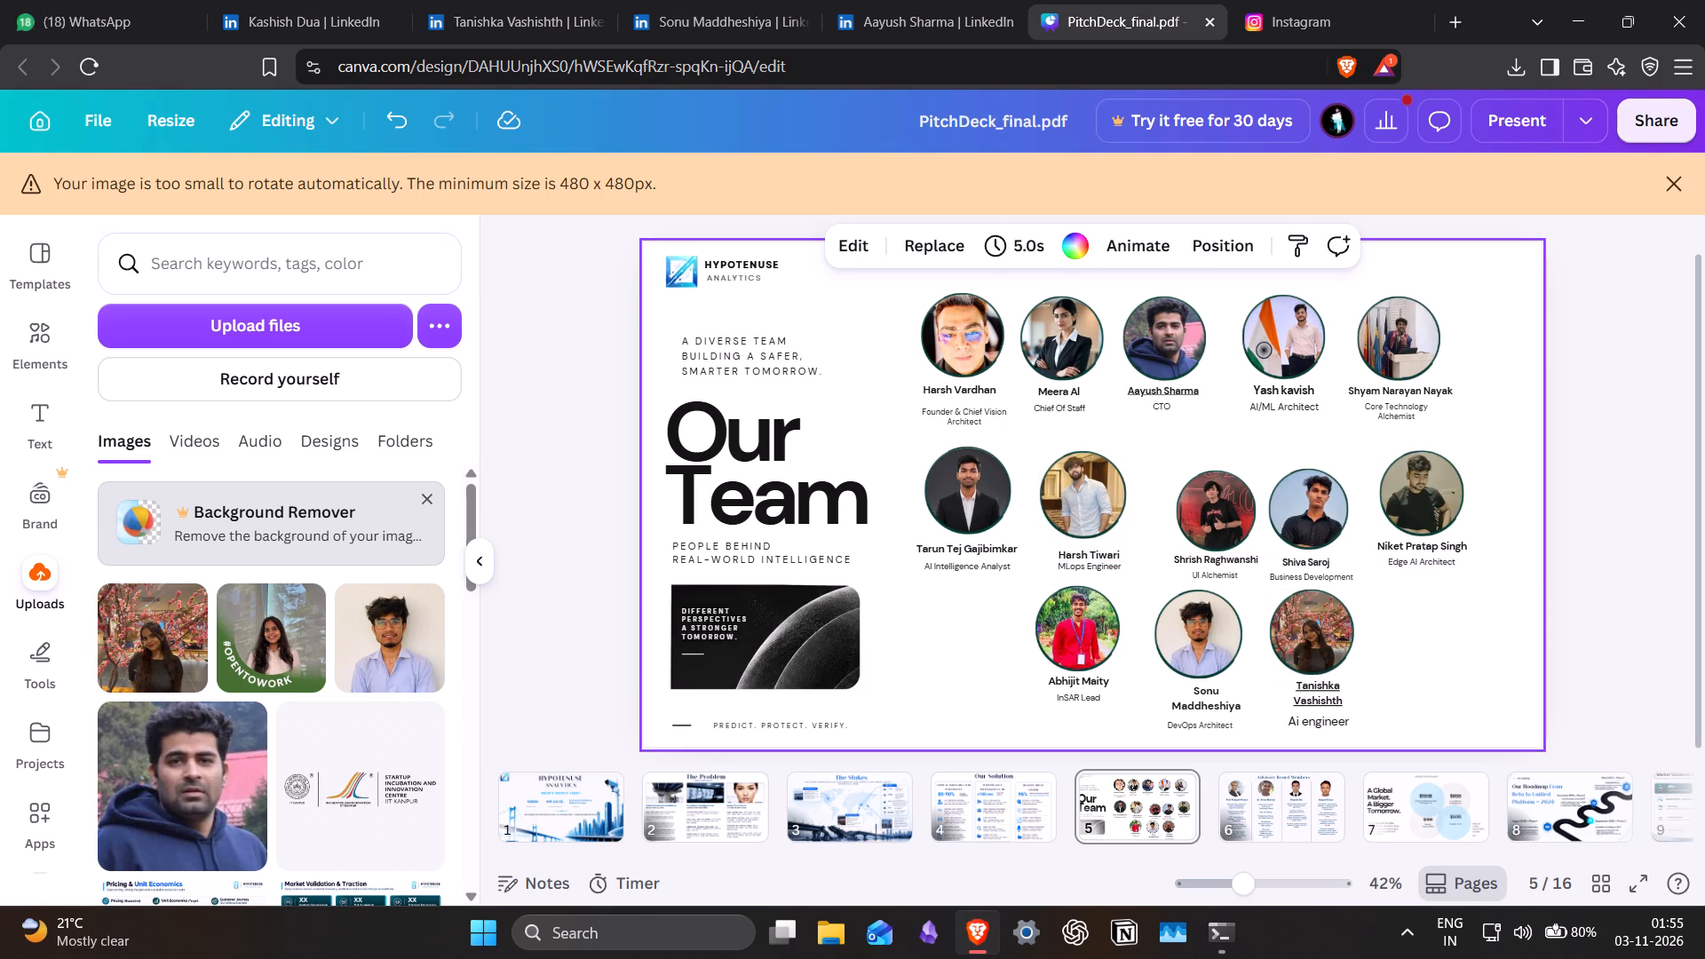
Raise the UI Alchemist and Business Development entries slightly, nudging the first left and the second right to even the second row's spacing.
drag(1254, 583, 1193, 525)
drag(1202, 525, 1193, 511)
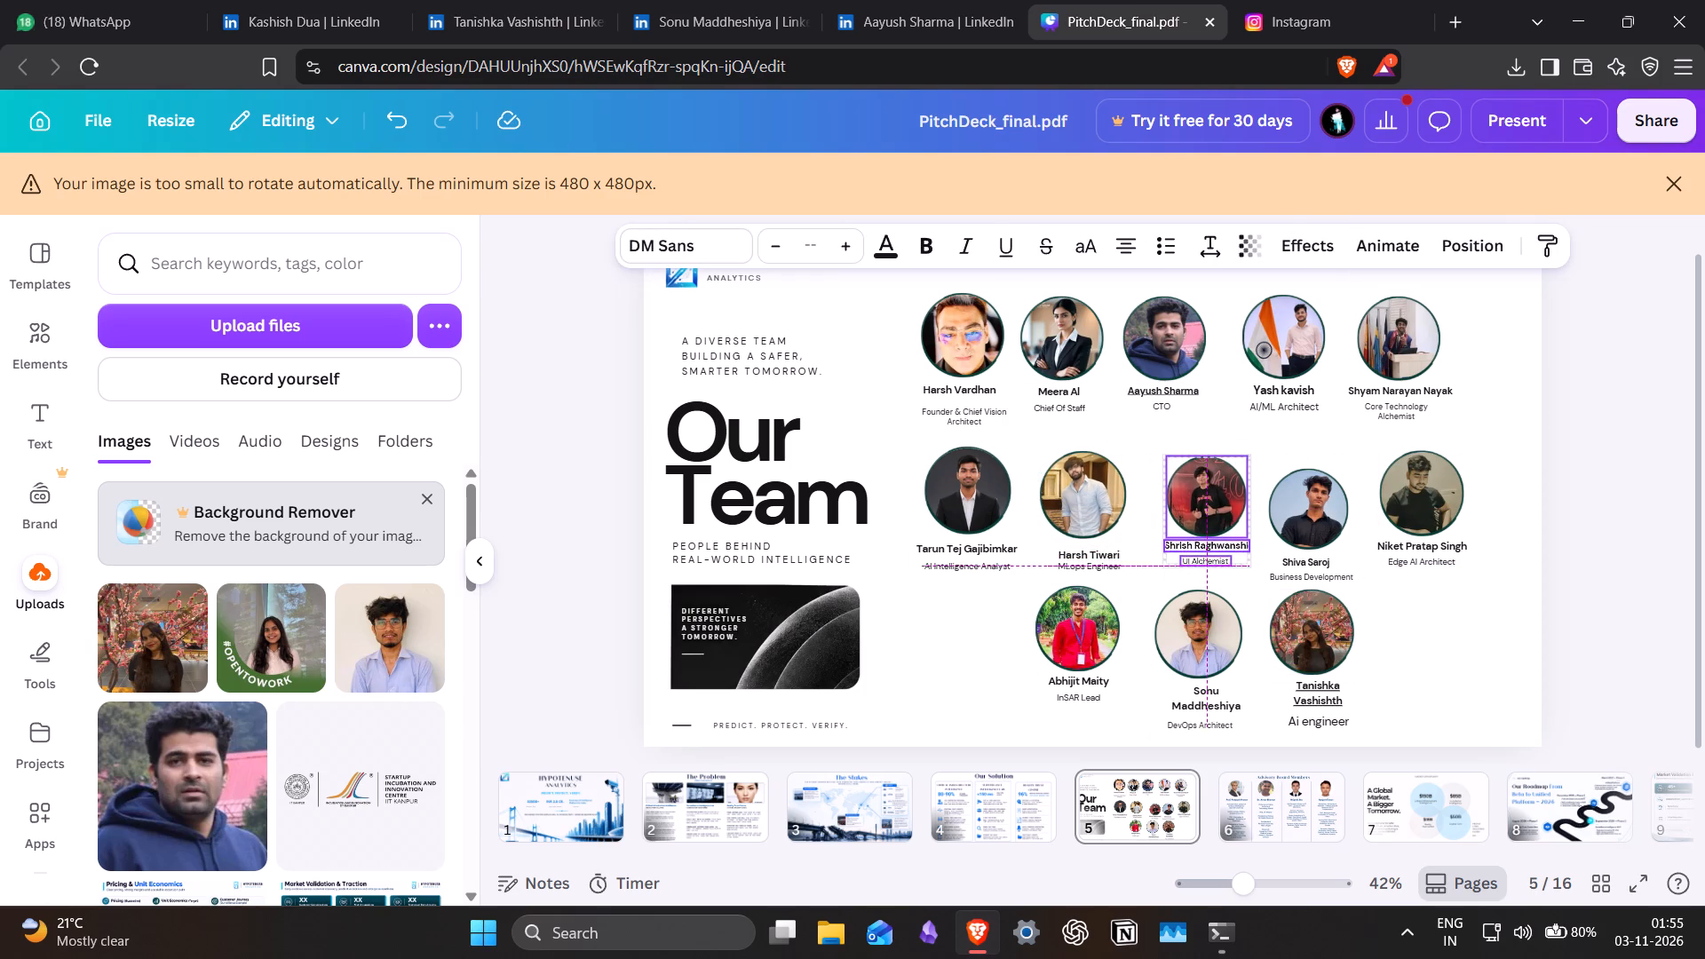
drag(1193, 511, 1192, 513)
click(972, 631)
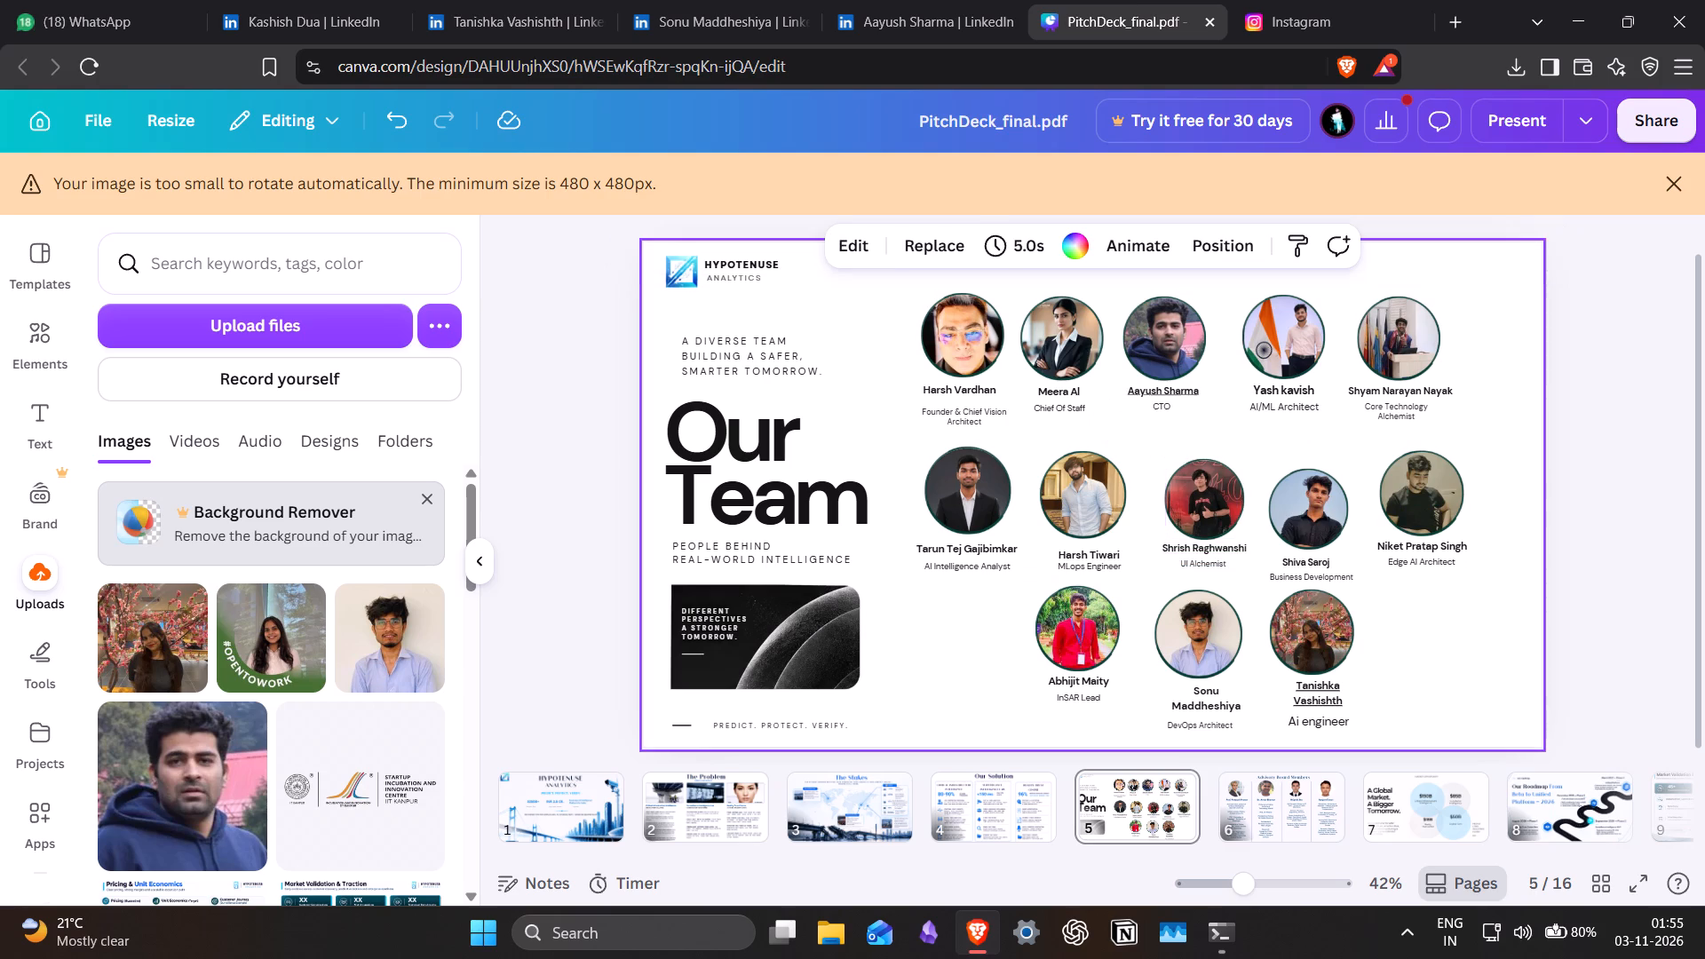
drag(1371, 588, 1299, 512)
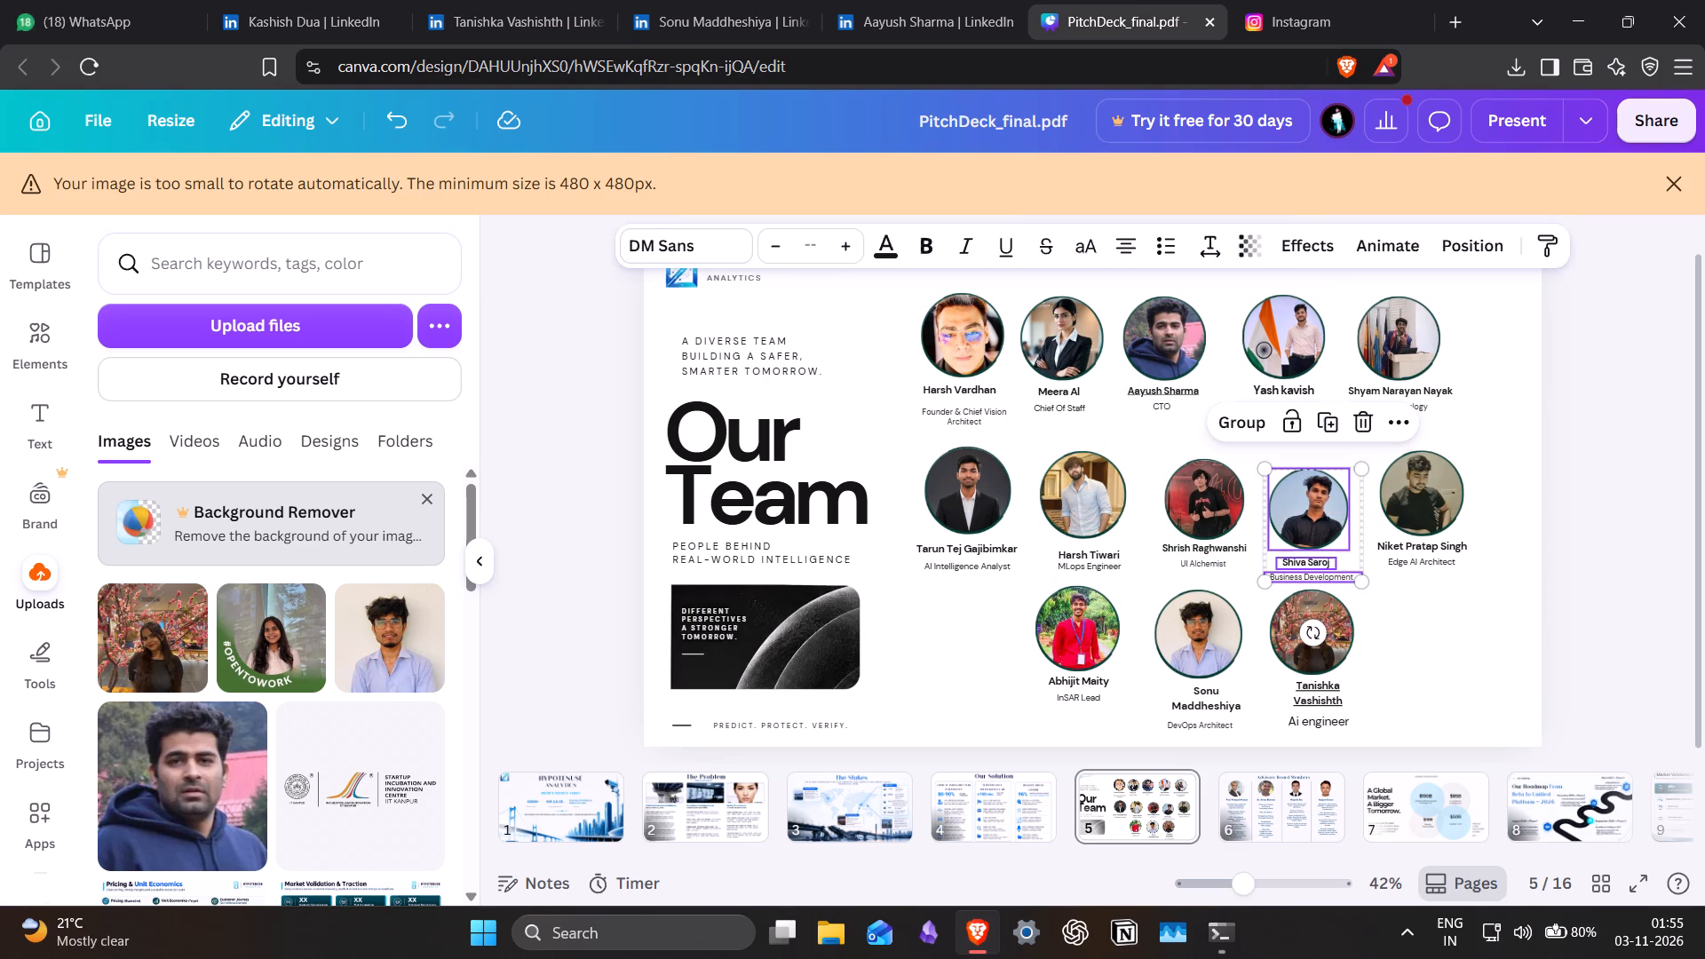
drag(1299, 512, 1308, 504)
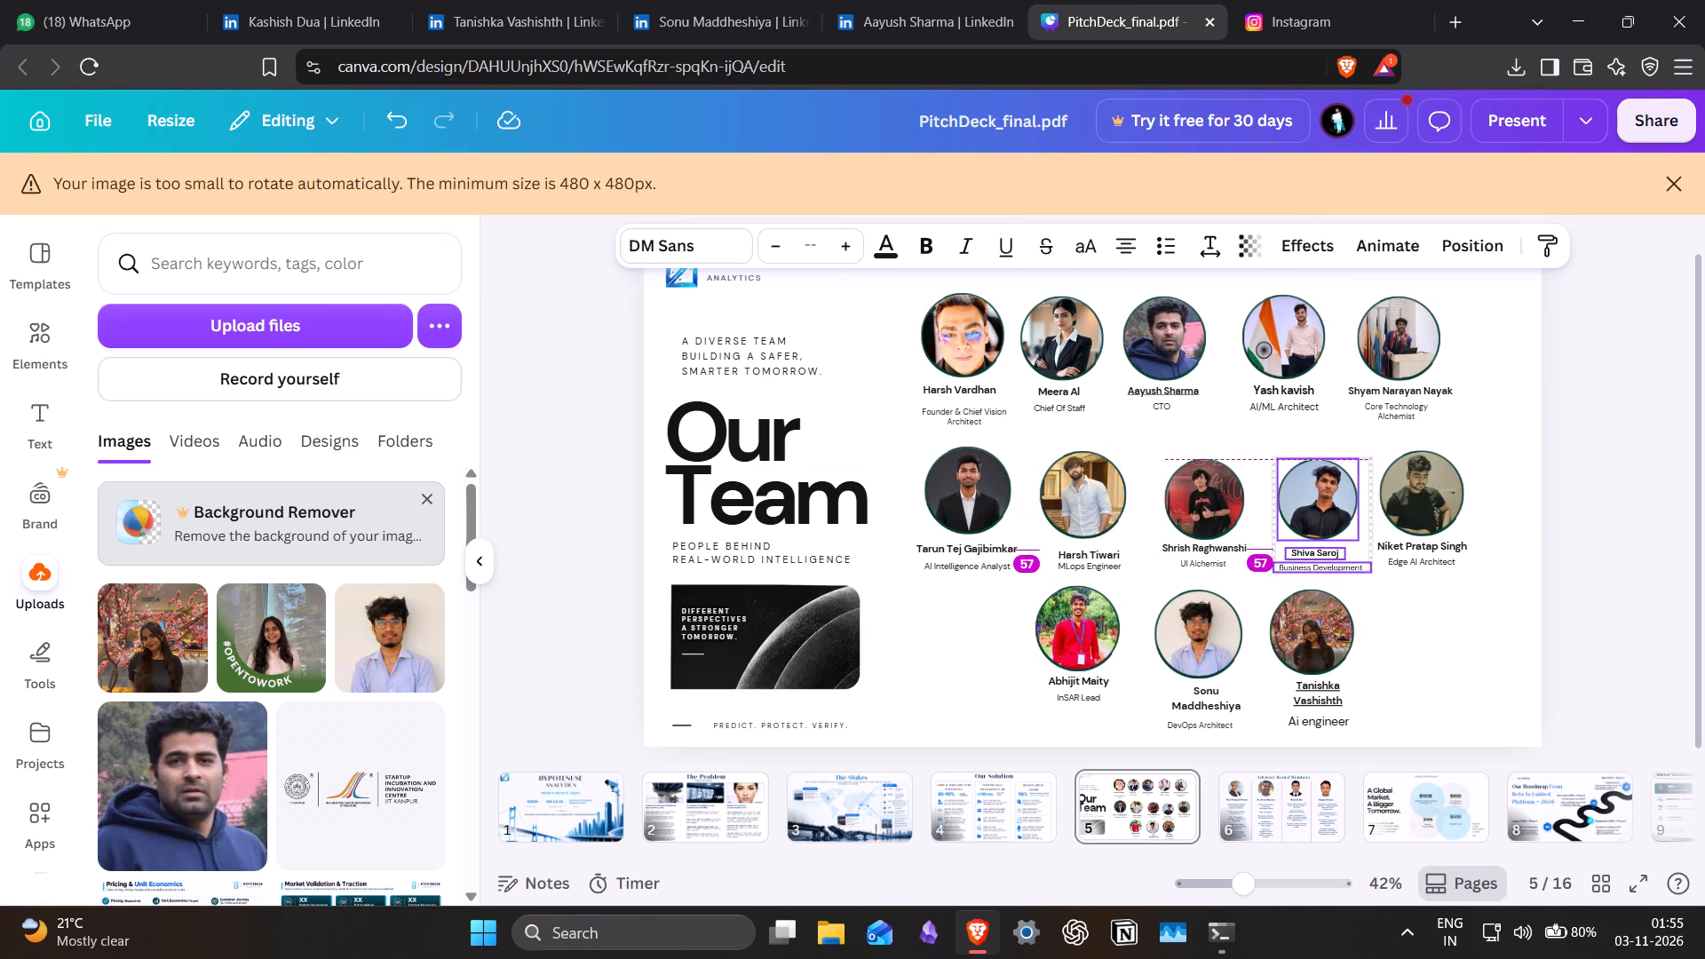
drag(1308, 504, 1308, 505)
click(1487, 628)
Nudge the Edge AI Architect group slightly right and down, level with the Business Development photo.
drag(1488, 622, 1395, 490)
drag(1398, 500, 1413, 512)
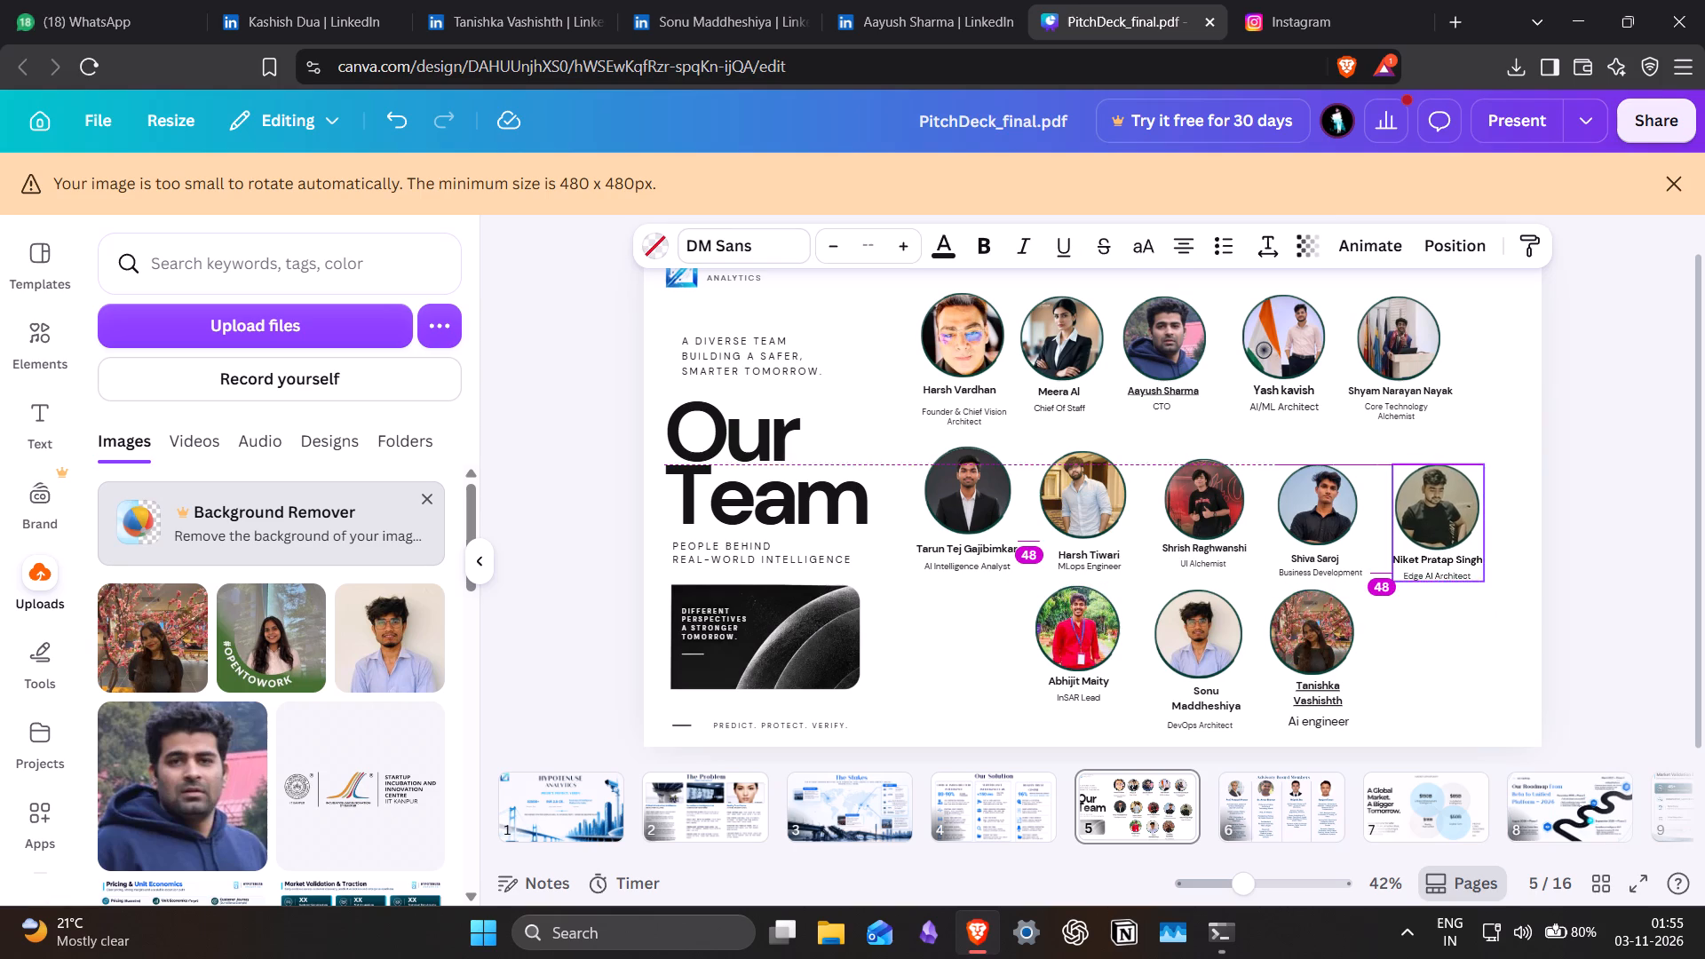
drag(1413, 512, 1412, 512)
click(1429, 678)
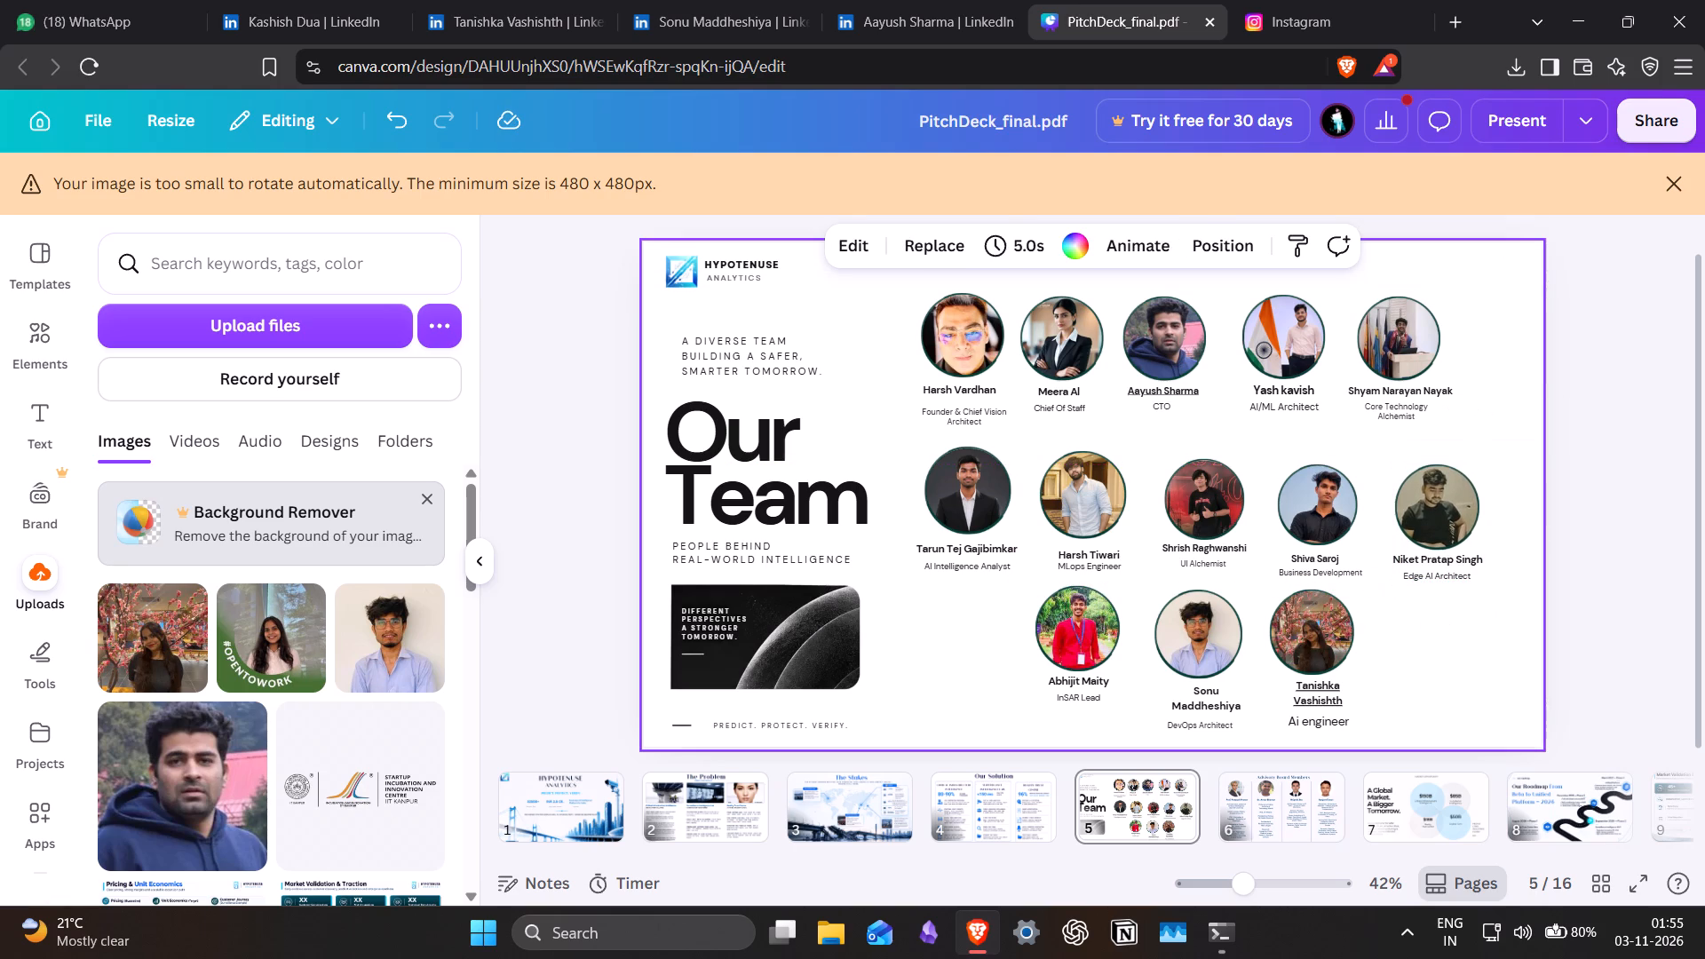
Group the three remaining third-row members and shift them left so the InSAR Lead's photo lines up beneath the founder's.
drag(1431, 693, 1021, 618)
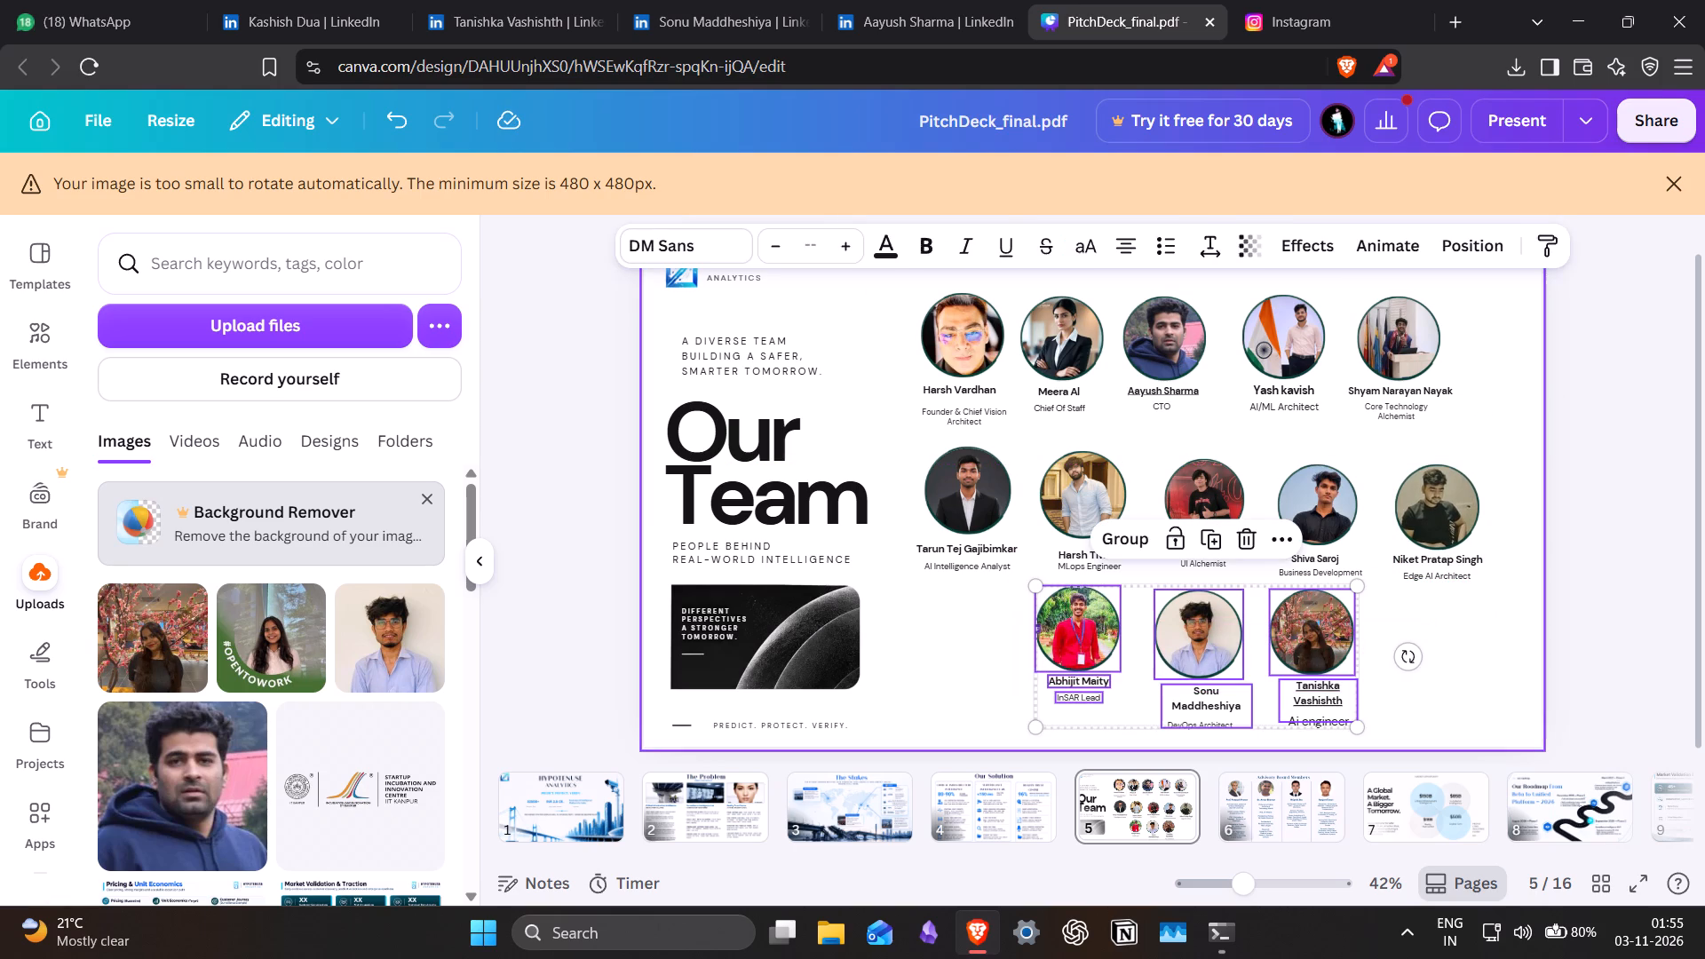
click(1117, 537)
drag(1158, 626, 1043, 624)
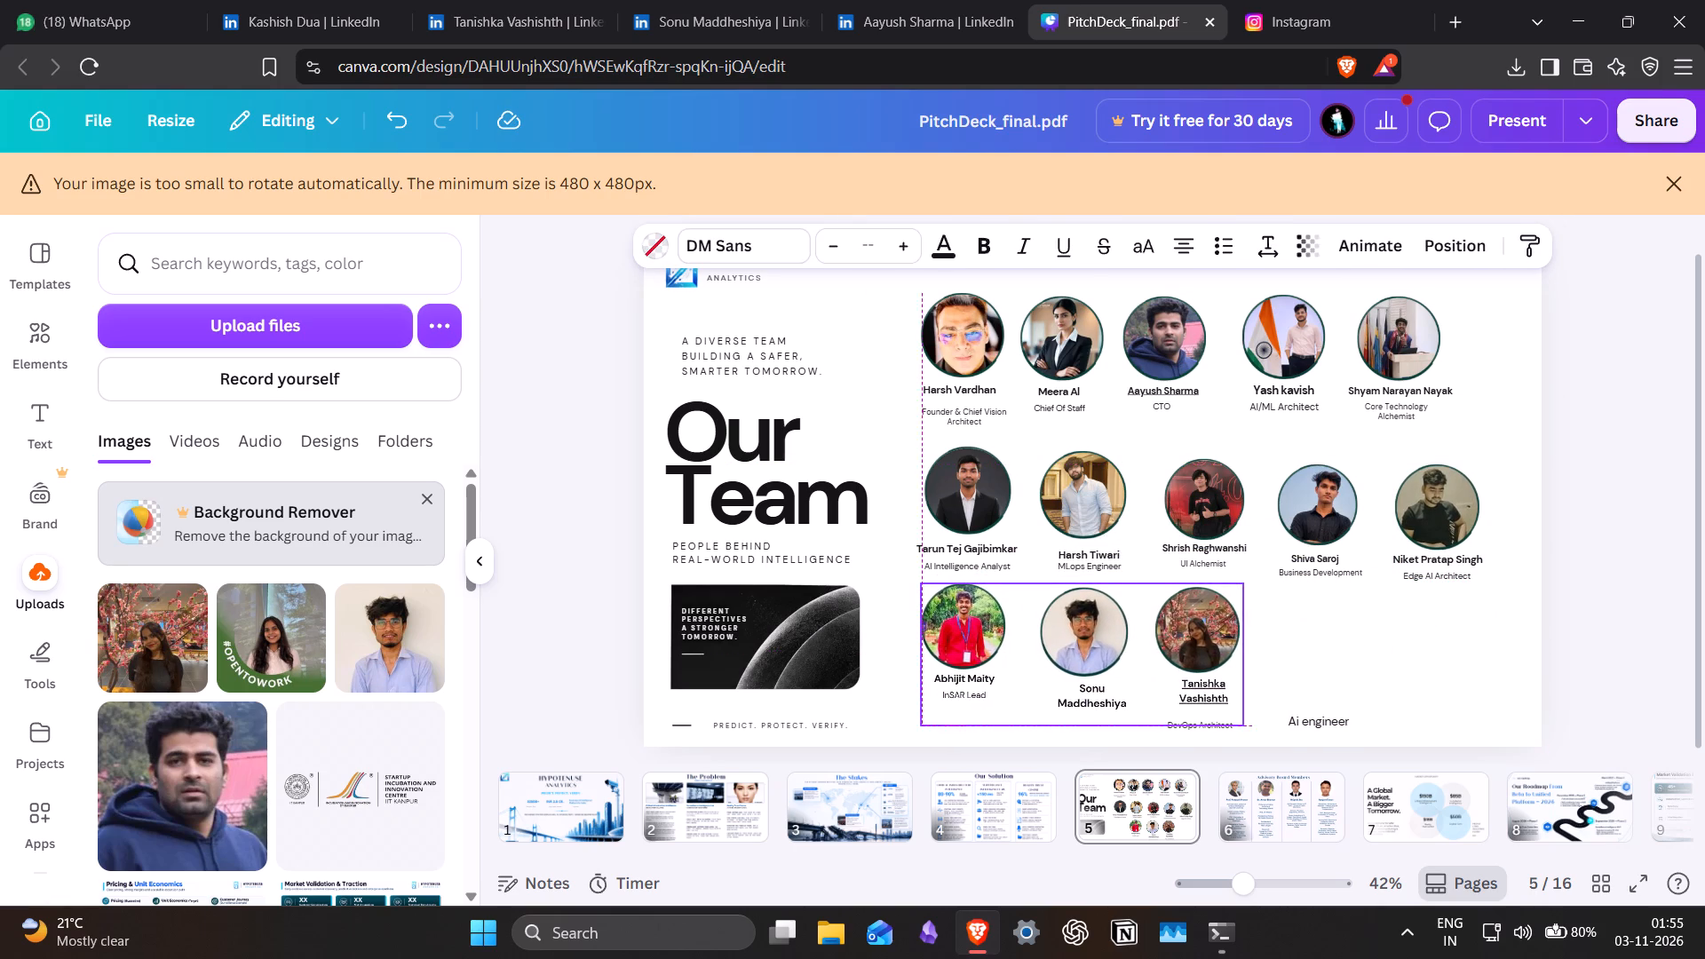
drag(1043, 624, 1044, 625)
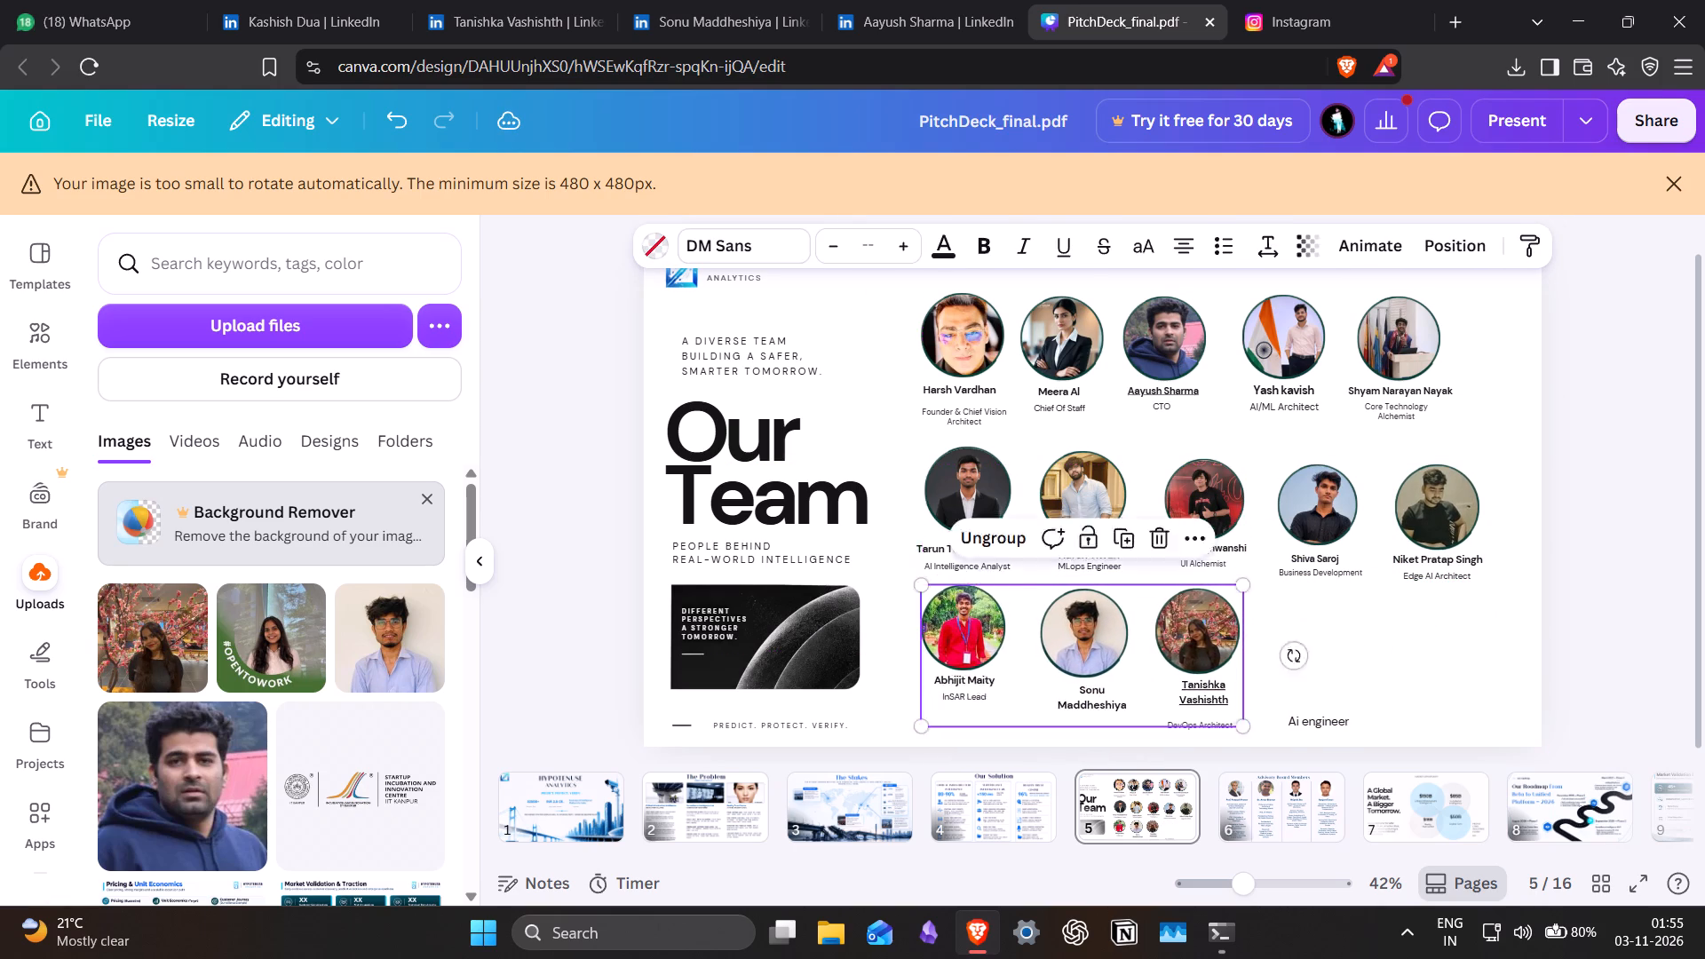
click(1342, 664)
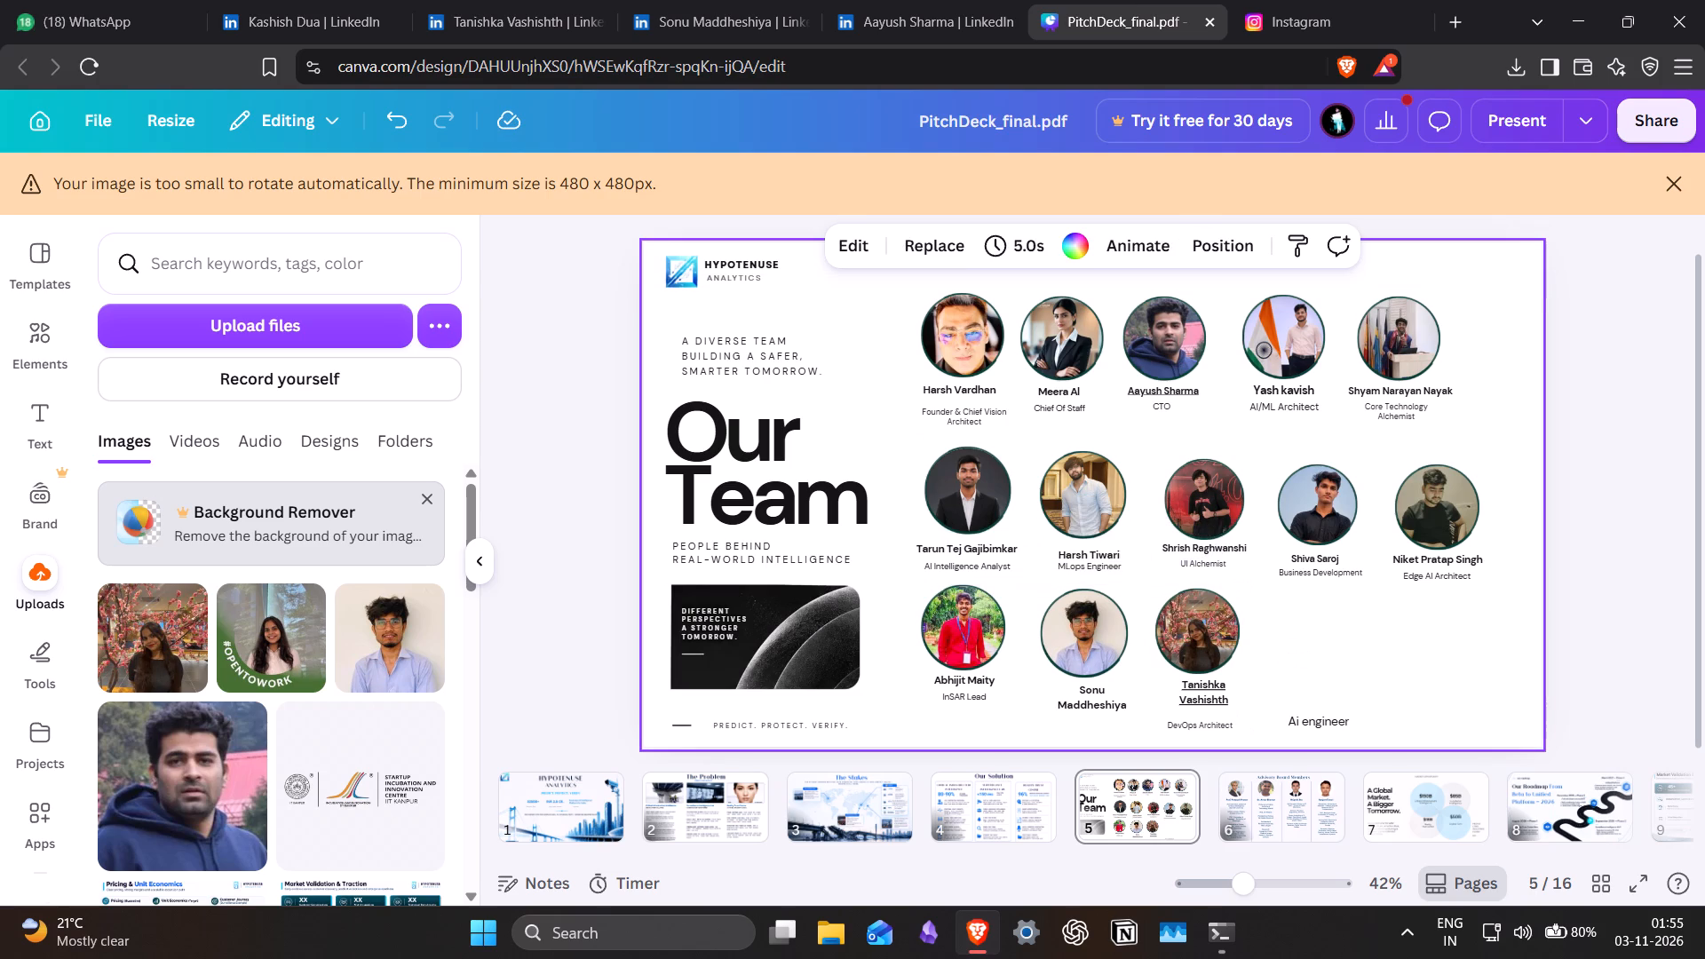
Ungroup the third row and move the DevOps Architect title under its second member and the Ai engineer title under its third.
click(1202, 714)
click(1020, 540)
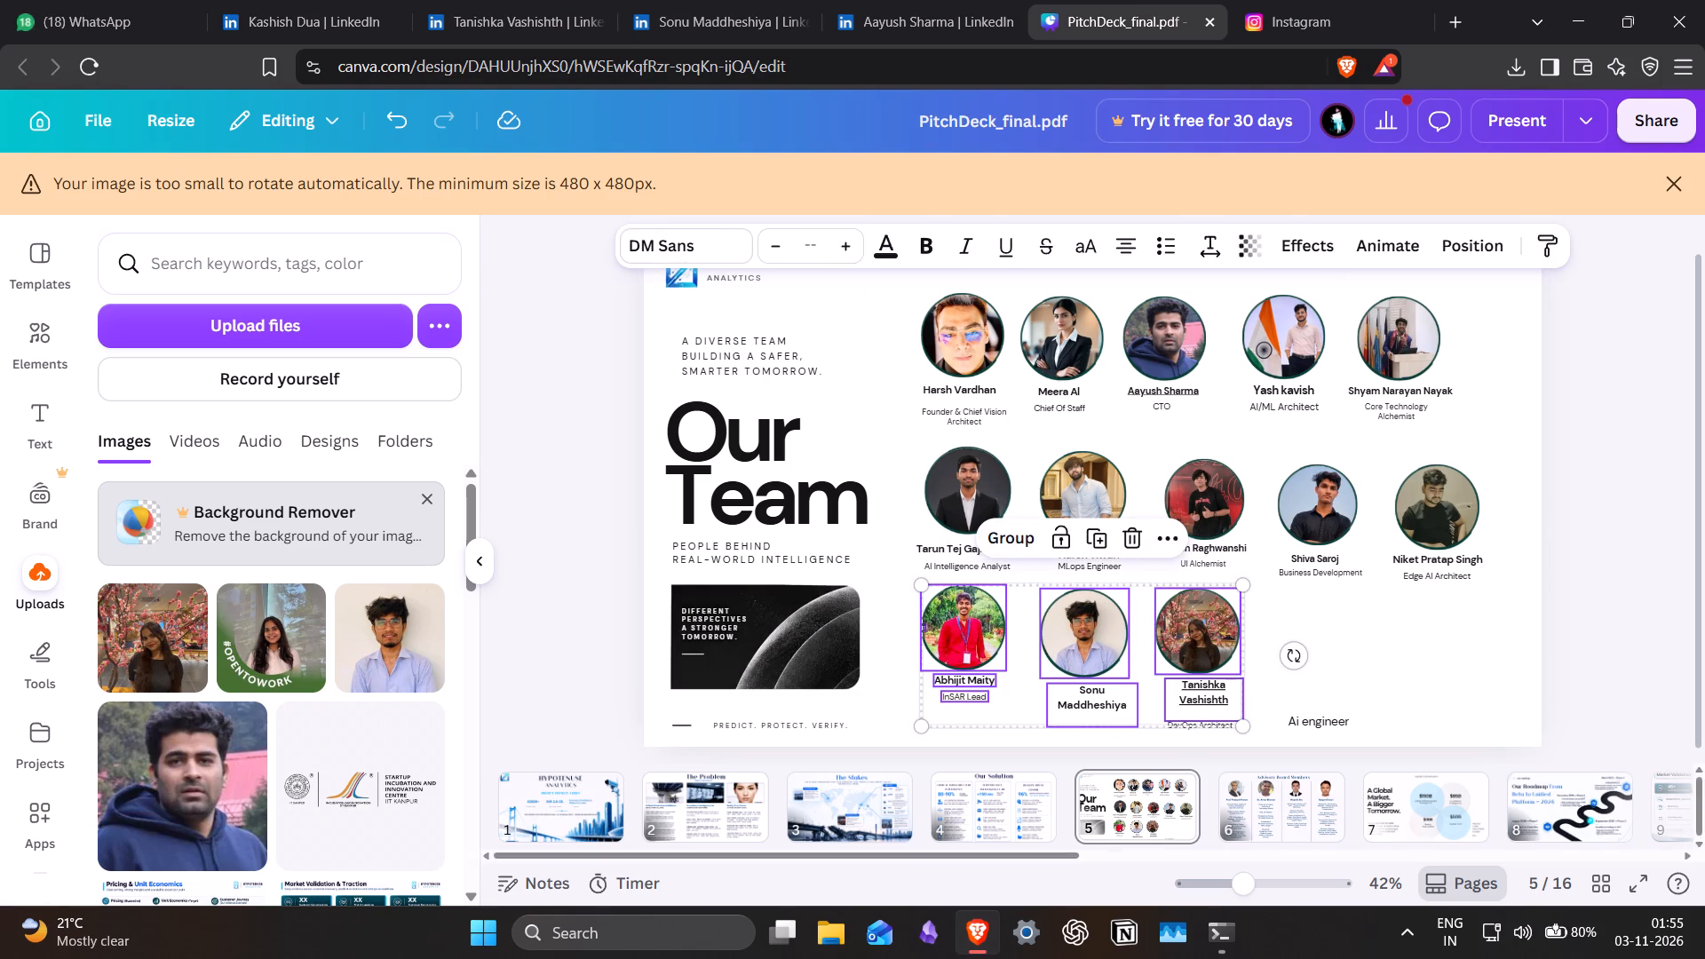
click(1265, 701)
click(1217, 718)
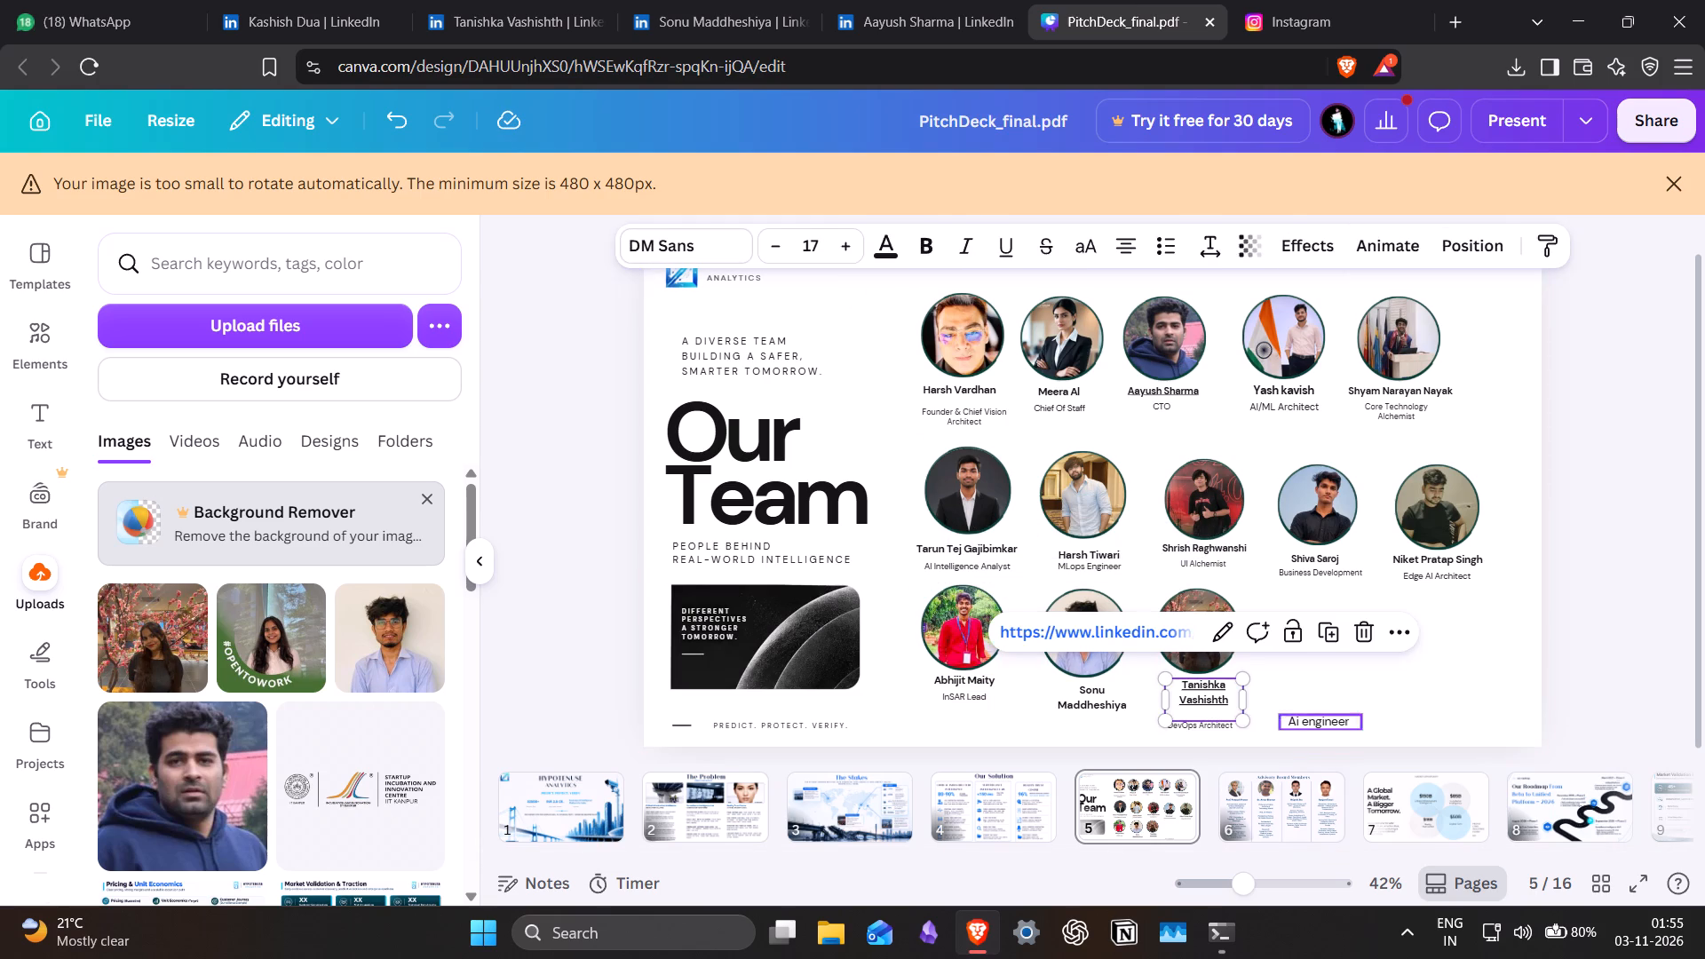
click(1302, 716)
drag(1222, 724, 1111, 724)
drag(1303, 717, 1189, 714)
click(1121, 732)
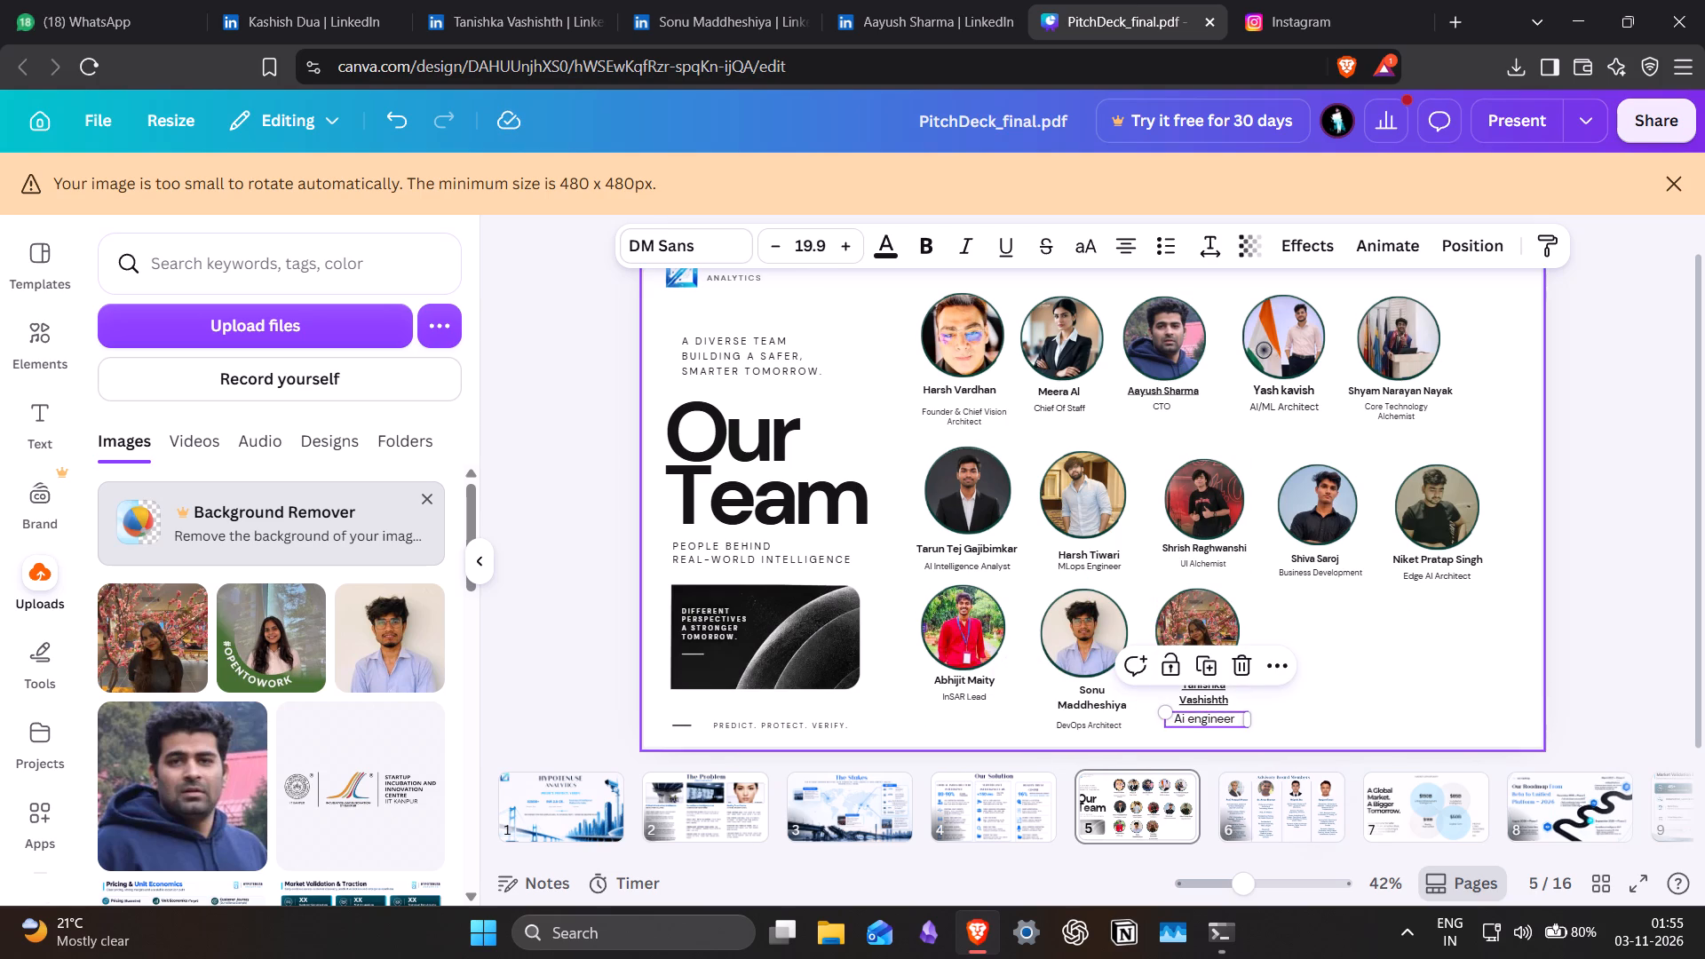
Enlarge the third row's DevOps Architect title to size 16.2 and increase the InSAR Lead title's font size too.
click(1113, 725)
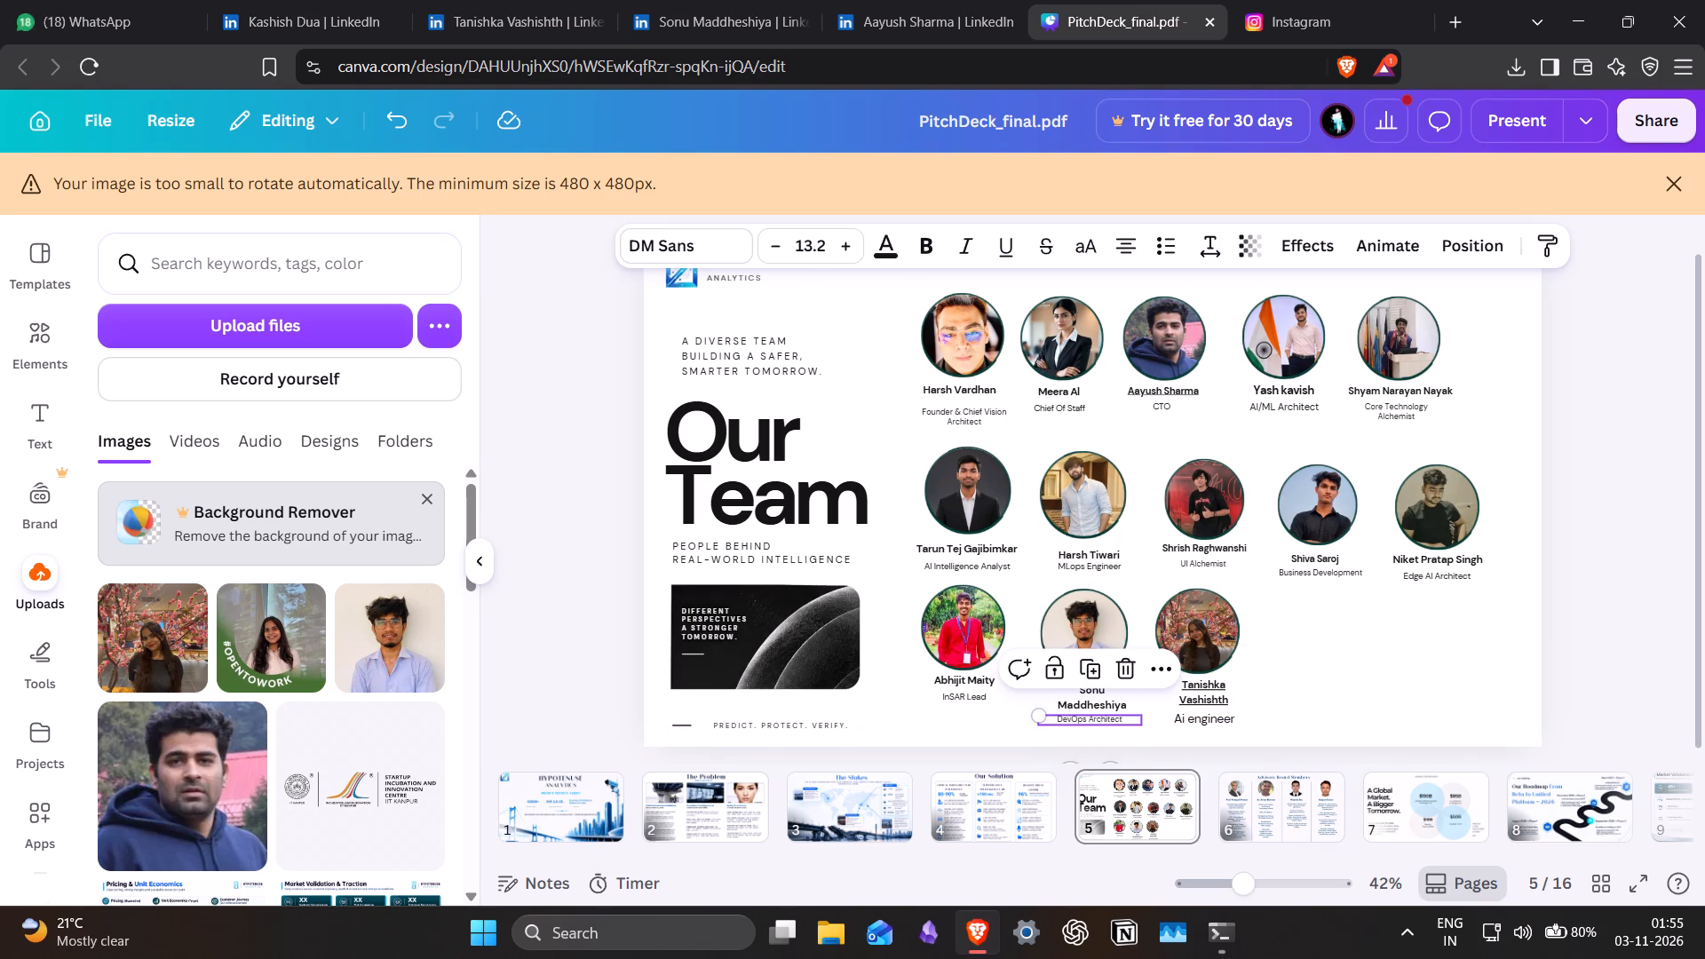
triple_click(852, 244)
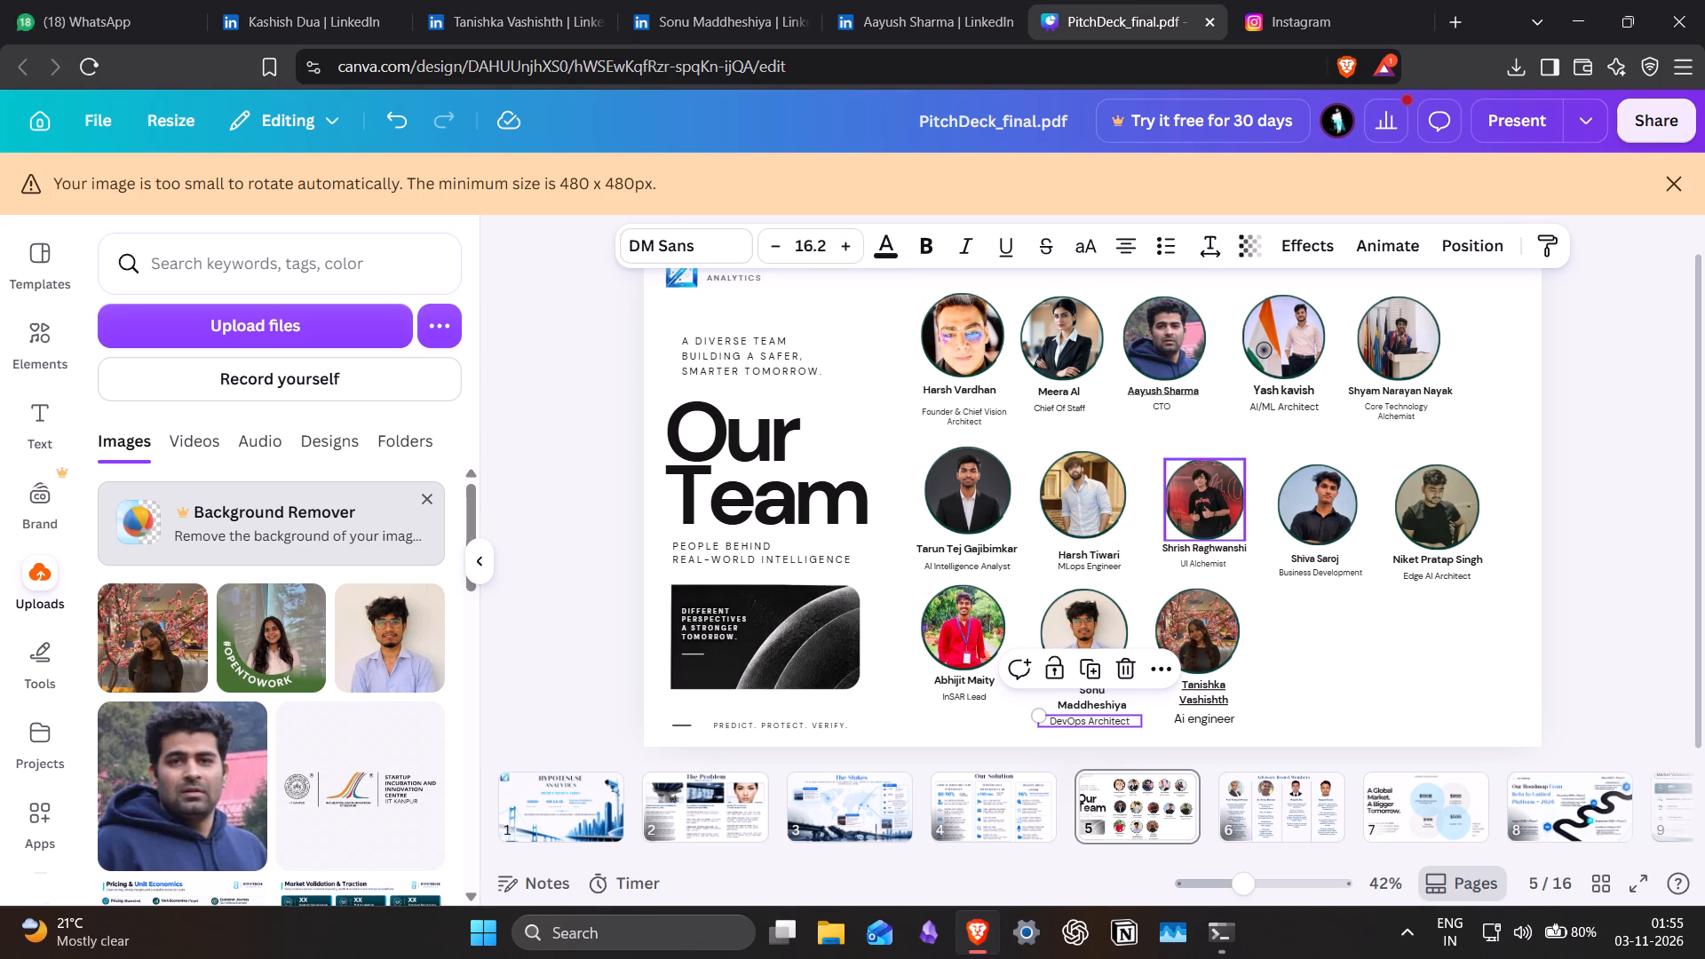
click(959, 701)
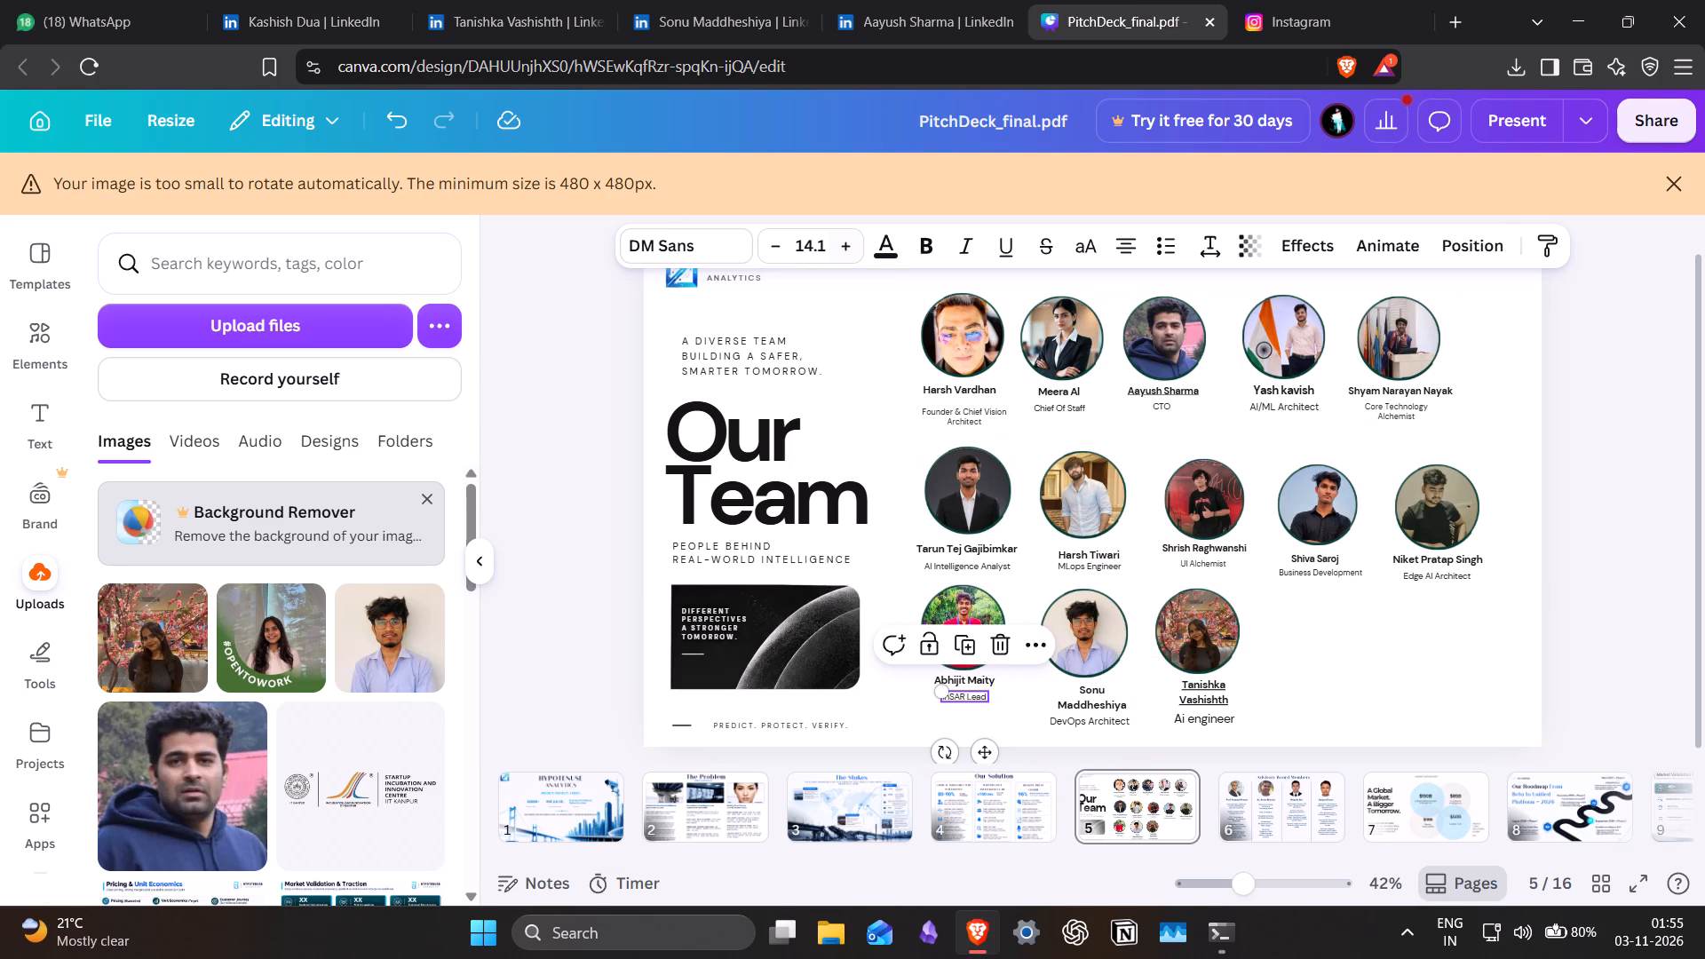
triple_click(849, 255)
Set the AI Intelligence Analyst title to size 16.4 on a single line and enlarge the MLops Engineer title.
click(967, 565)
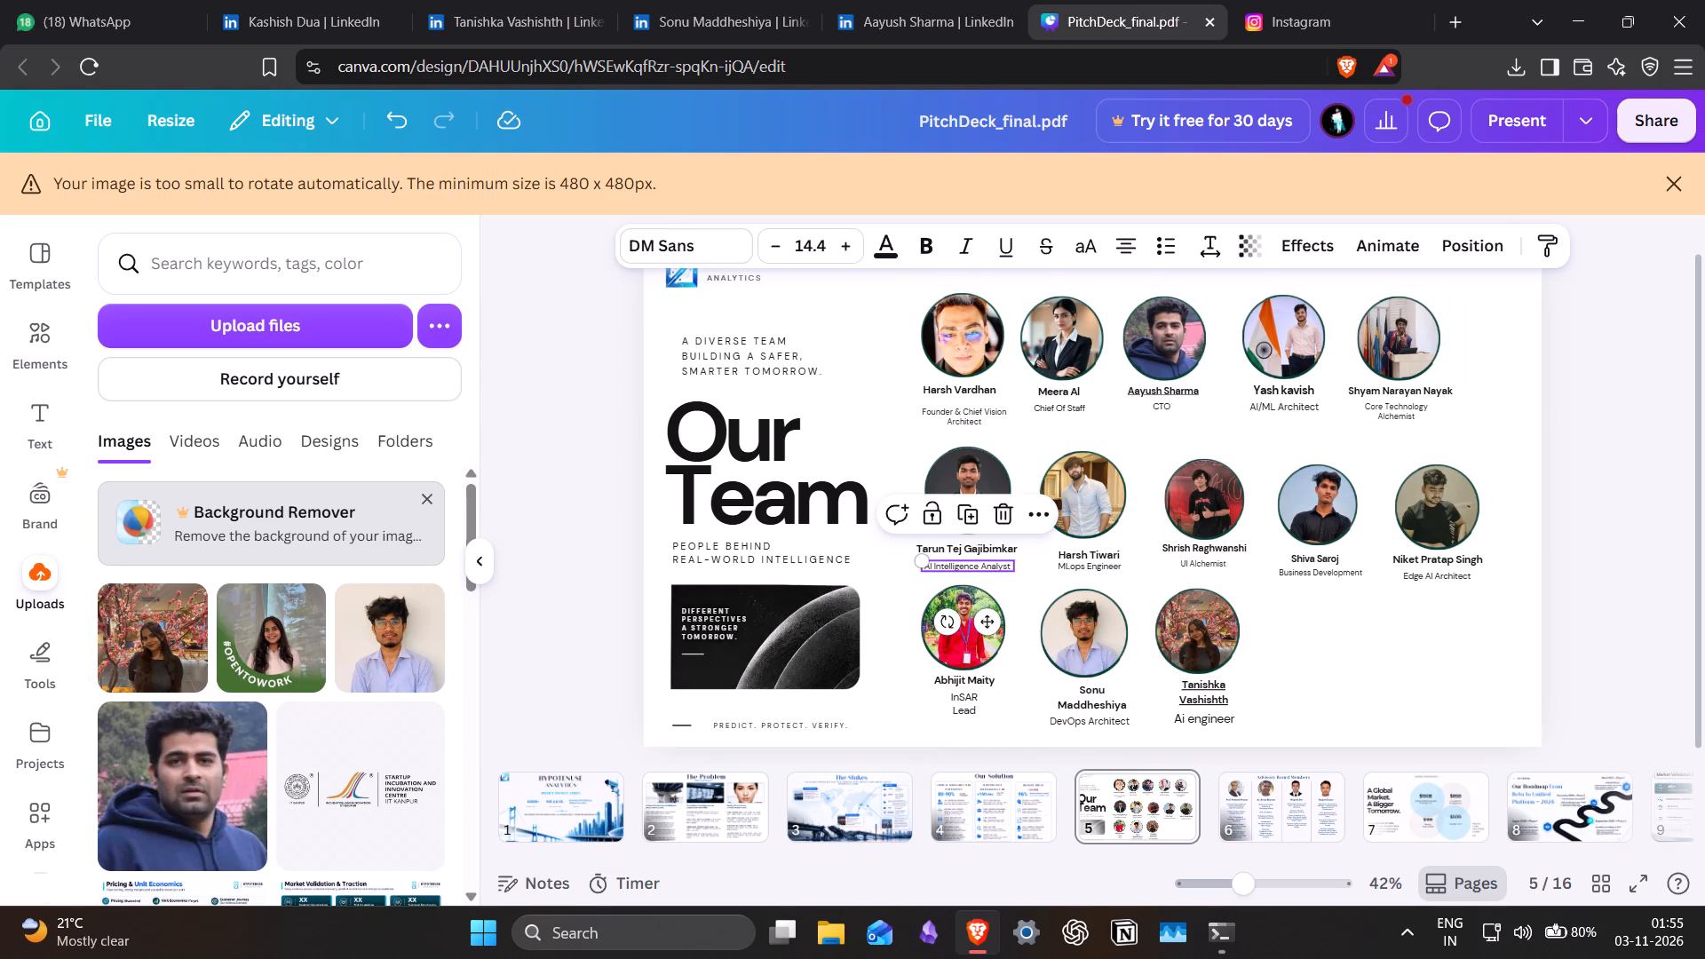
double_click(846, 240)
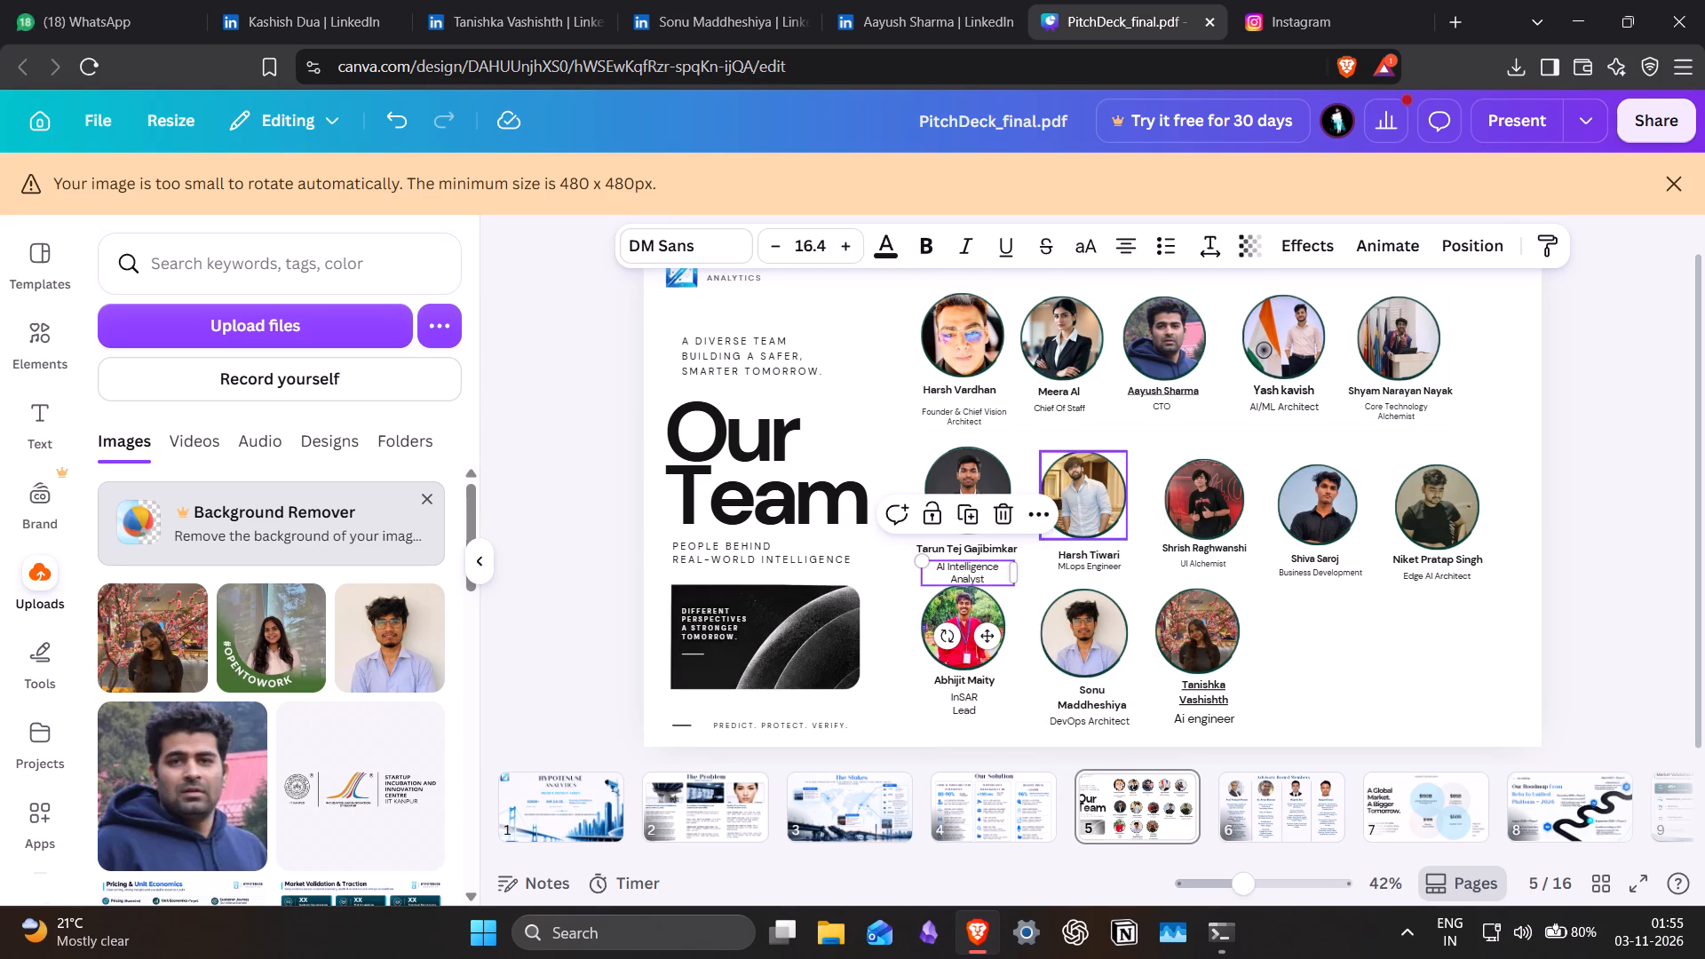
click(1095, 566)
double_click(843, 248)
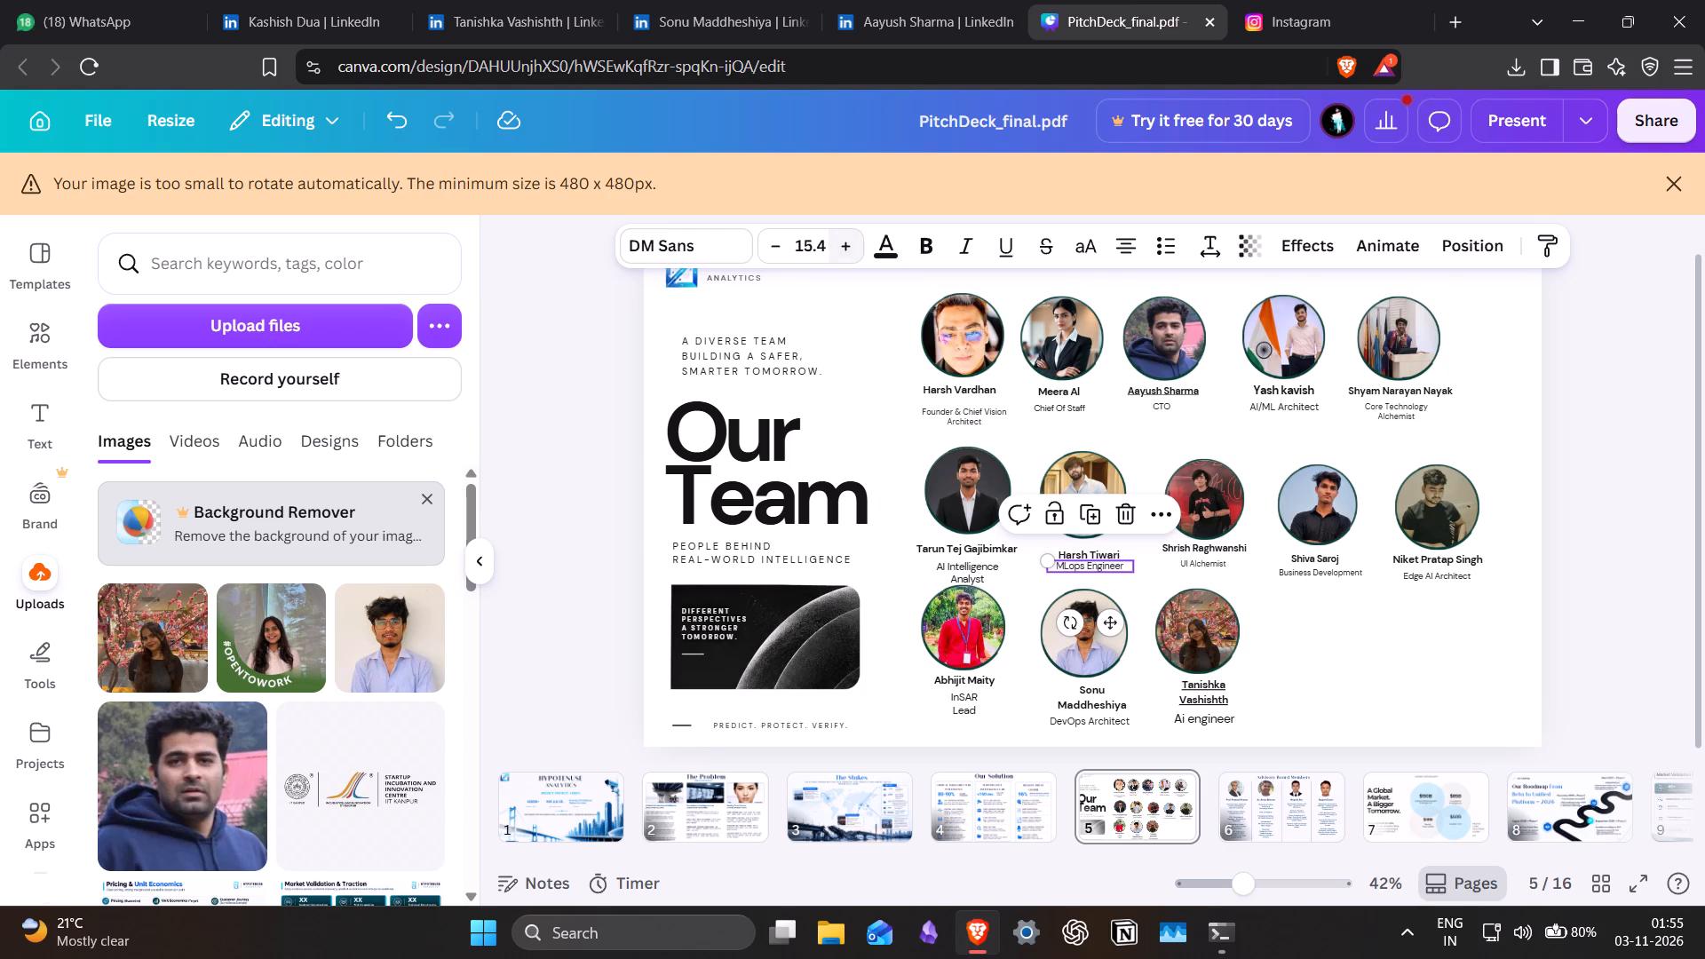
click(983, 563)
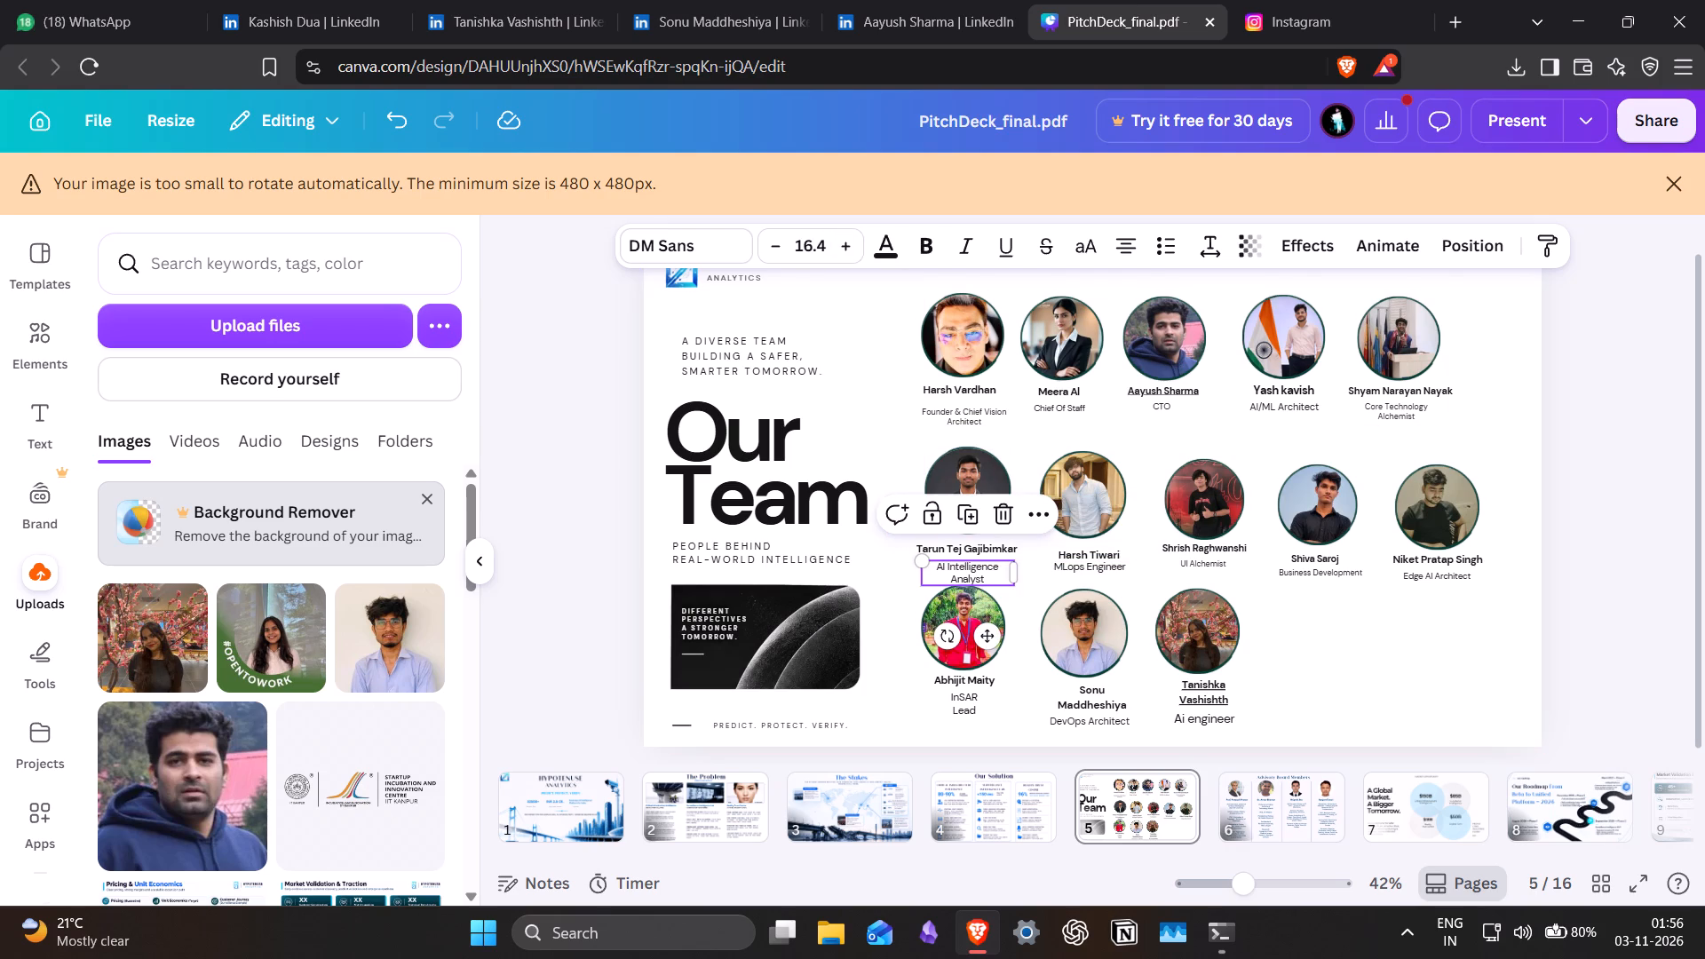
drag(1022, 575, 1034, 575)
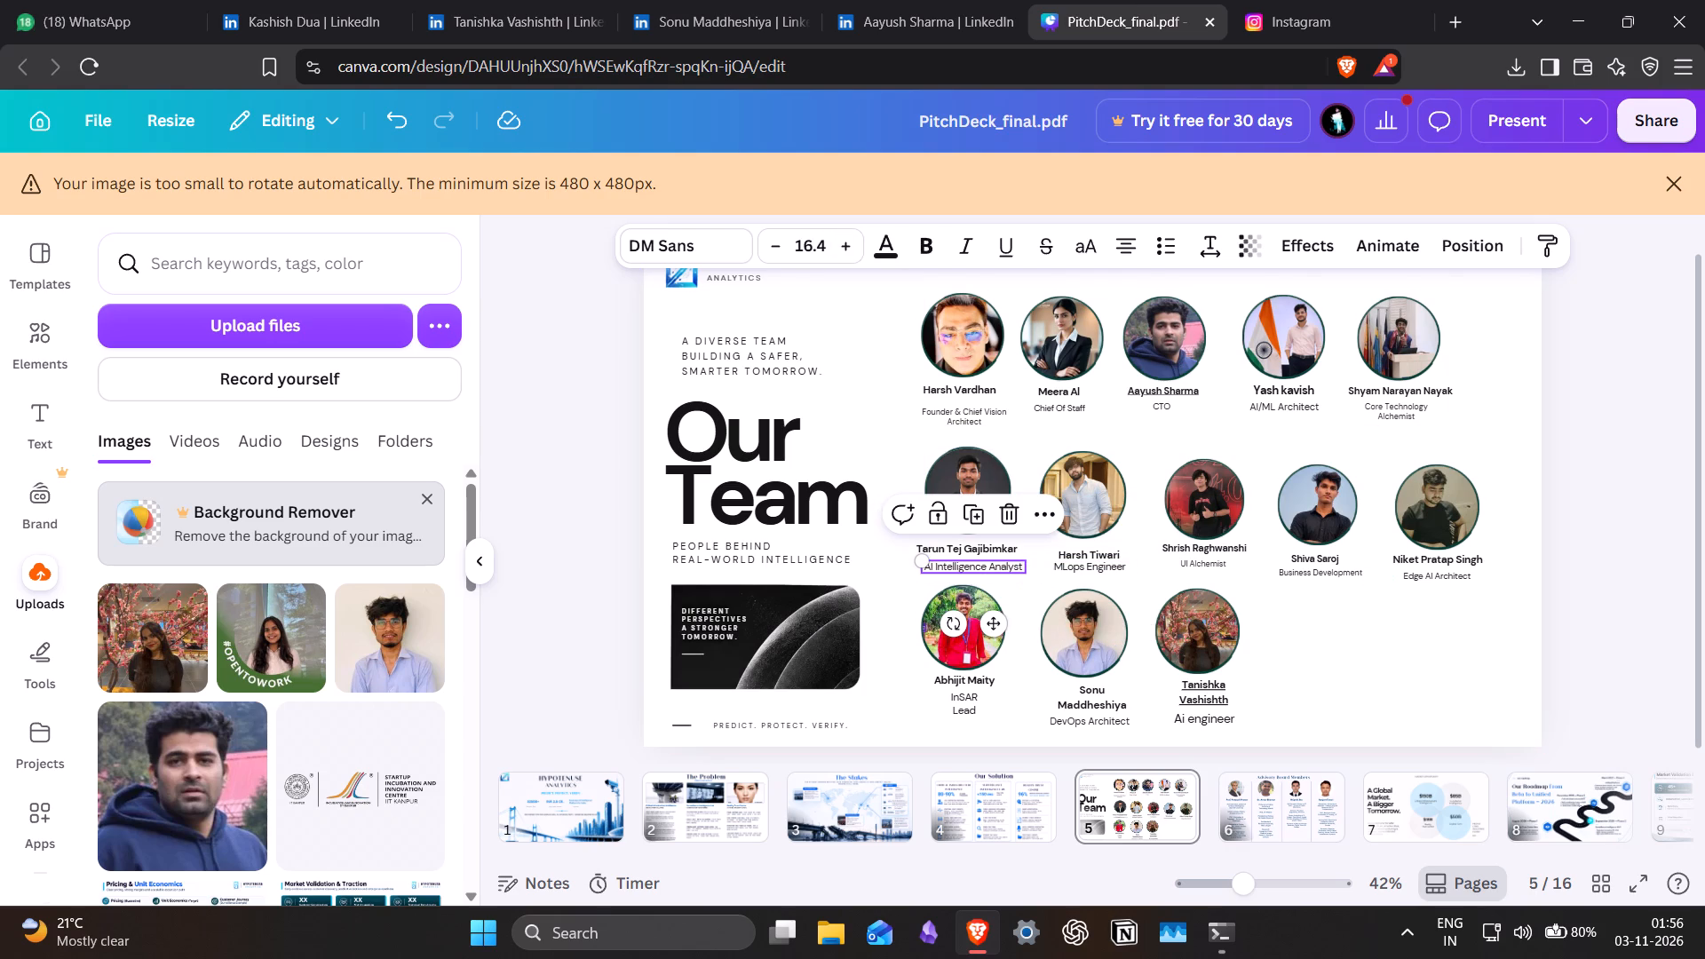
Set the Business Development title's font size to 16.3.
click(1340, 572)
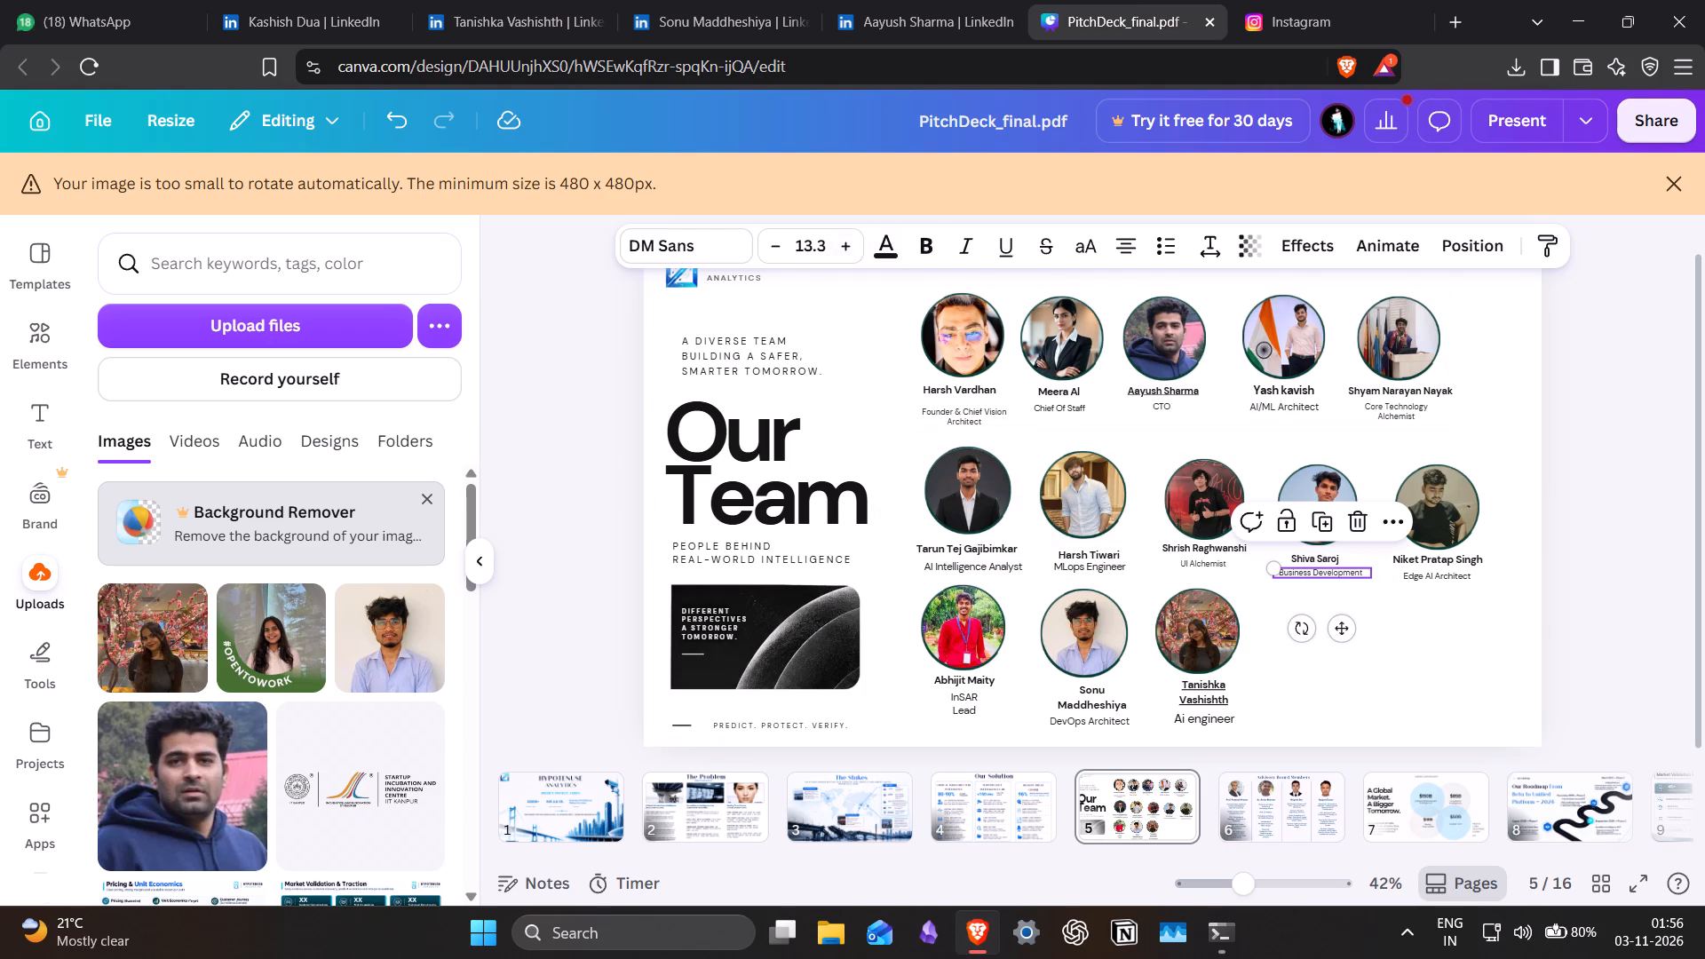
double_click(845, 245)
click(845, 245)
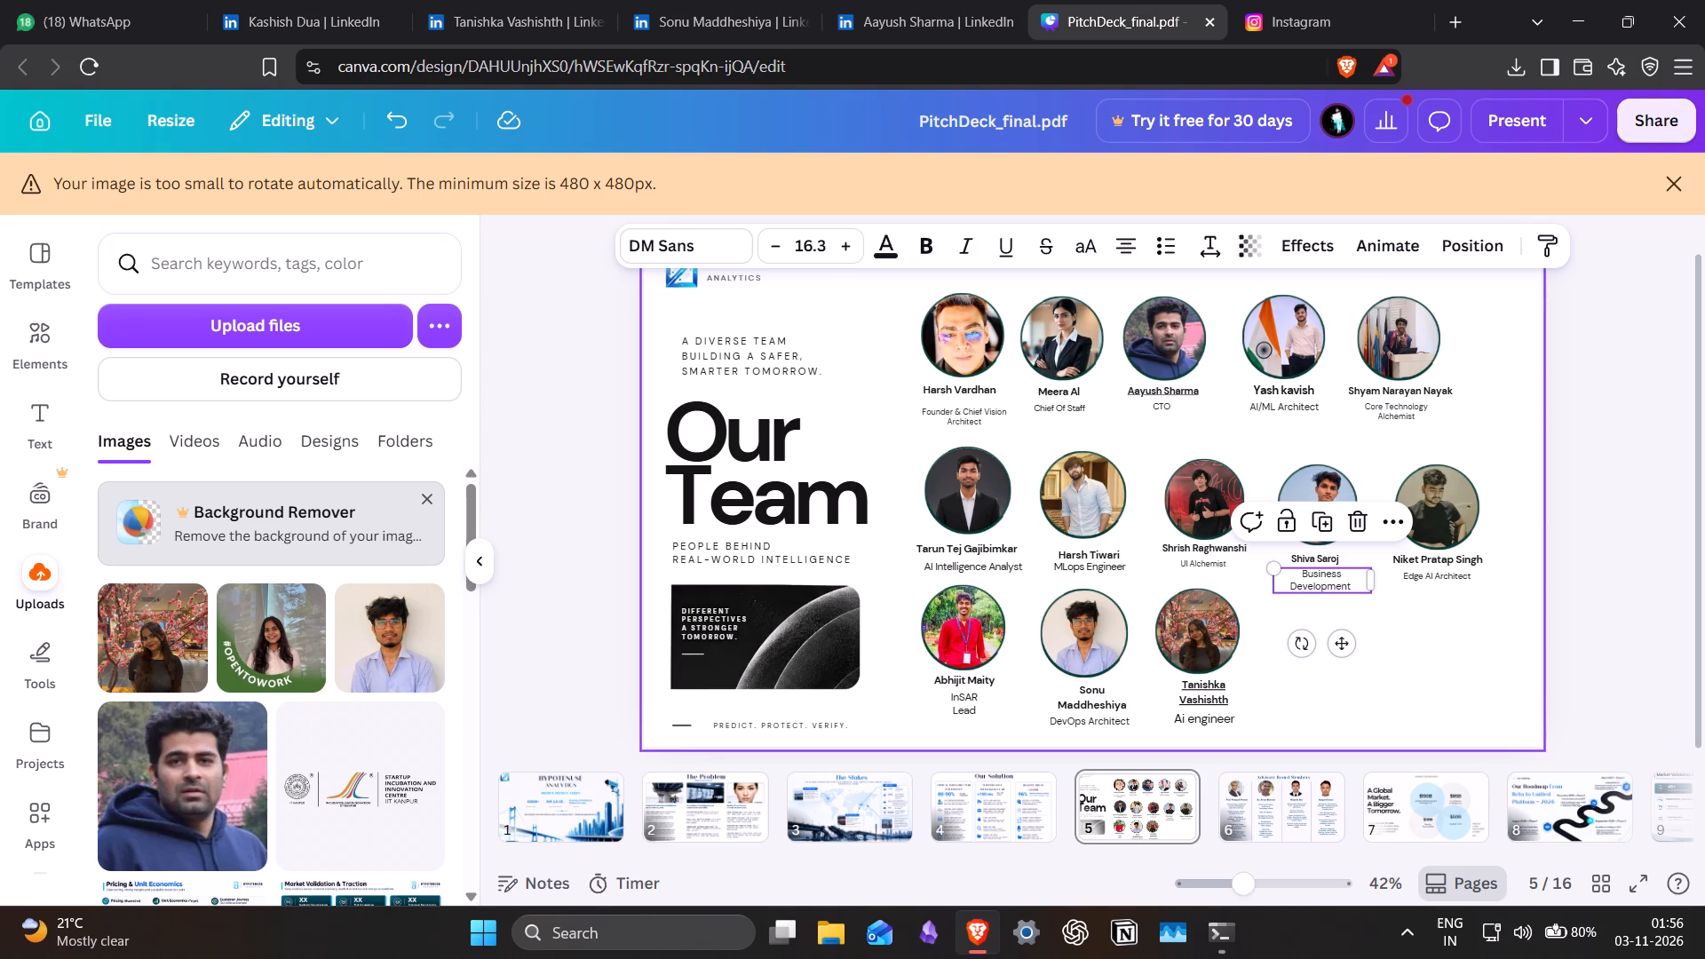
click(1416, 652)
Ungroup the Edge AI Architect entry, set its title to size 17.1, and fit it on one line centred beneath the name.
click(1439, 572)
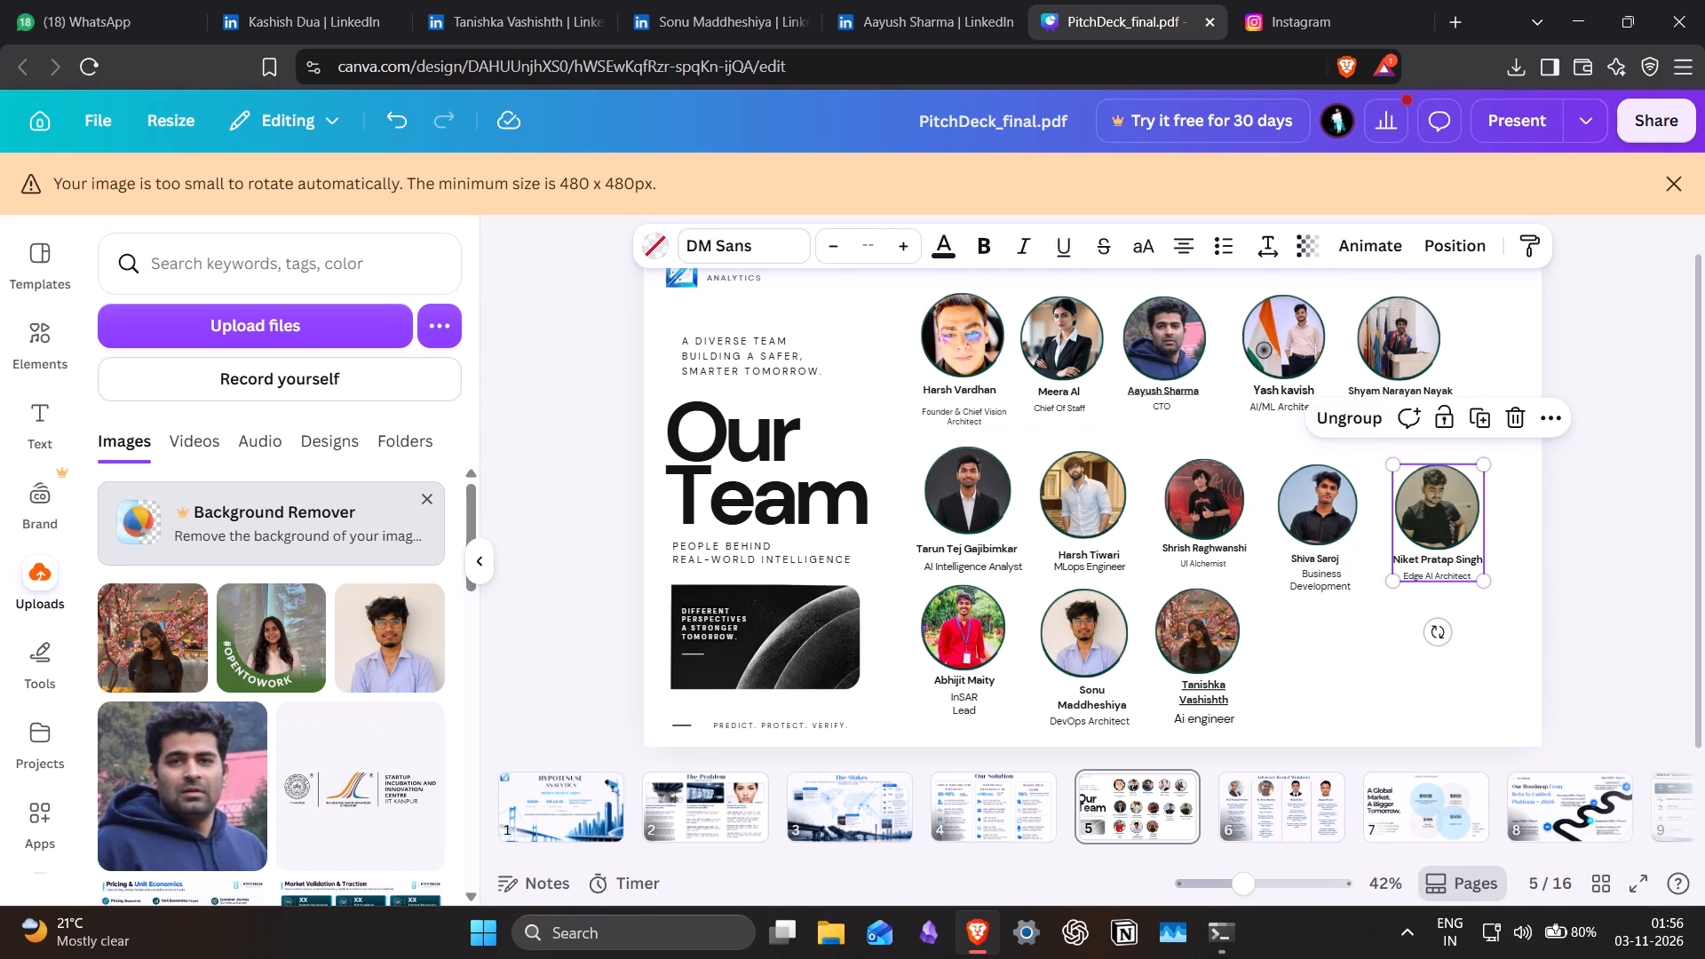
click(1350, 424)
click(1501, 640)
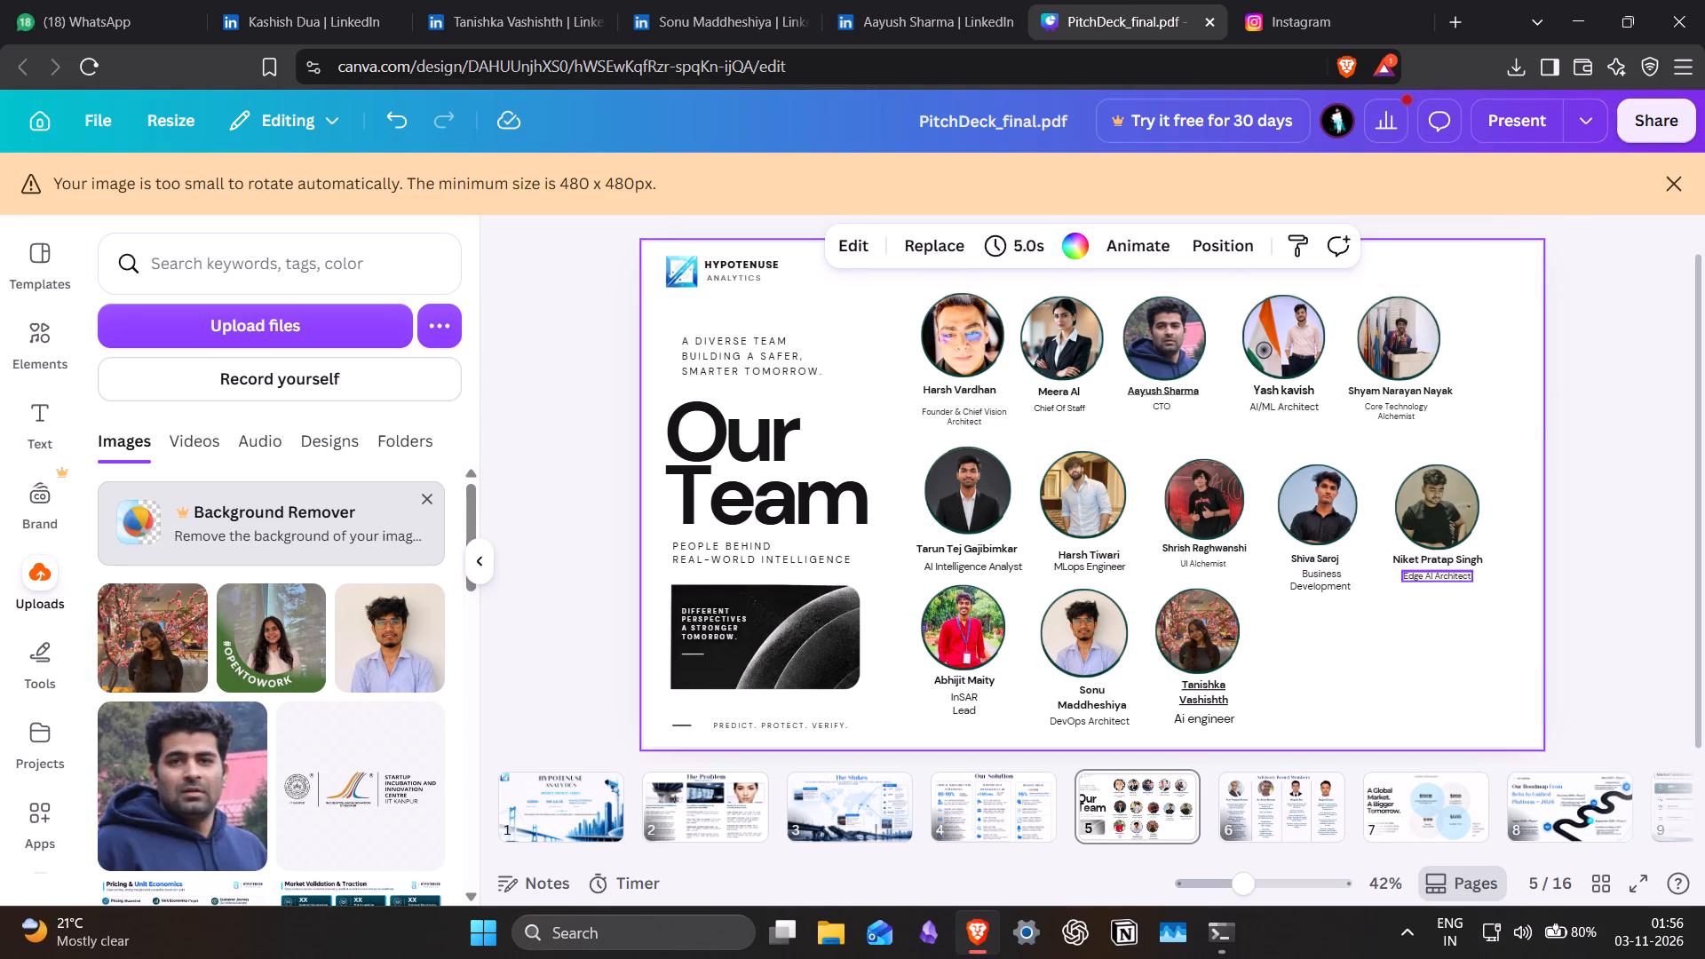
click(1436, 576)
double_click(855, 250)
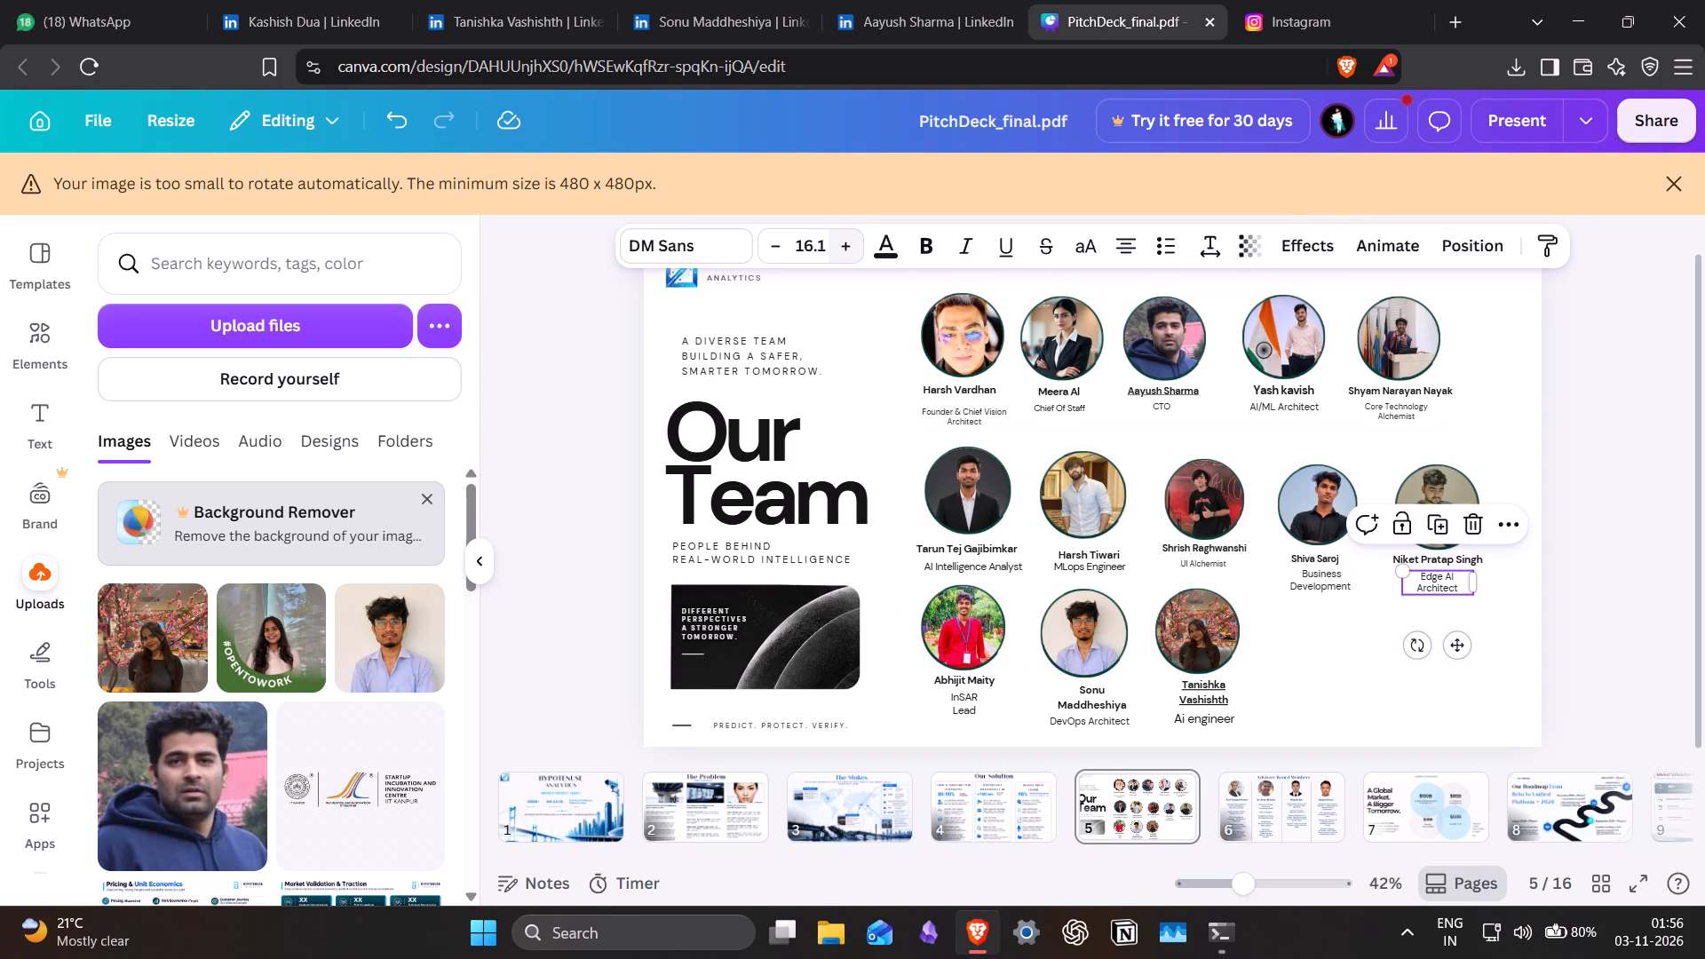
click(855, 250)
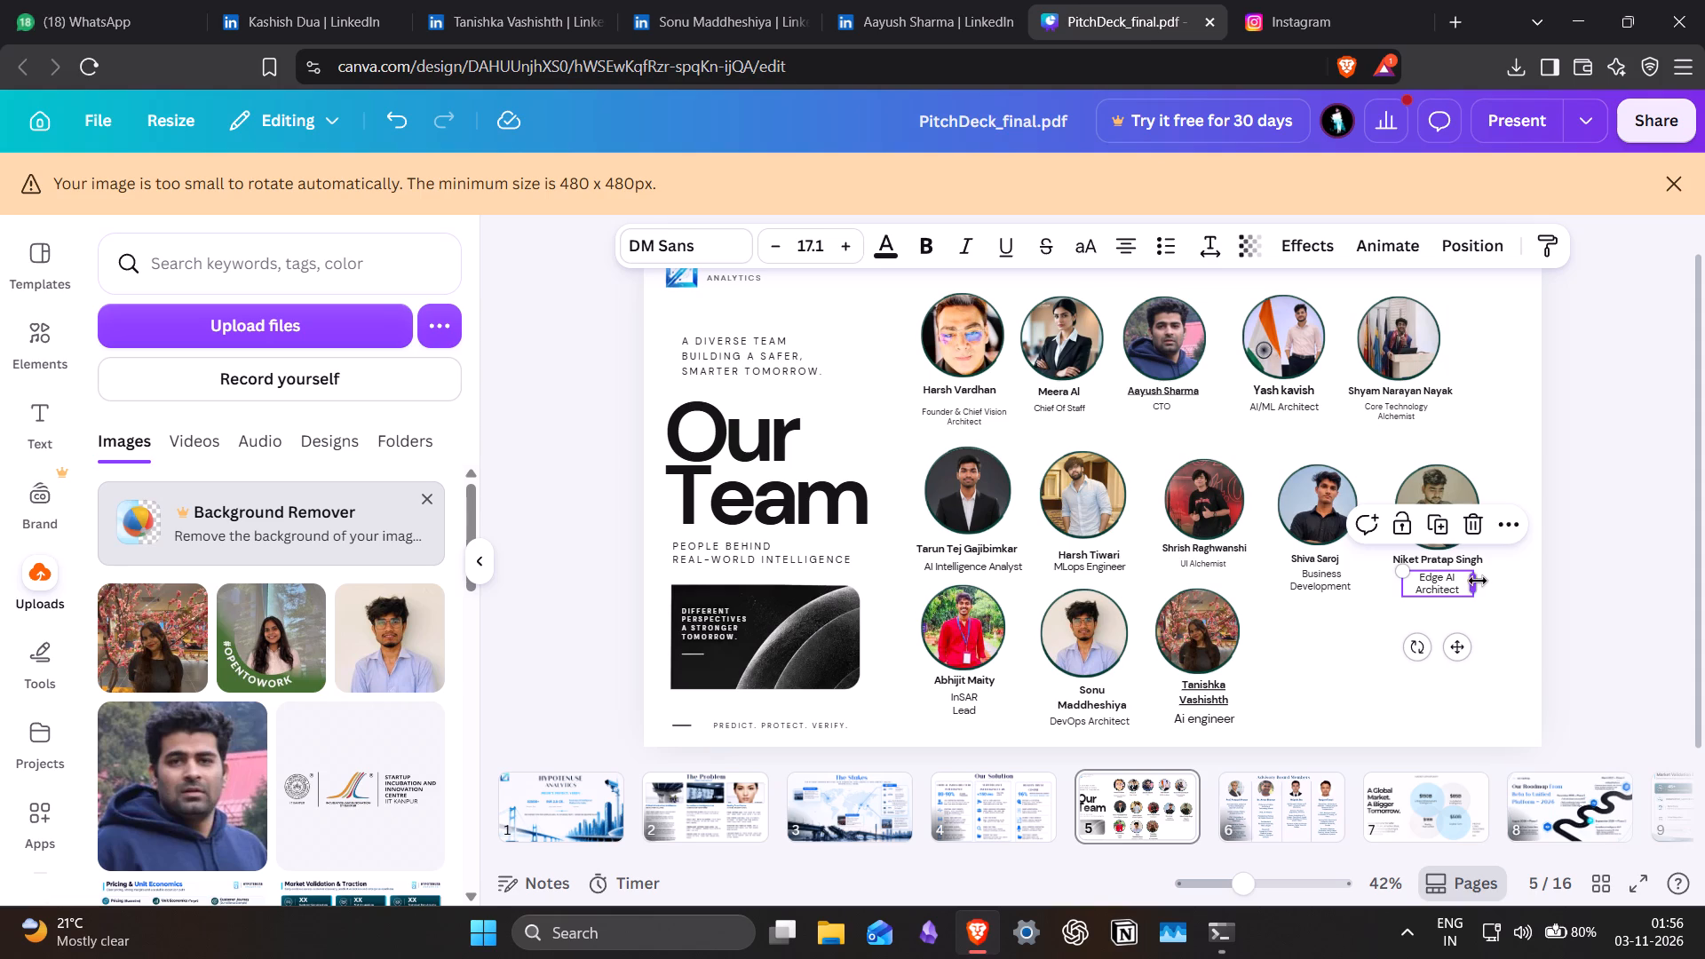
drag(1476, 581, 1498, 579)
click(1442, 571)
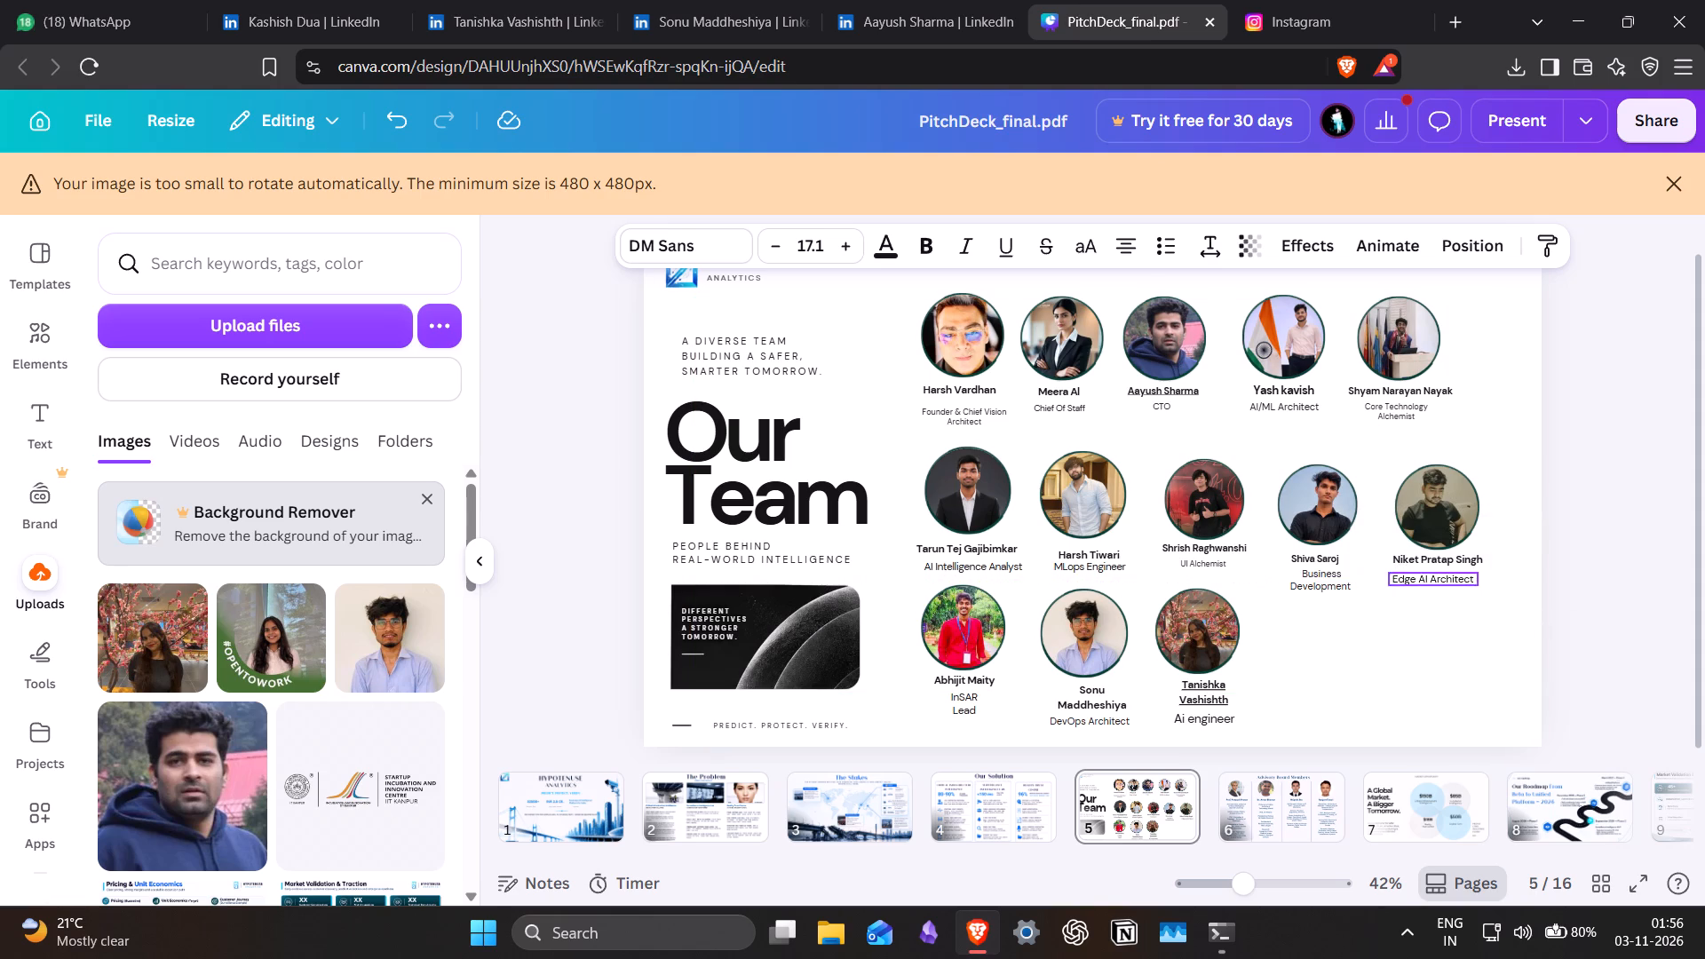
click(1471, 642)
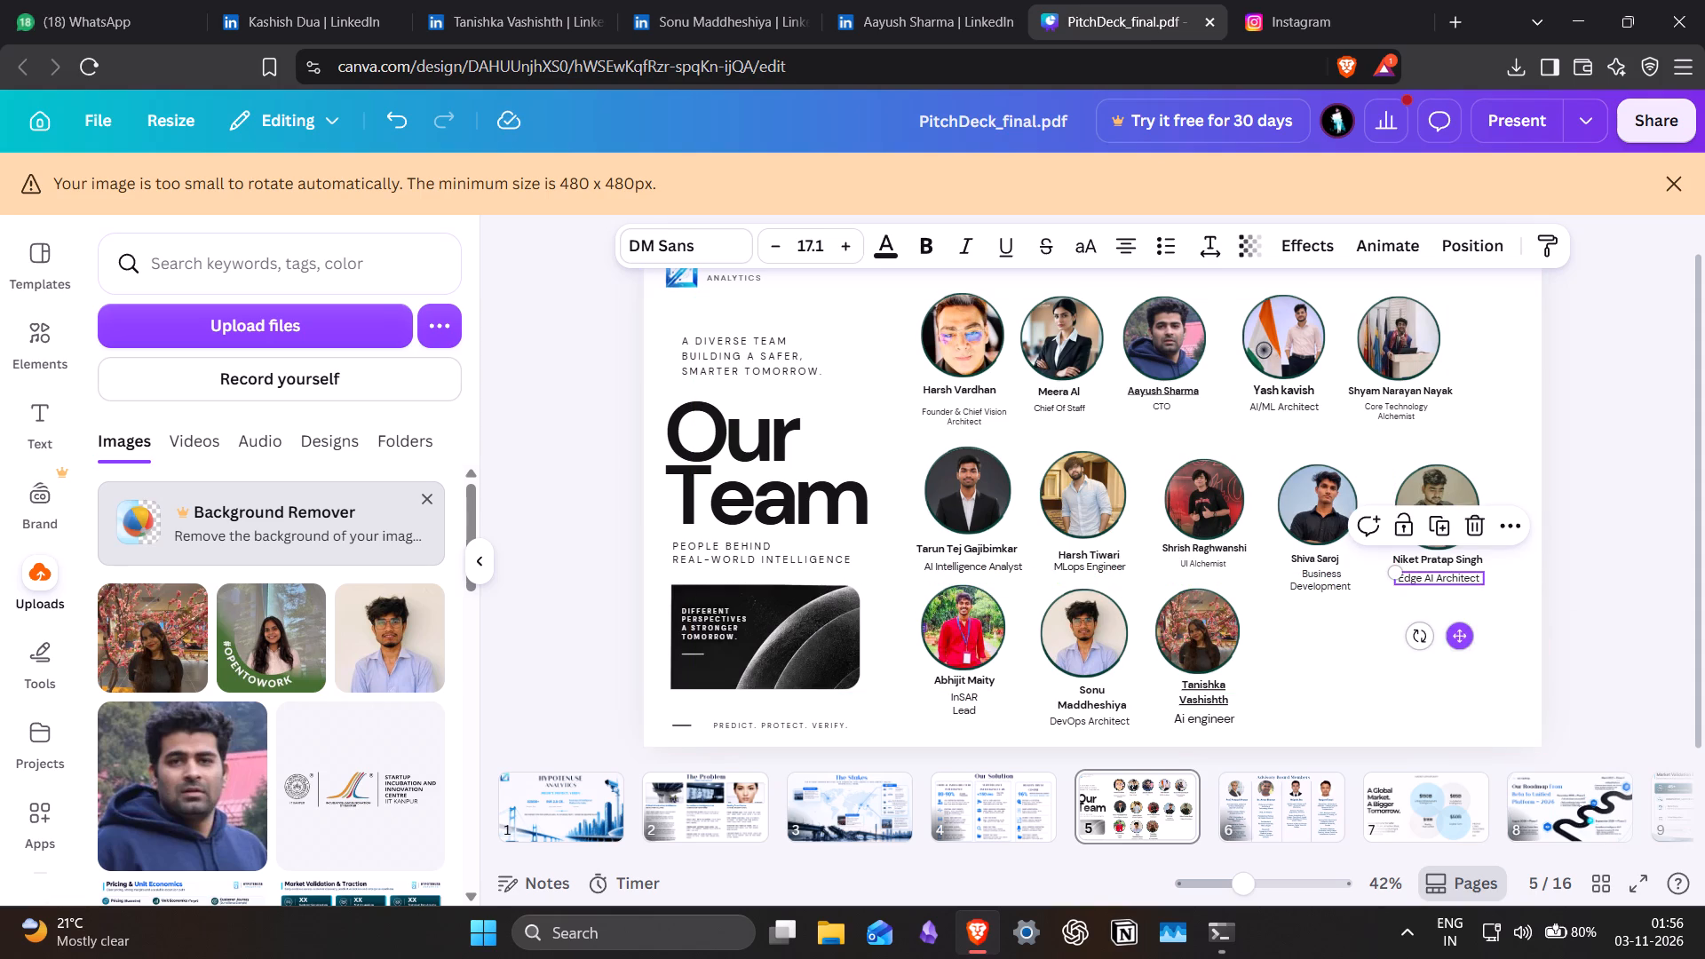
Ungroup the first row of members and set the Core Technology Alchemist title to size 15.5.
click(1164, 409)
click(1090, 491)
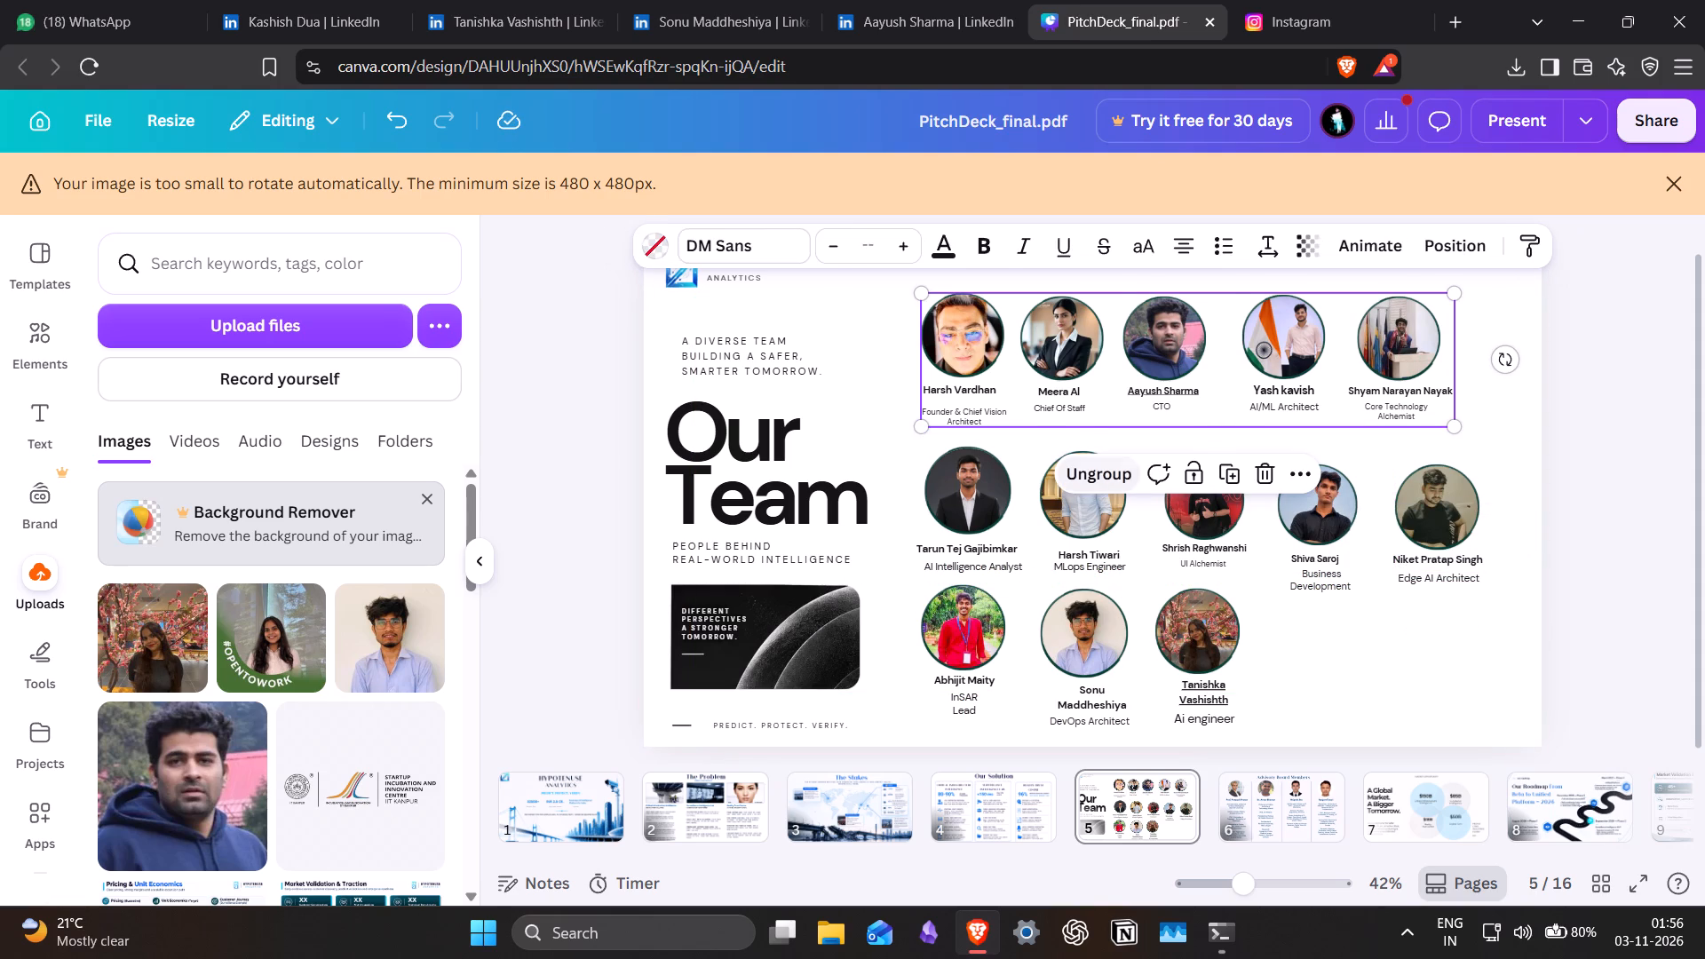
click(1513, 428)
click(1412, 406)
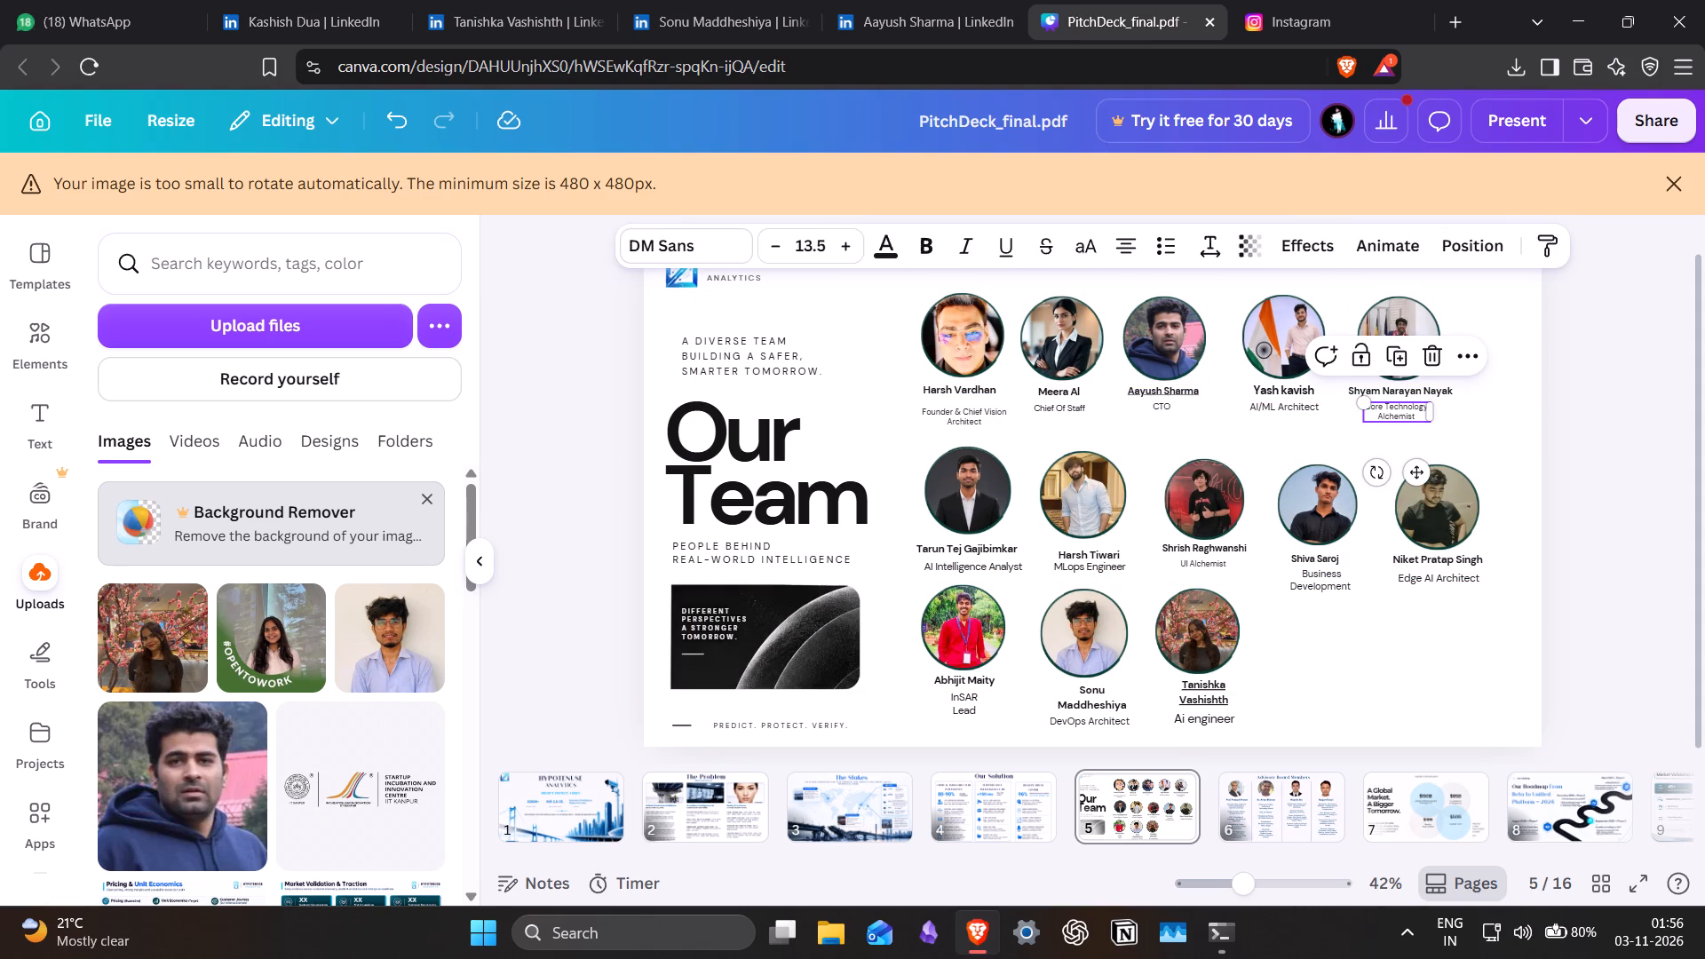
double_click(839, 242)
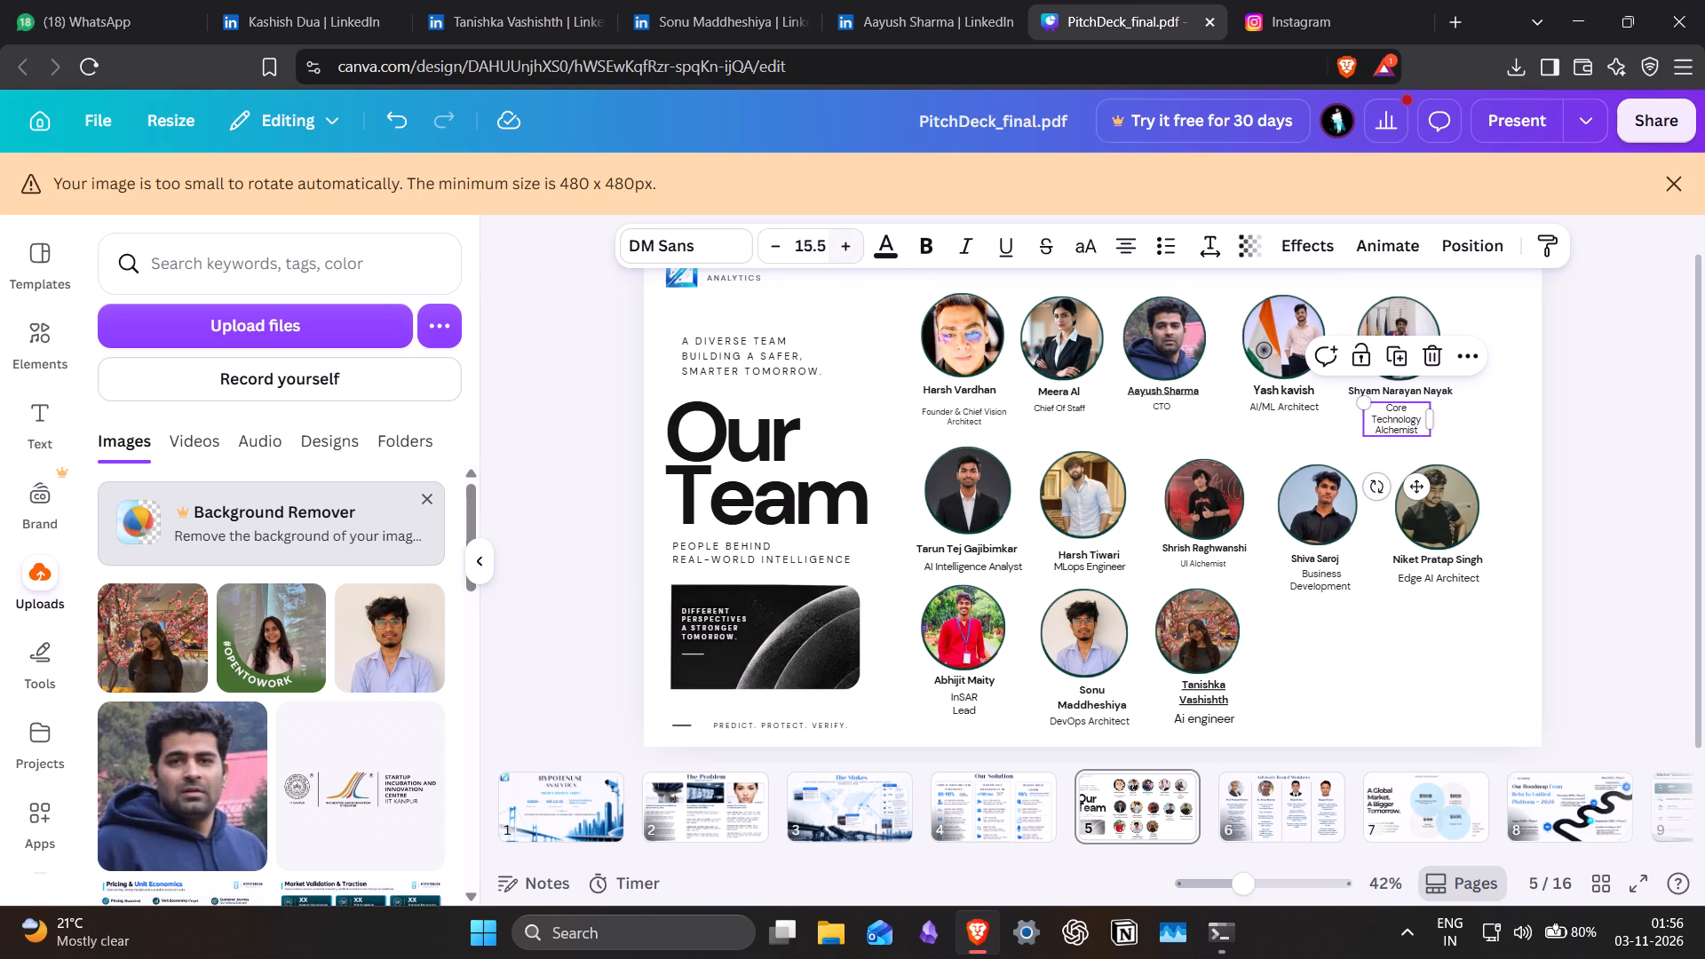
Set the AI/ML Architect title to size 18.1 and enlarge the CTO and Chief Of Staff titles in the first row.
click(1272, 409)
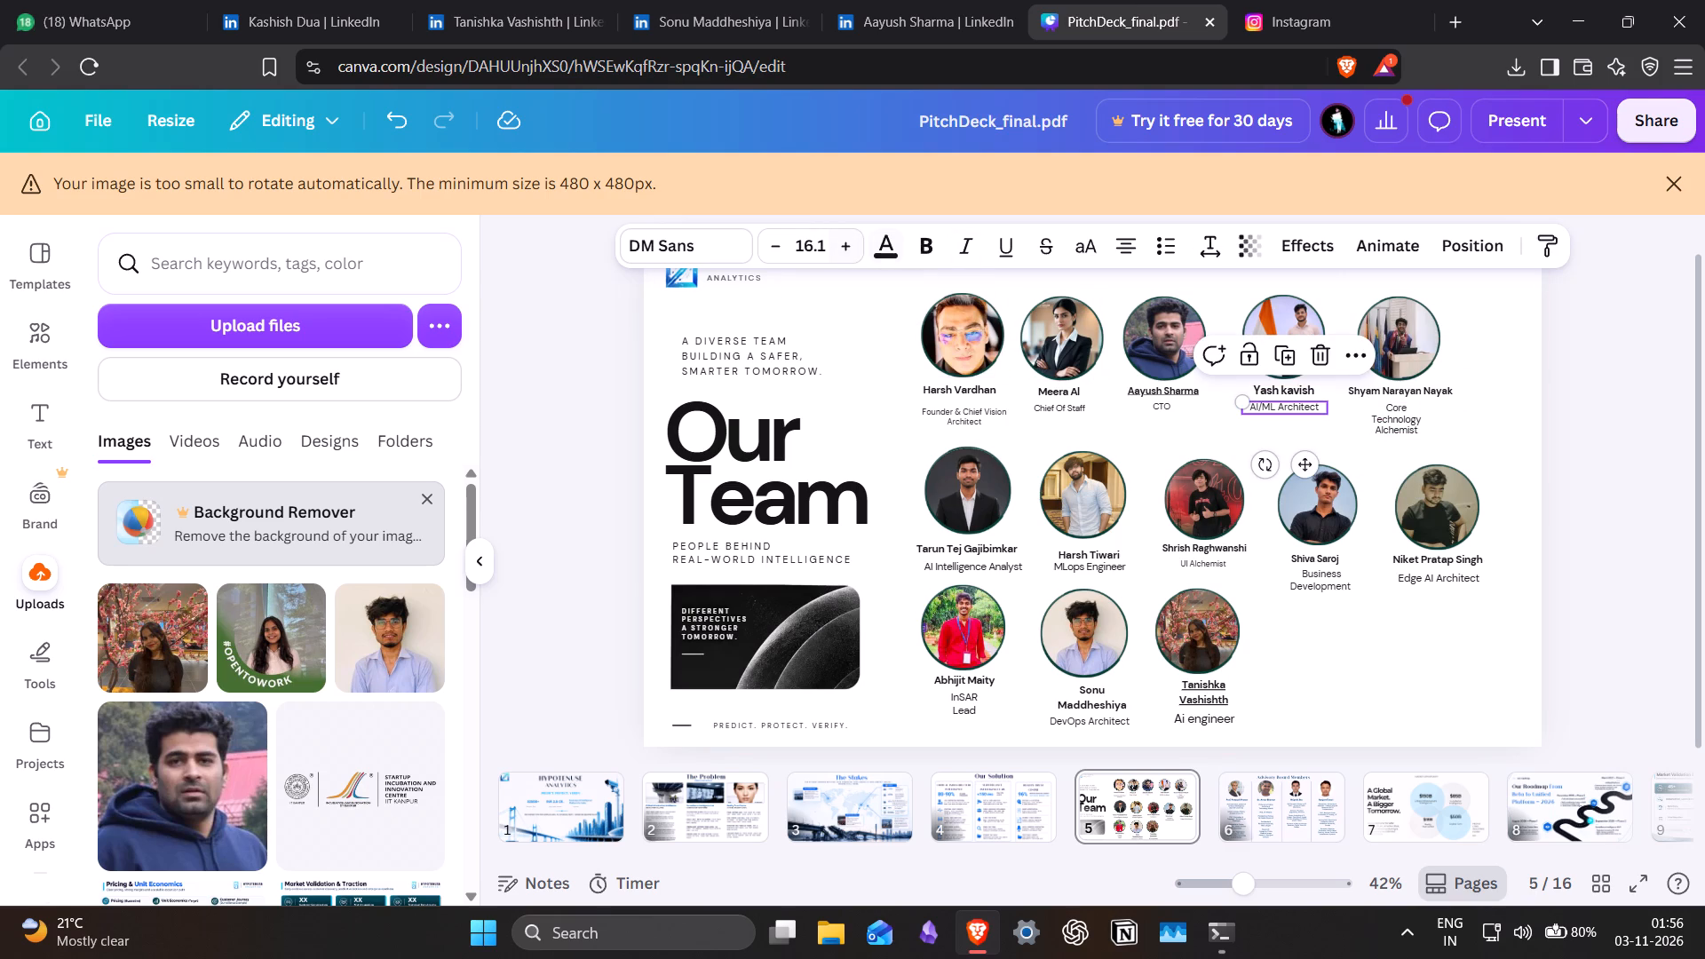
double_click(845, 249)
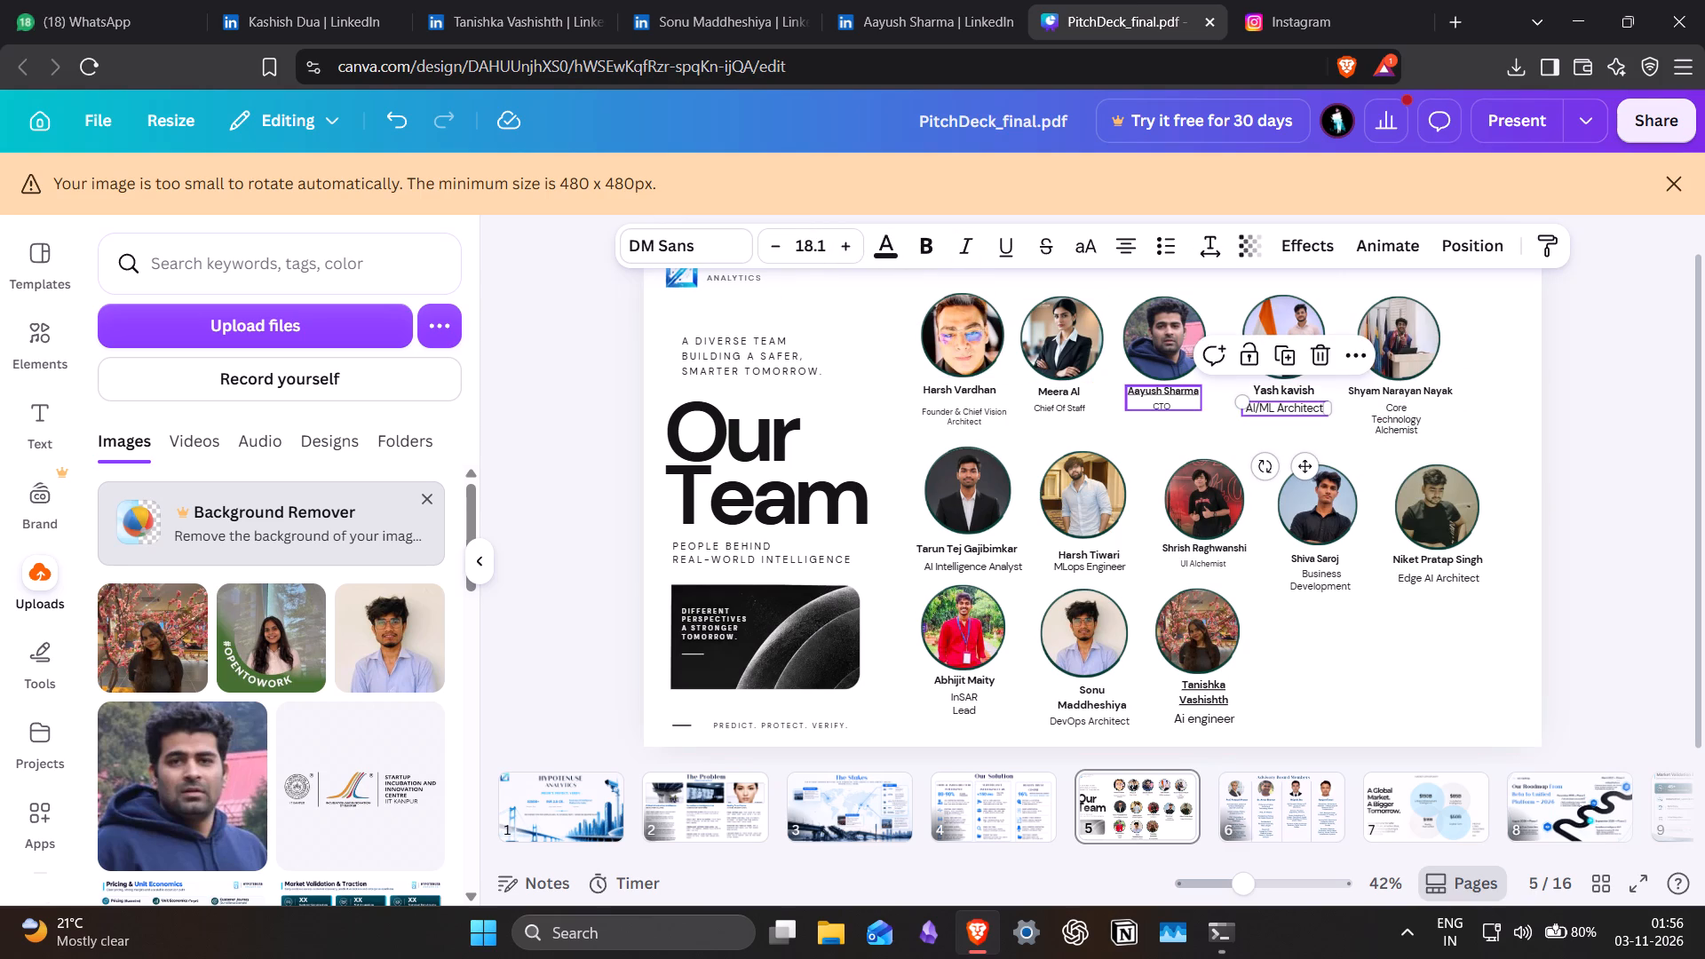
click(1157, 410)
triple_click(851, 253)
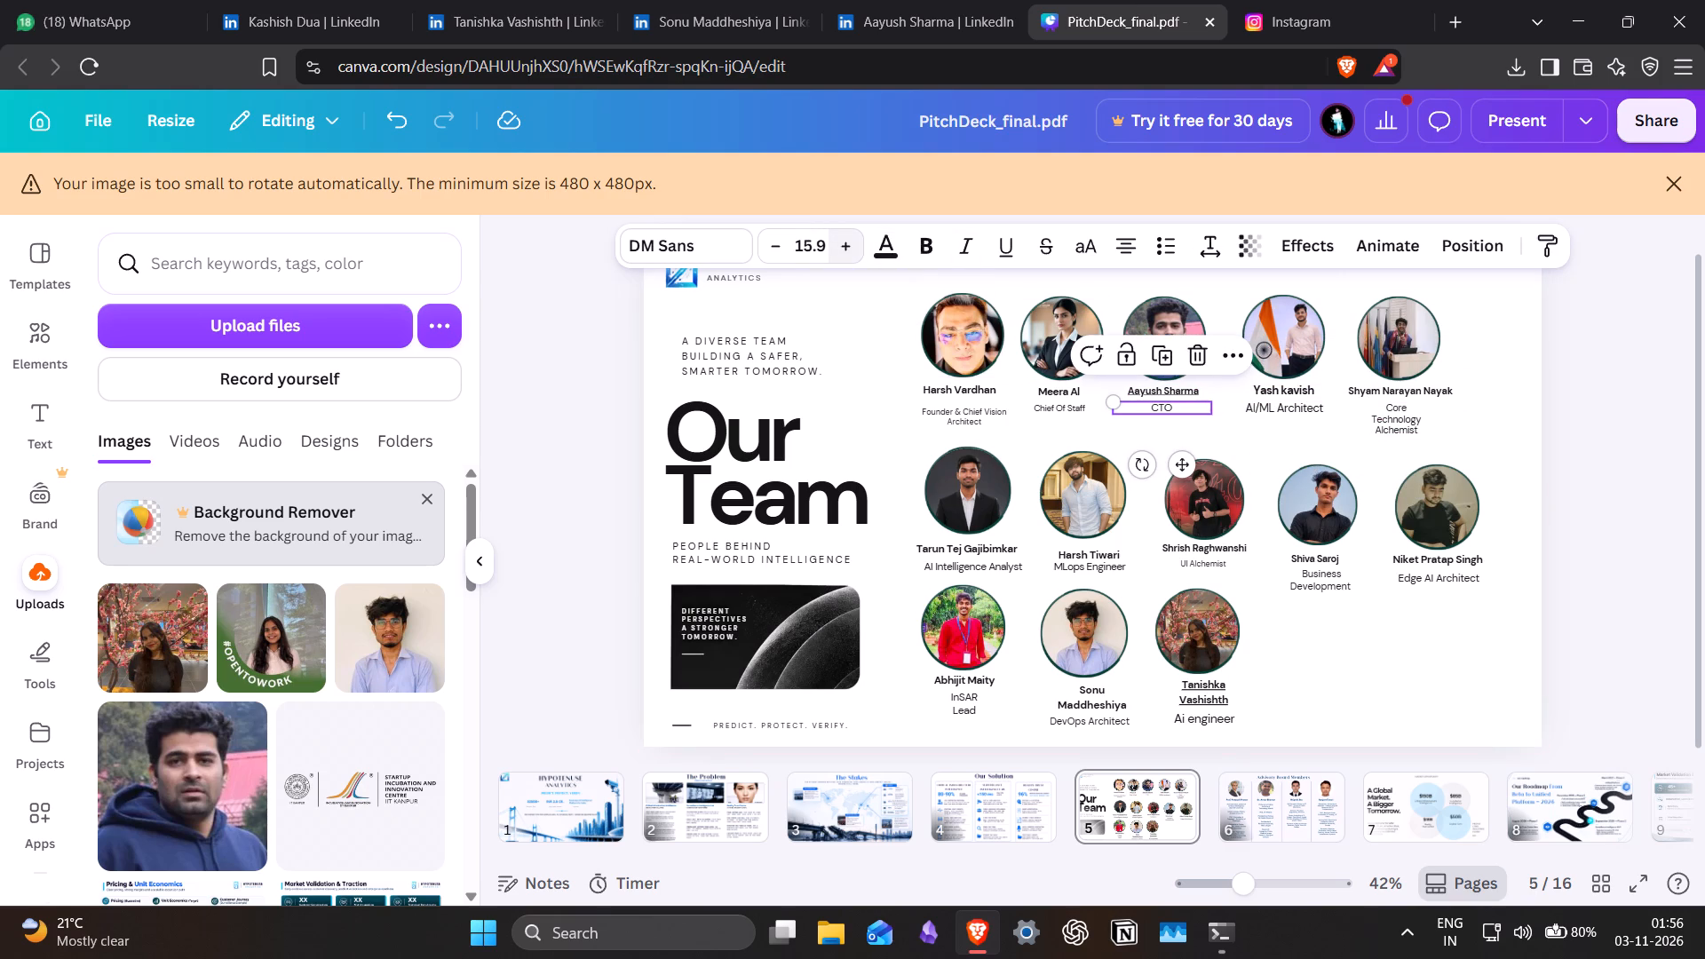
click(1066, 406)
triple_click(858, 249)
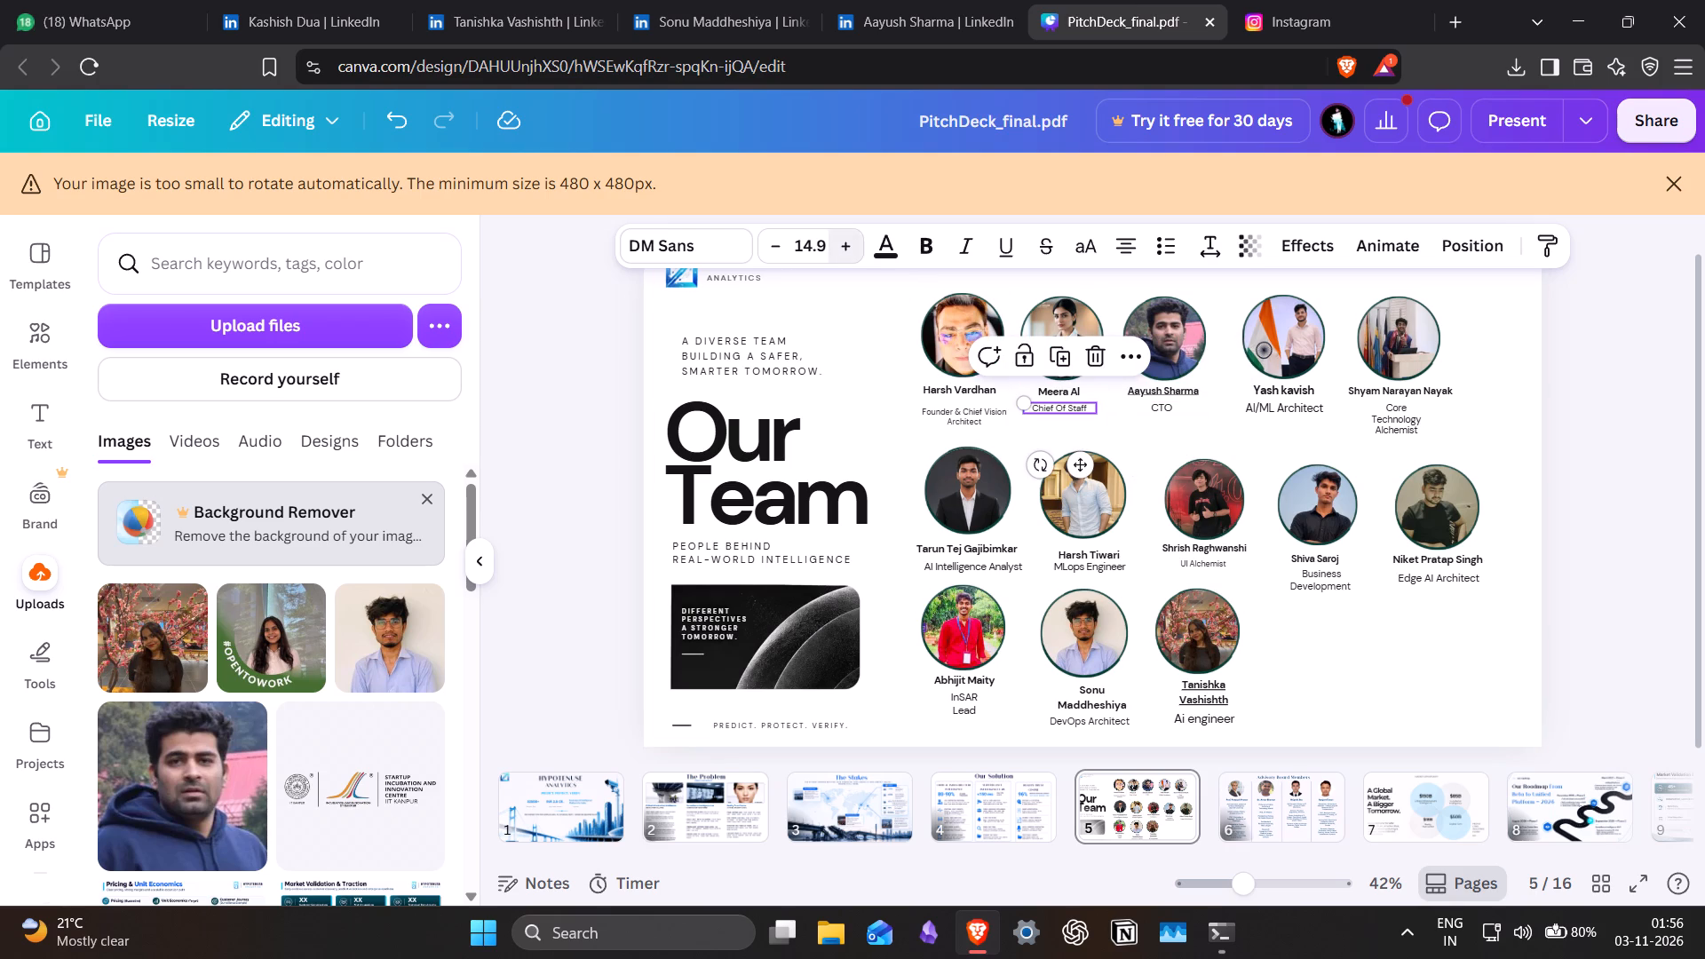
click(1418, 650)
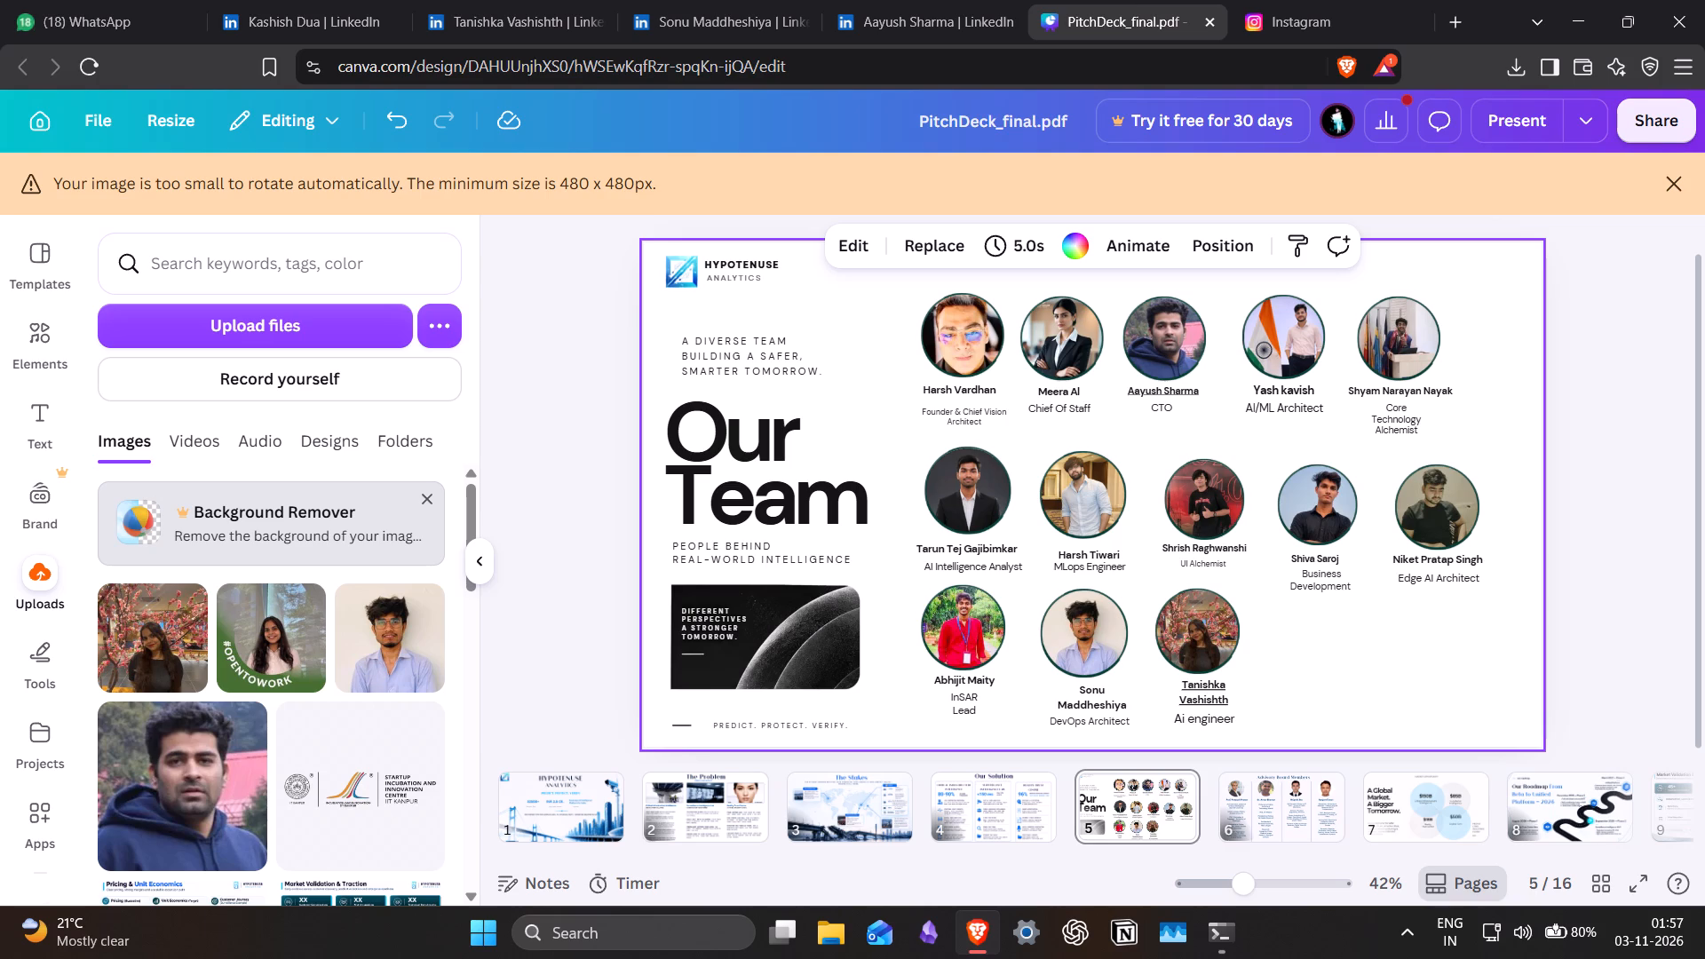
Widen the Core Technology Alchemist title's text box so the title wraps onto two lines.
click(1404, 427)
drag(1430, 417, 1455, 417)
click(1488, 437)
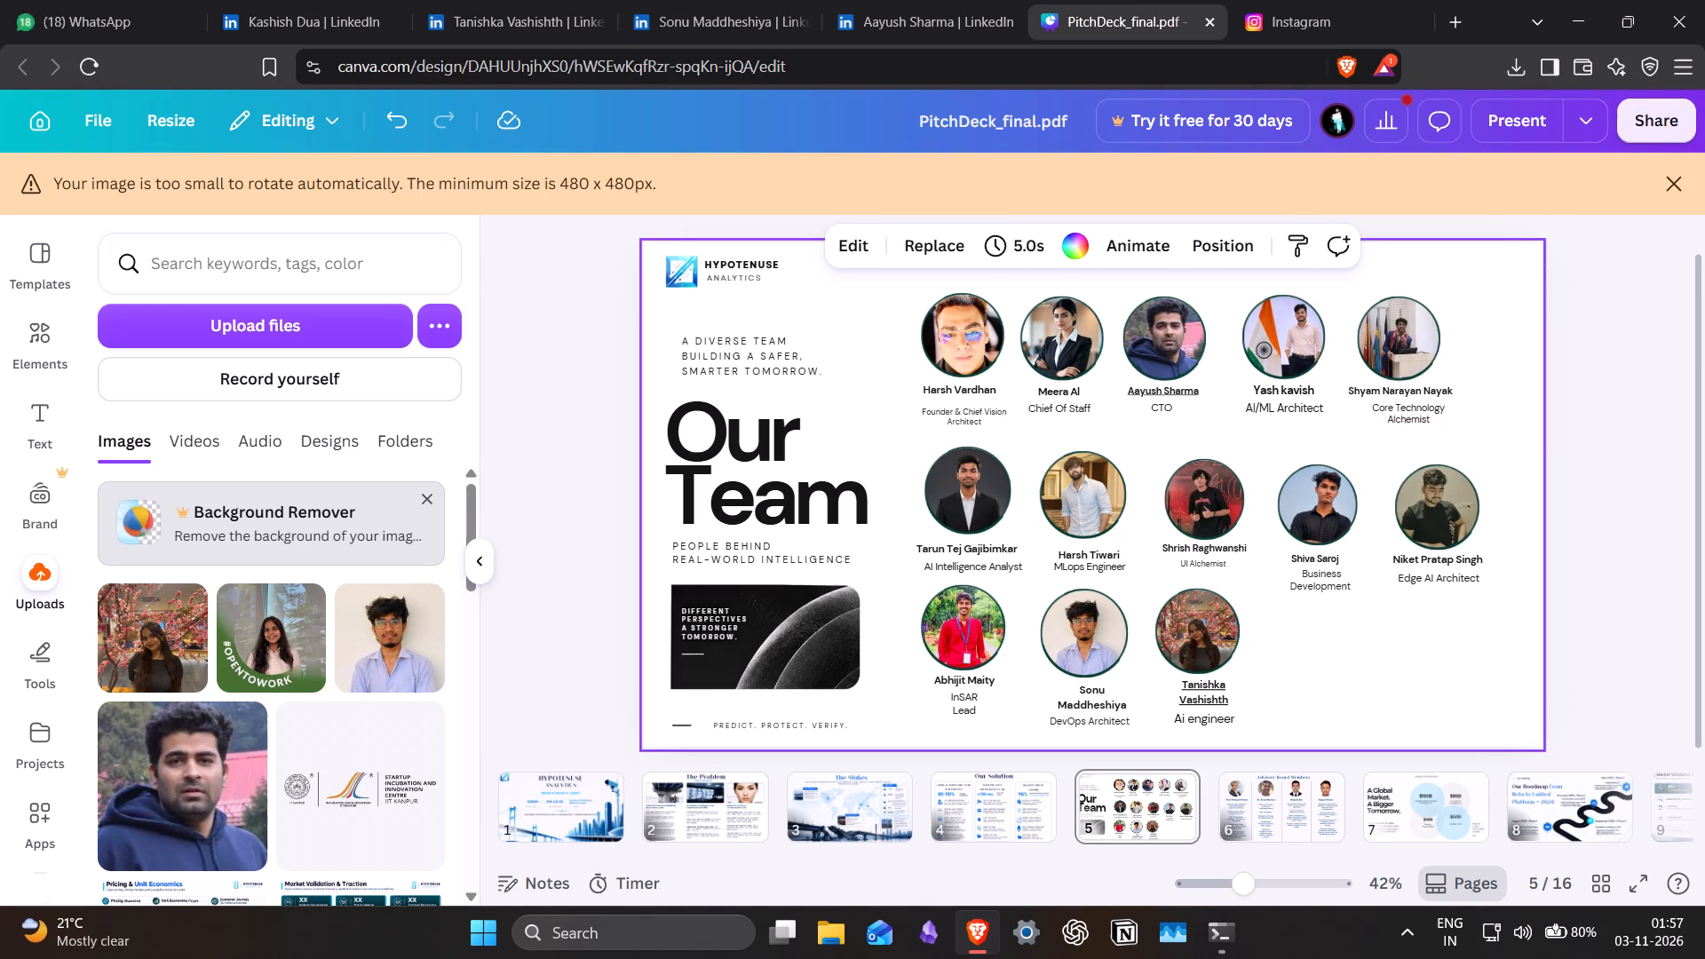
Group the Core Technology Alchemist's photo, name and title and shift them right, above the Edge AI Architect's photo.
drag(1483, 439, 1368, 347)
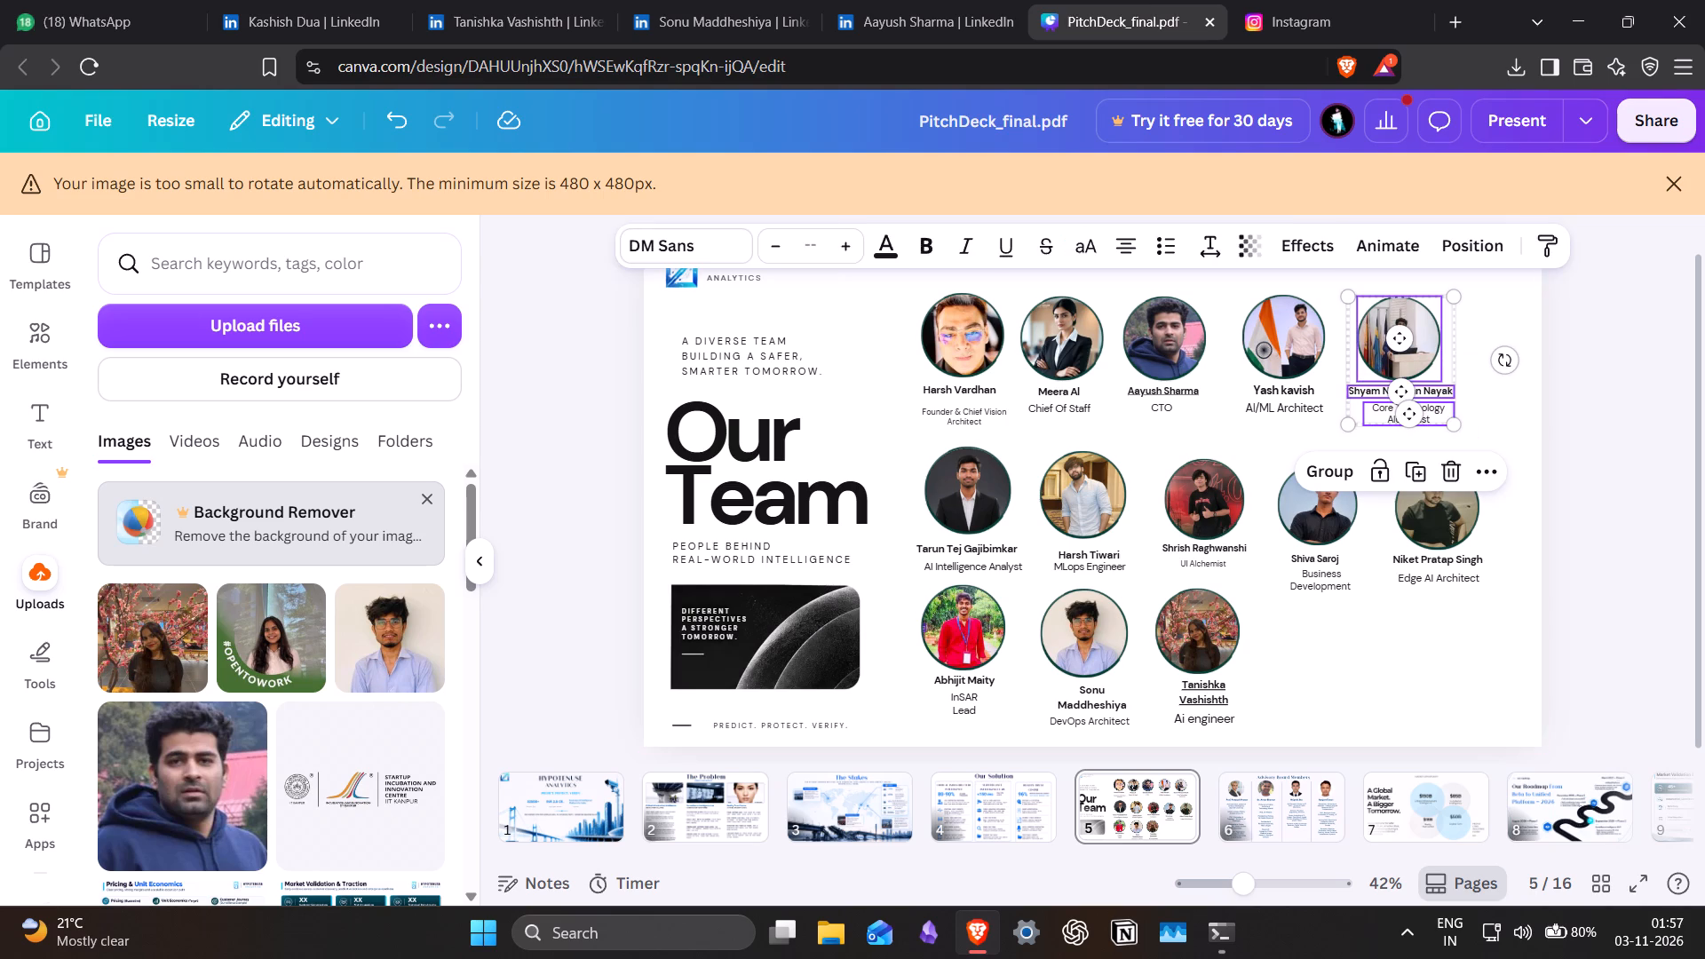
click(1324, 472)
drag(1400, 366, 1420, 367)
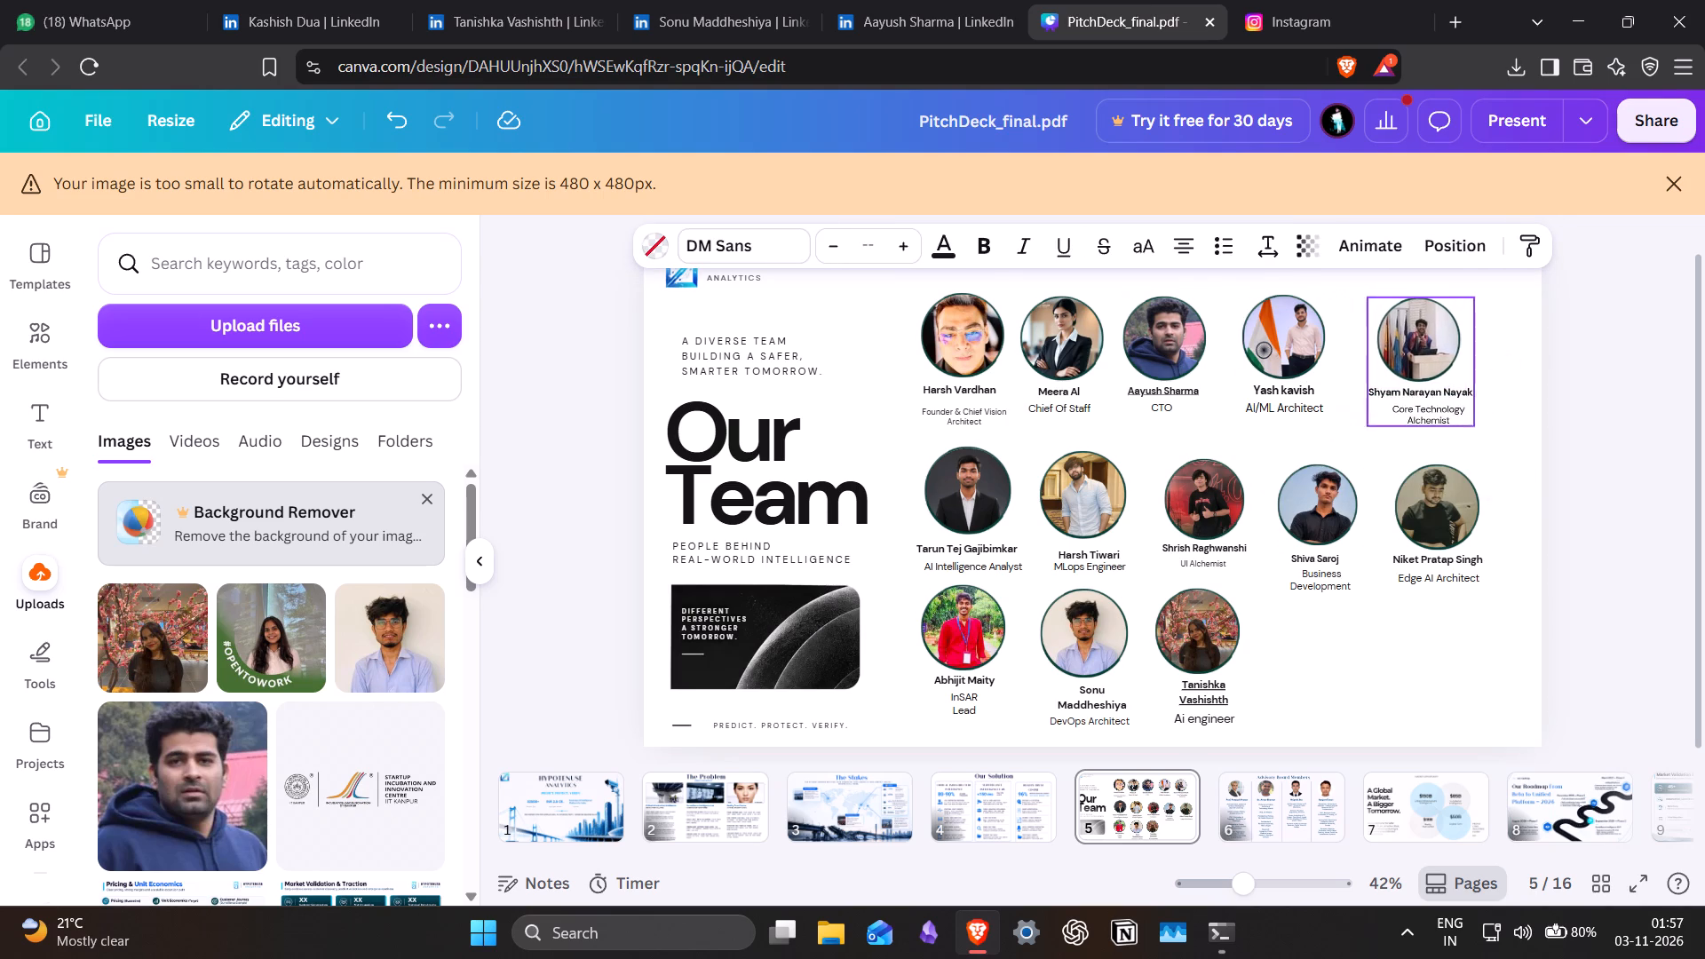
drag(1420, 367, 1433, 367)
click(1442, 655)
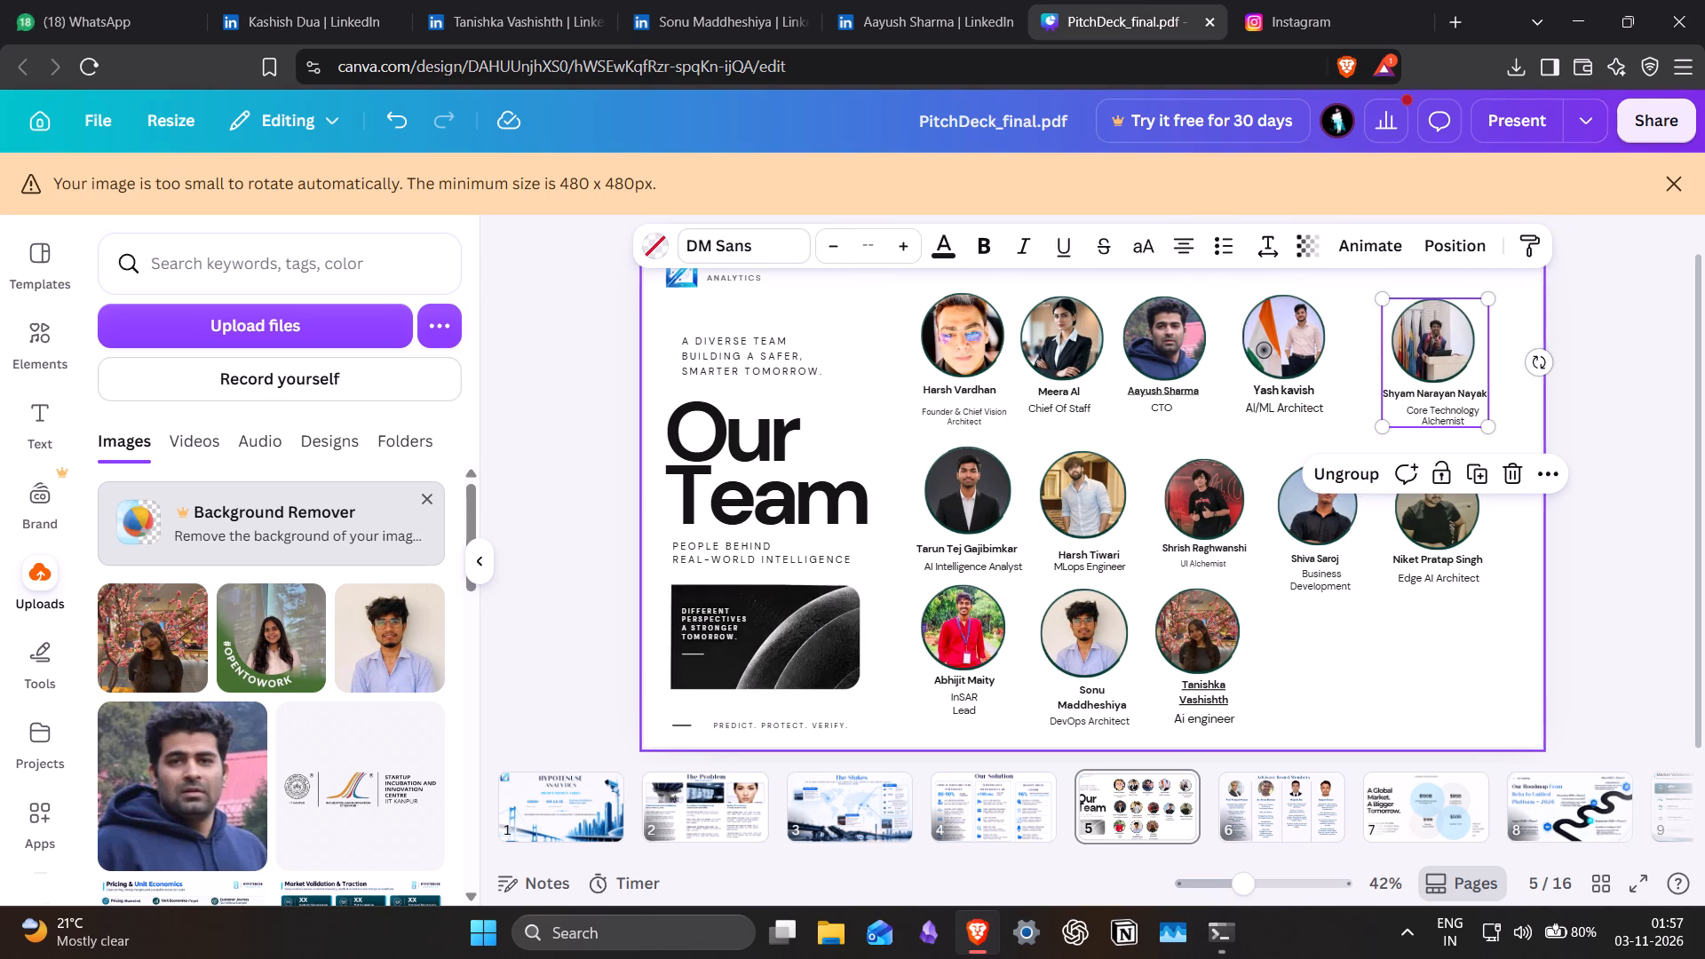
Ungroup the Core Technology Alchemist entry and nudge its title slightly left to centre it beneath the name.
click(1437, 414)
click(1356, 469)
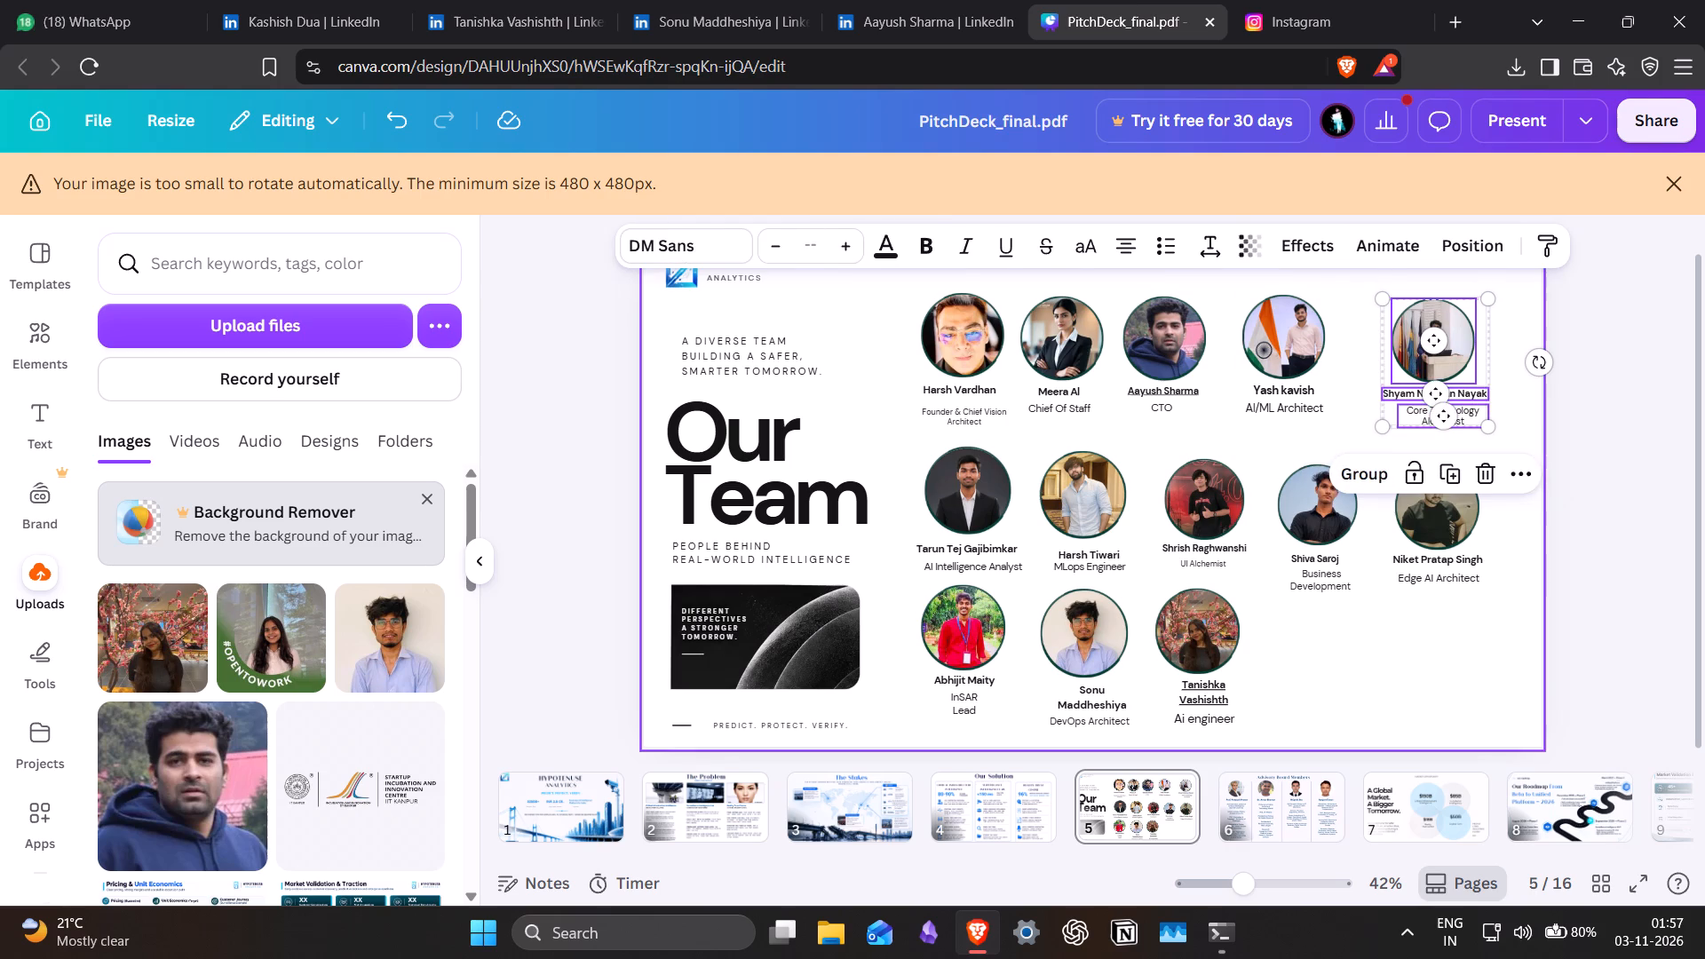
click(1523, 427)
drag(1435, 416, 1427, 416)
click(1545, 462)
click(1321, 424)
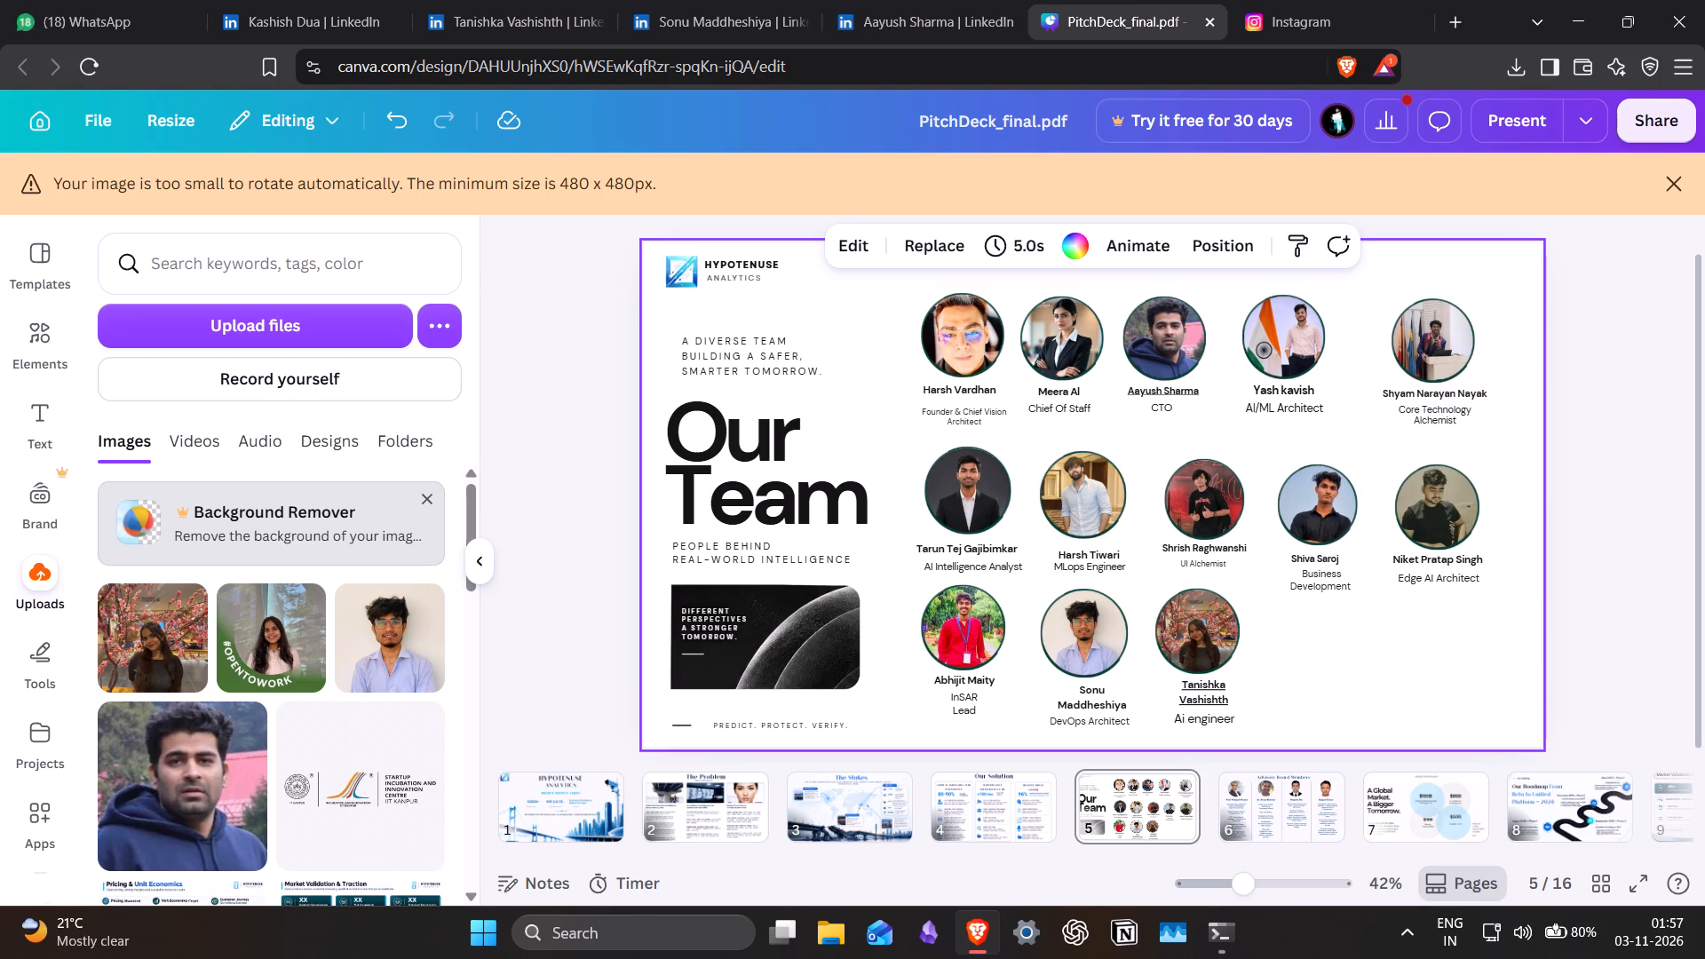
Group the AI/ML Architect's photo, name and title and shift them slightly right within the first row.
drag(1330, 416, 1240, 337)
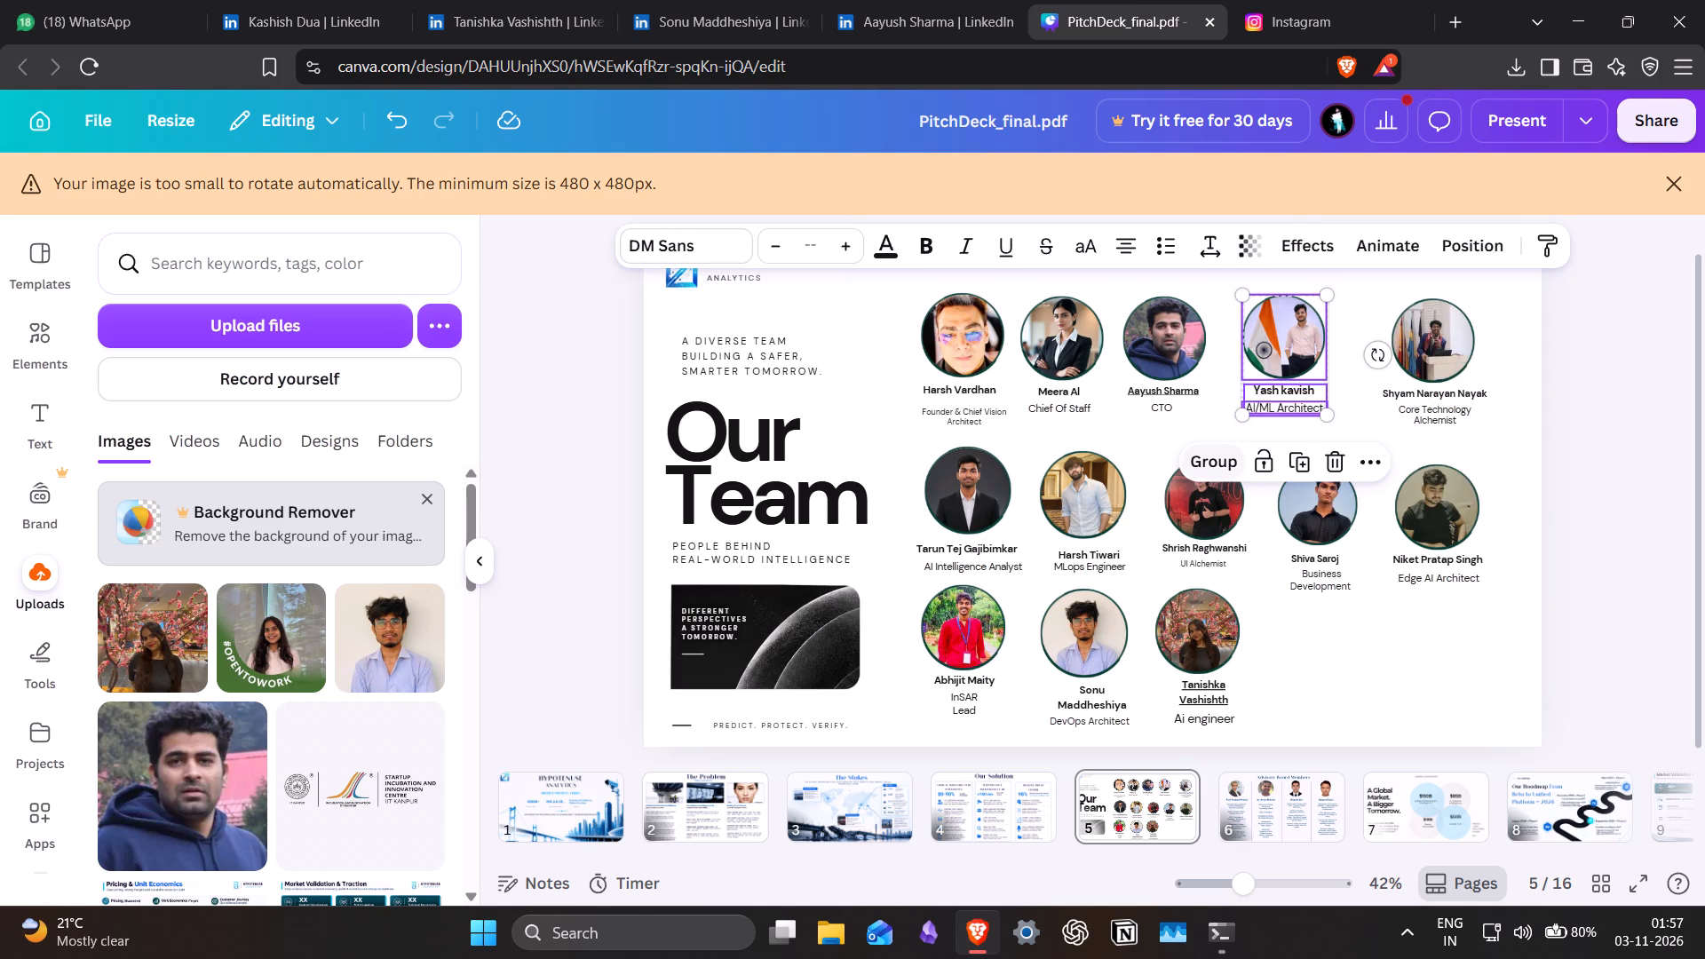
click(1220, 456)
drag(1275, 348, 1296, 349)
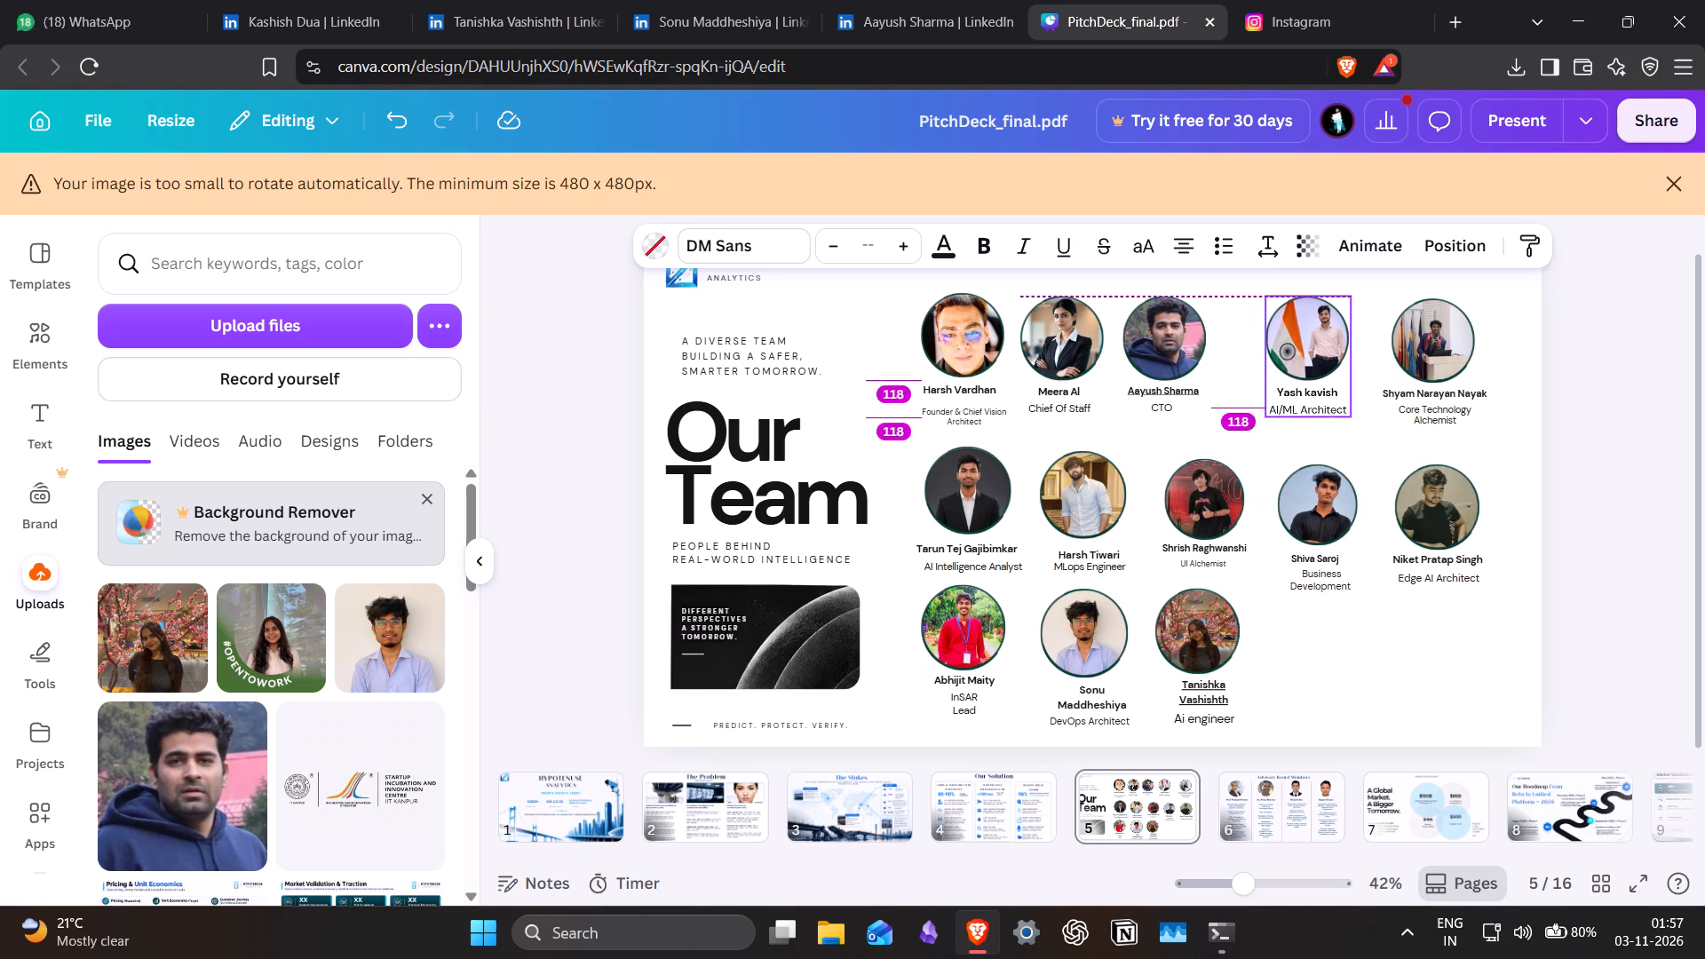
Nudge the grouped AI/ML Architect entry slightly right and down within the first row.
drag(1296, 349, 1301, 351)
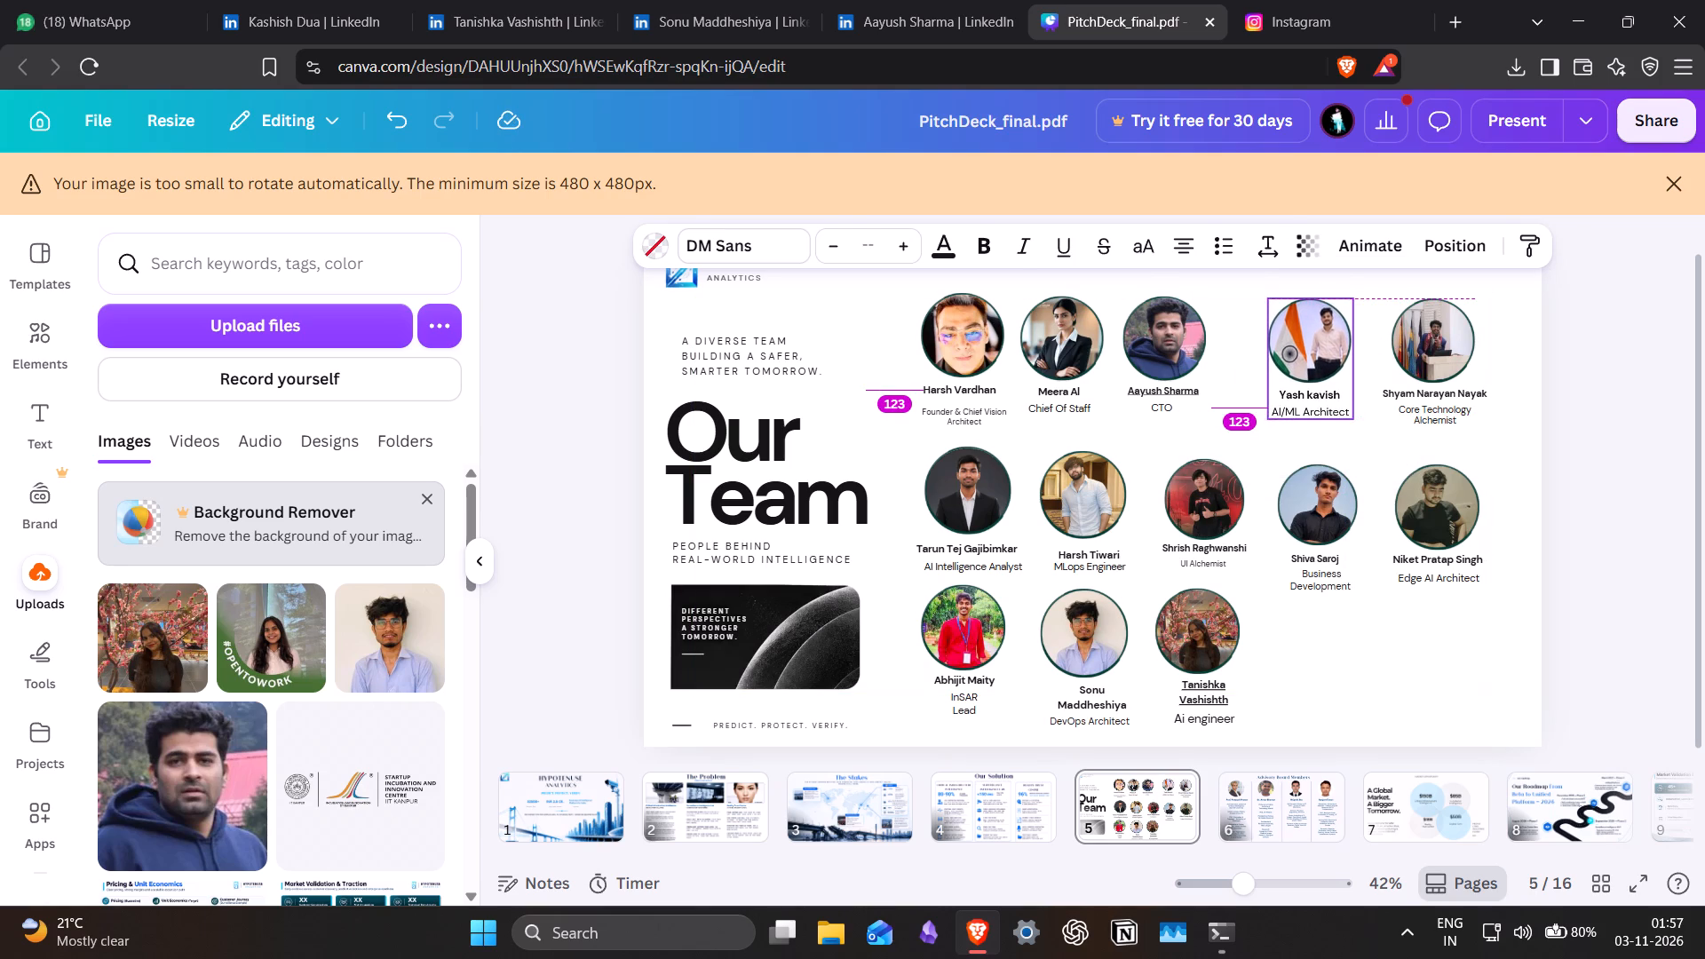
drag(1301, 351, 1301, 352)
click(1301, 352)
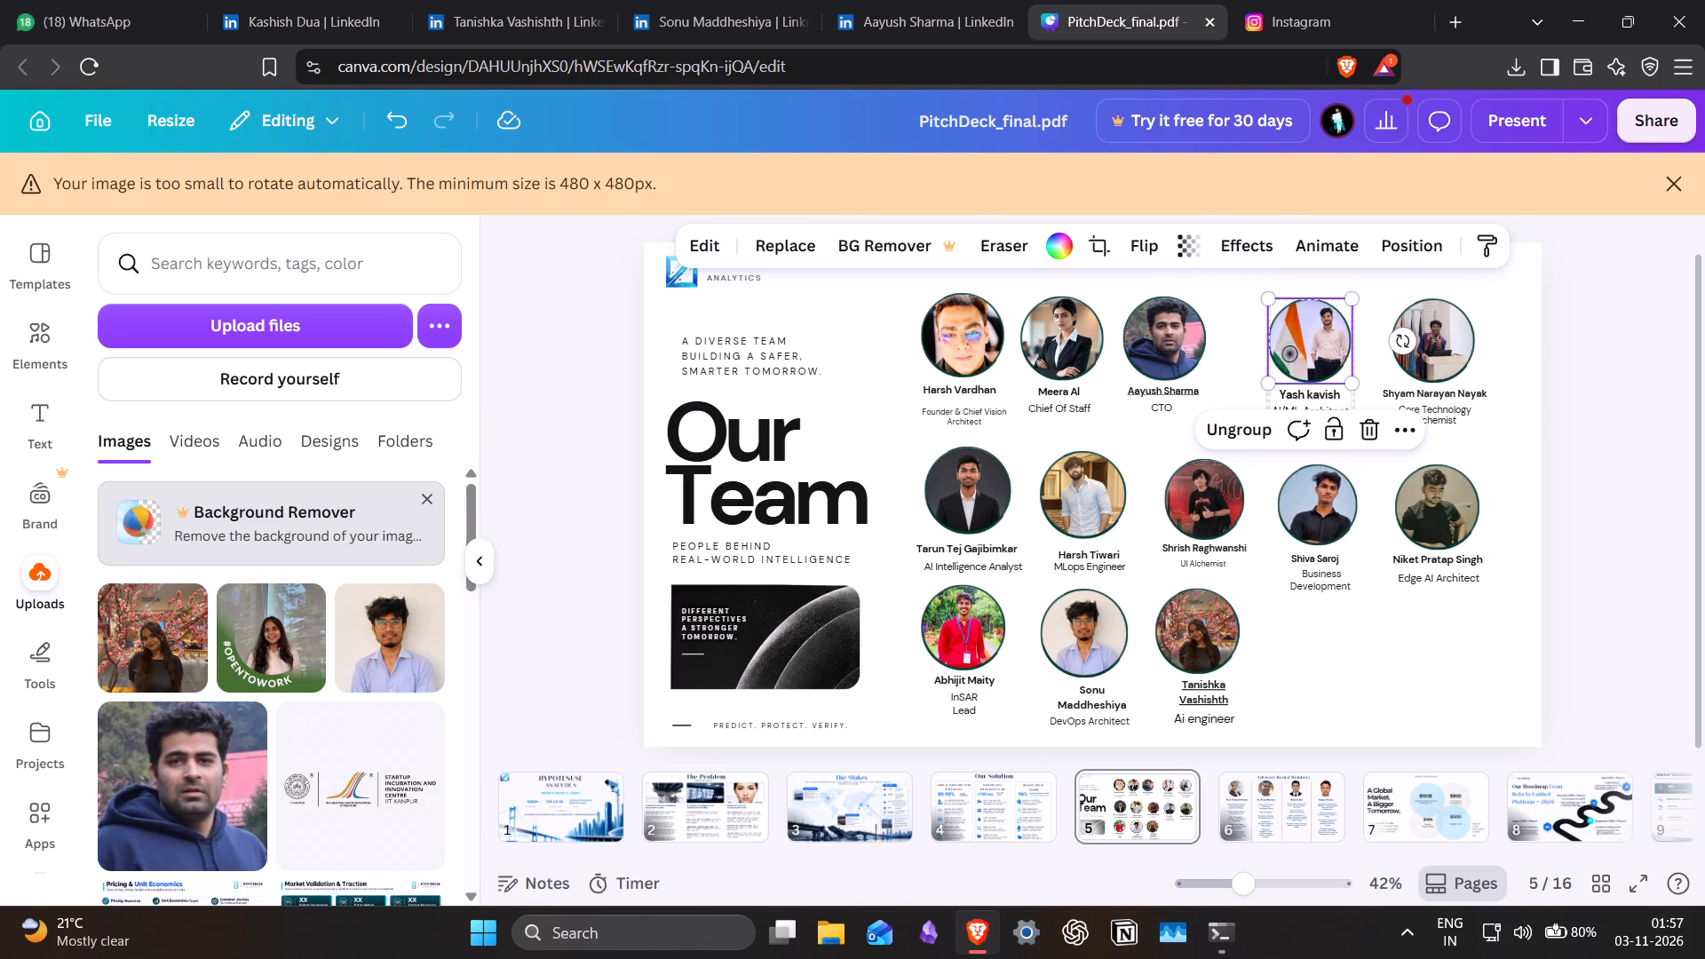
click(1223, 374)
Group the Chief Of Staff and CTO entries and shift them right and slightly down to even out the first row's spacing.
drag(1226, 405, 1121, 352)
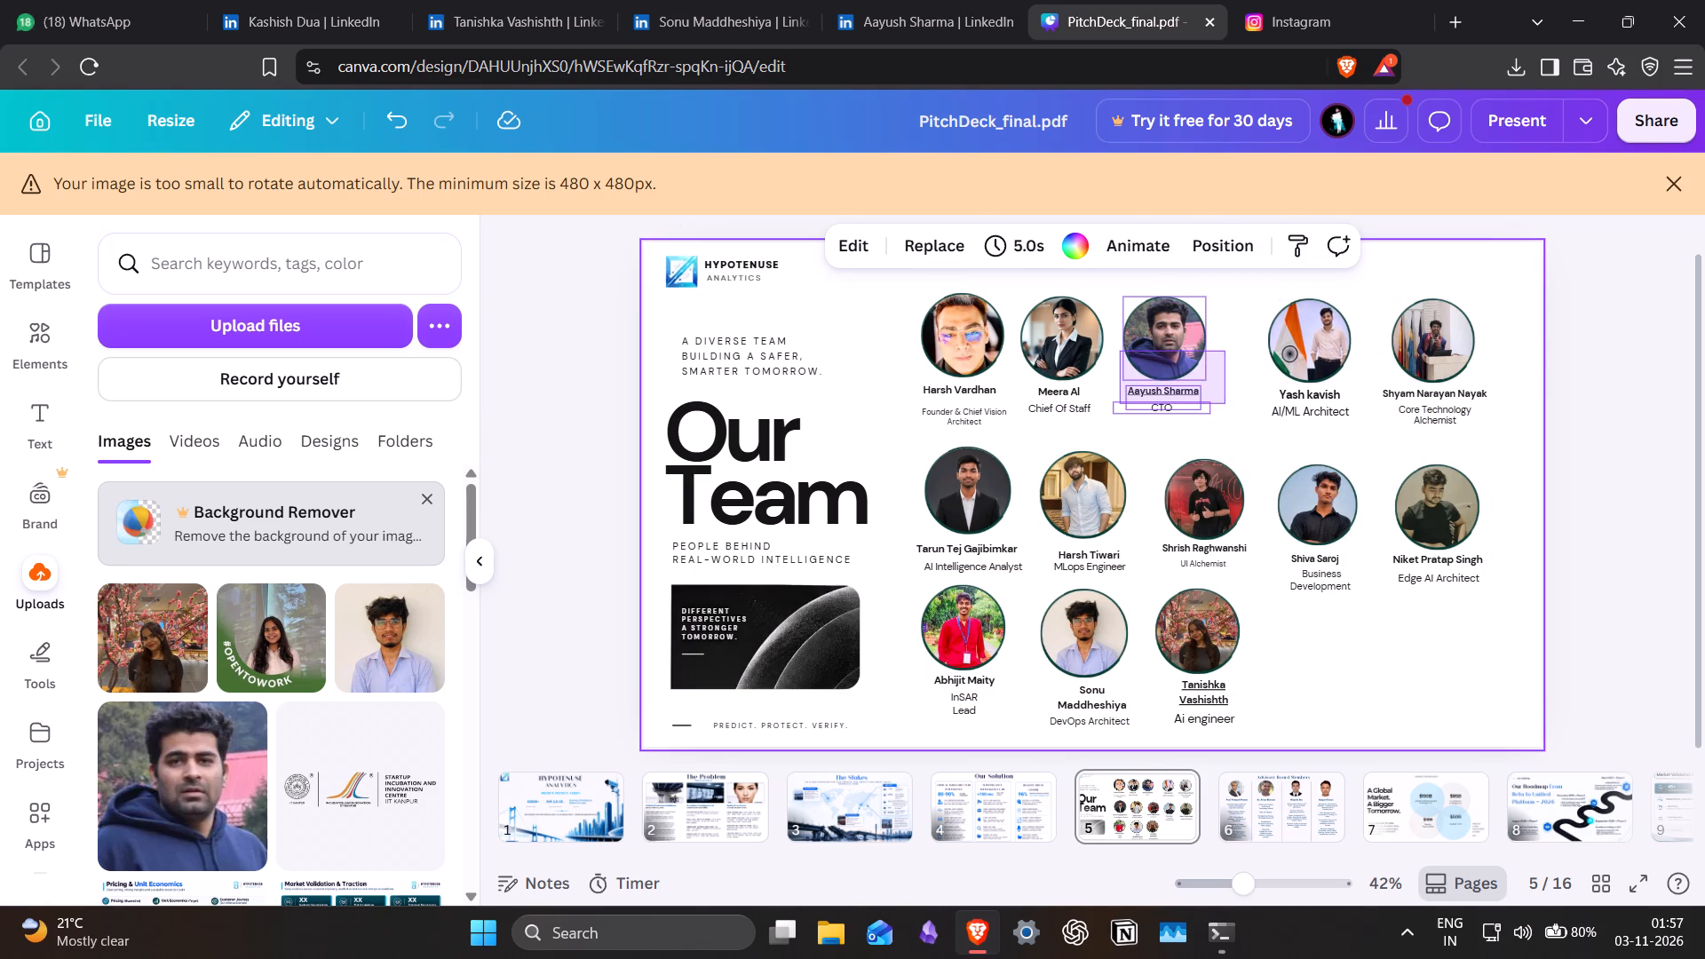
drag(1121, 352, 1066, 342)
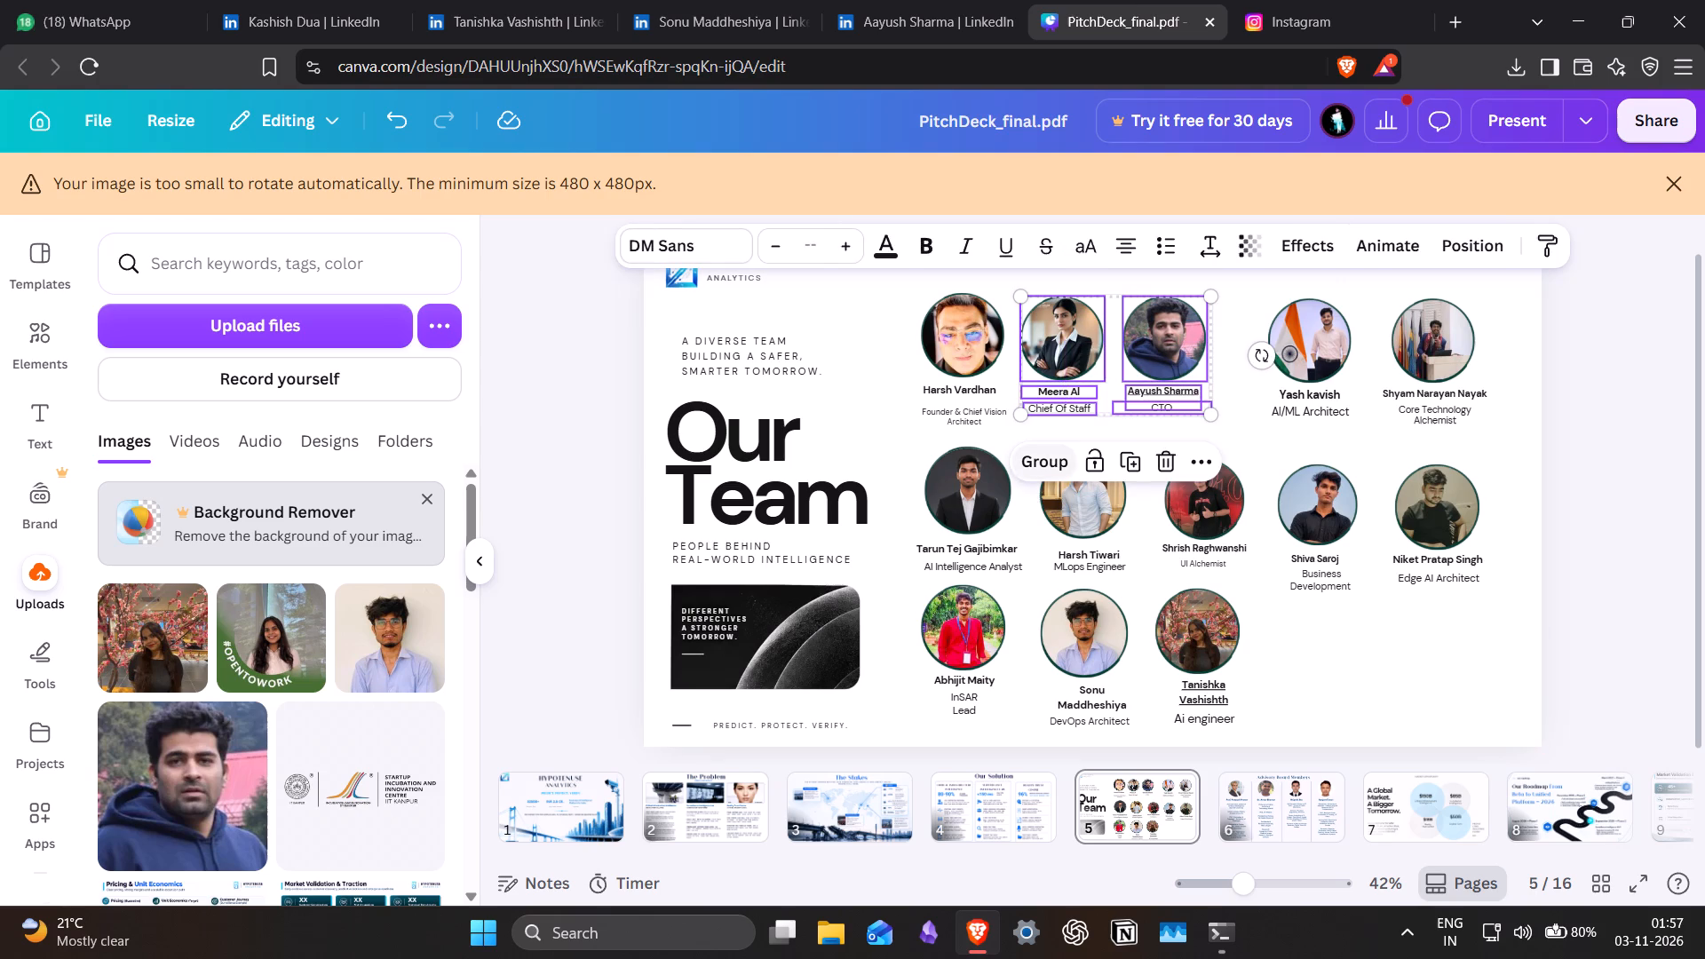
click(1056, 463)
drag(1088, 361, 1117, 368)
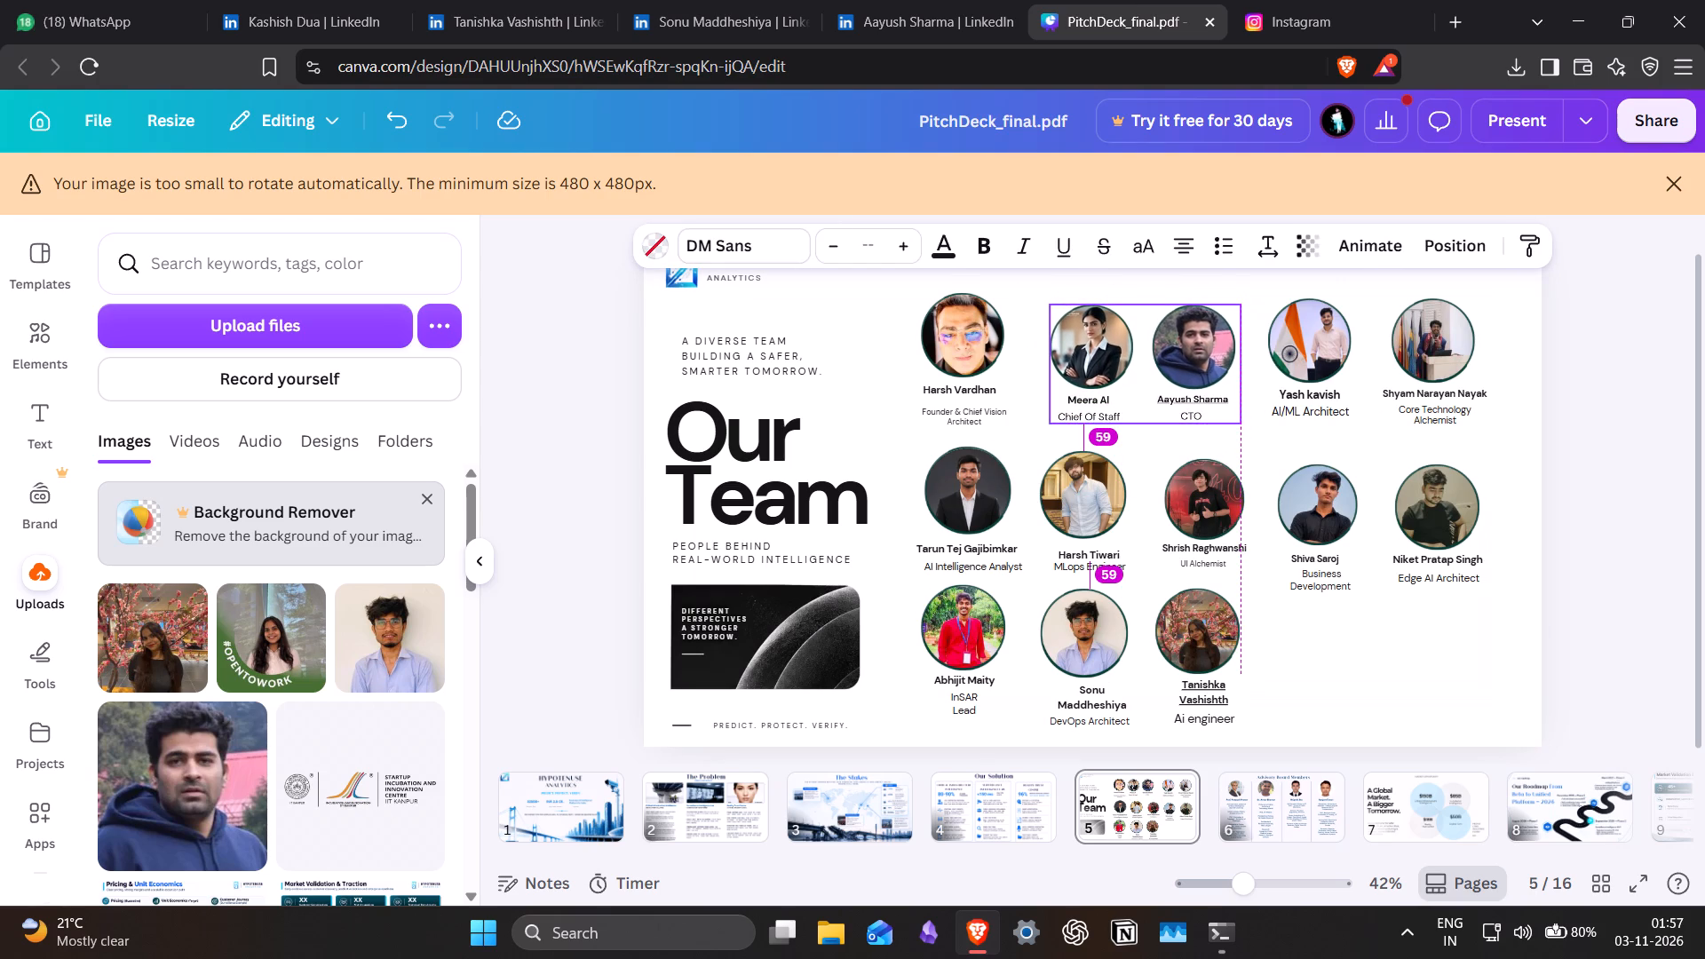
drag(1117, 368, 1114, 367)
click(1401, 643)
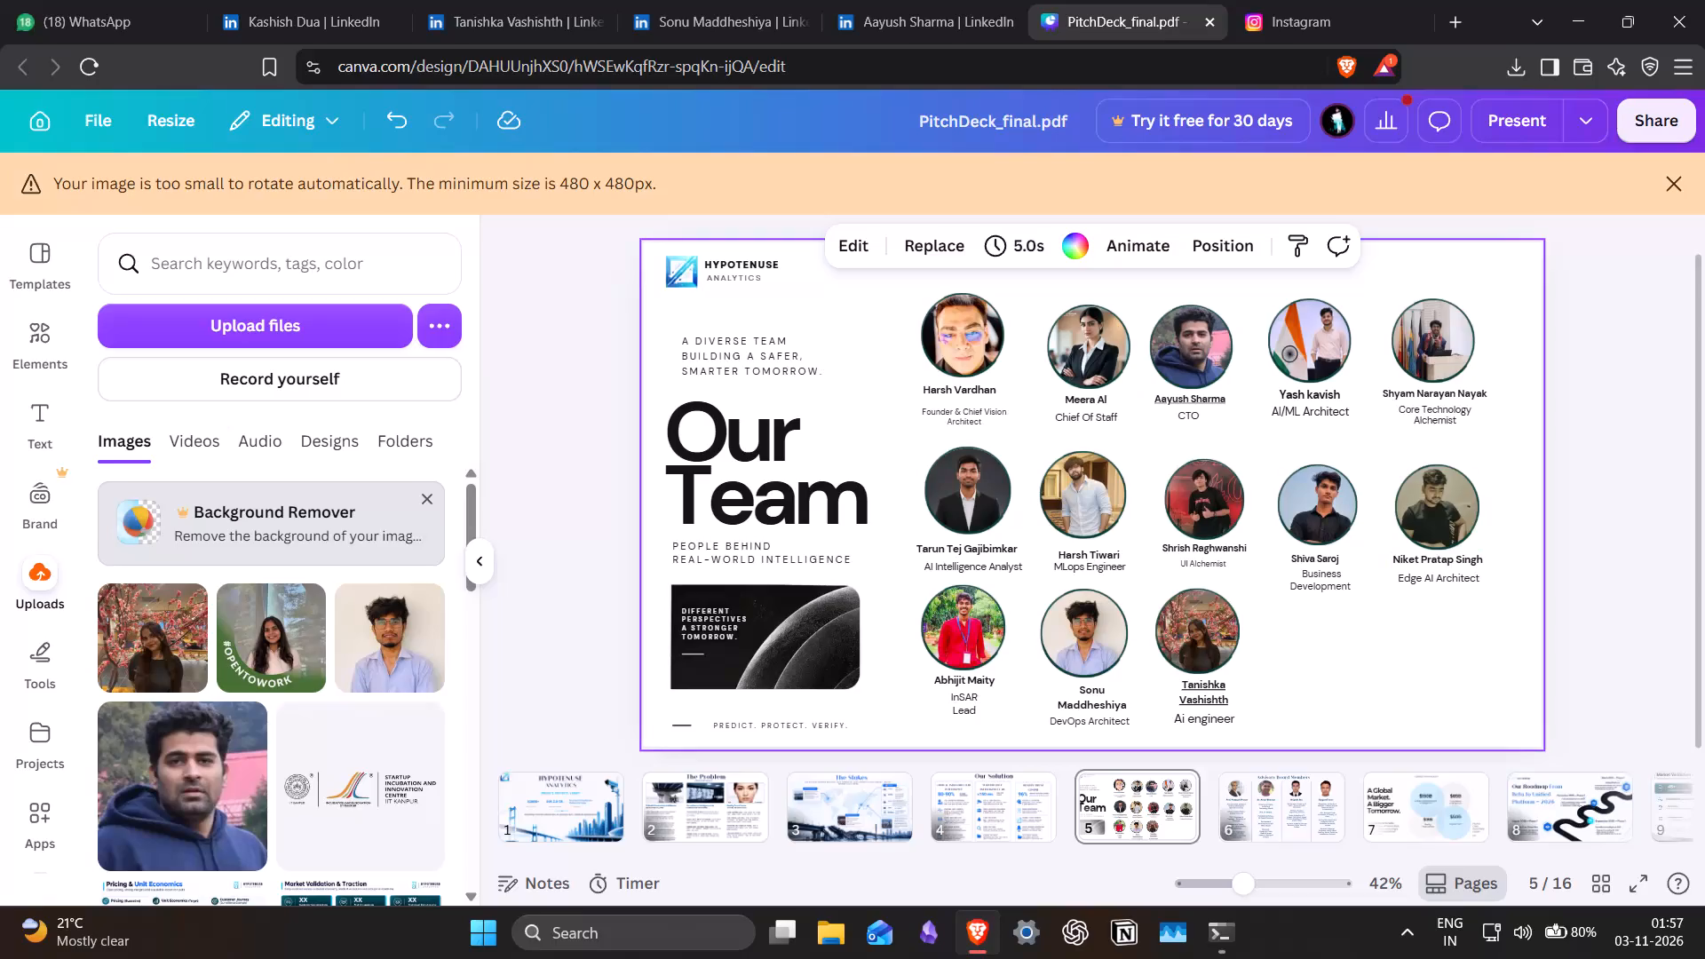
Download all pages of the pitch deck as a PDF with the Digital preset.
click(1661, 108)
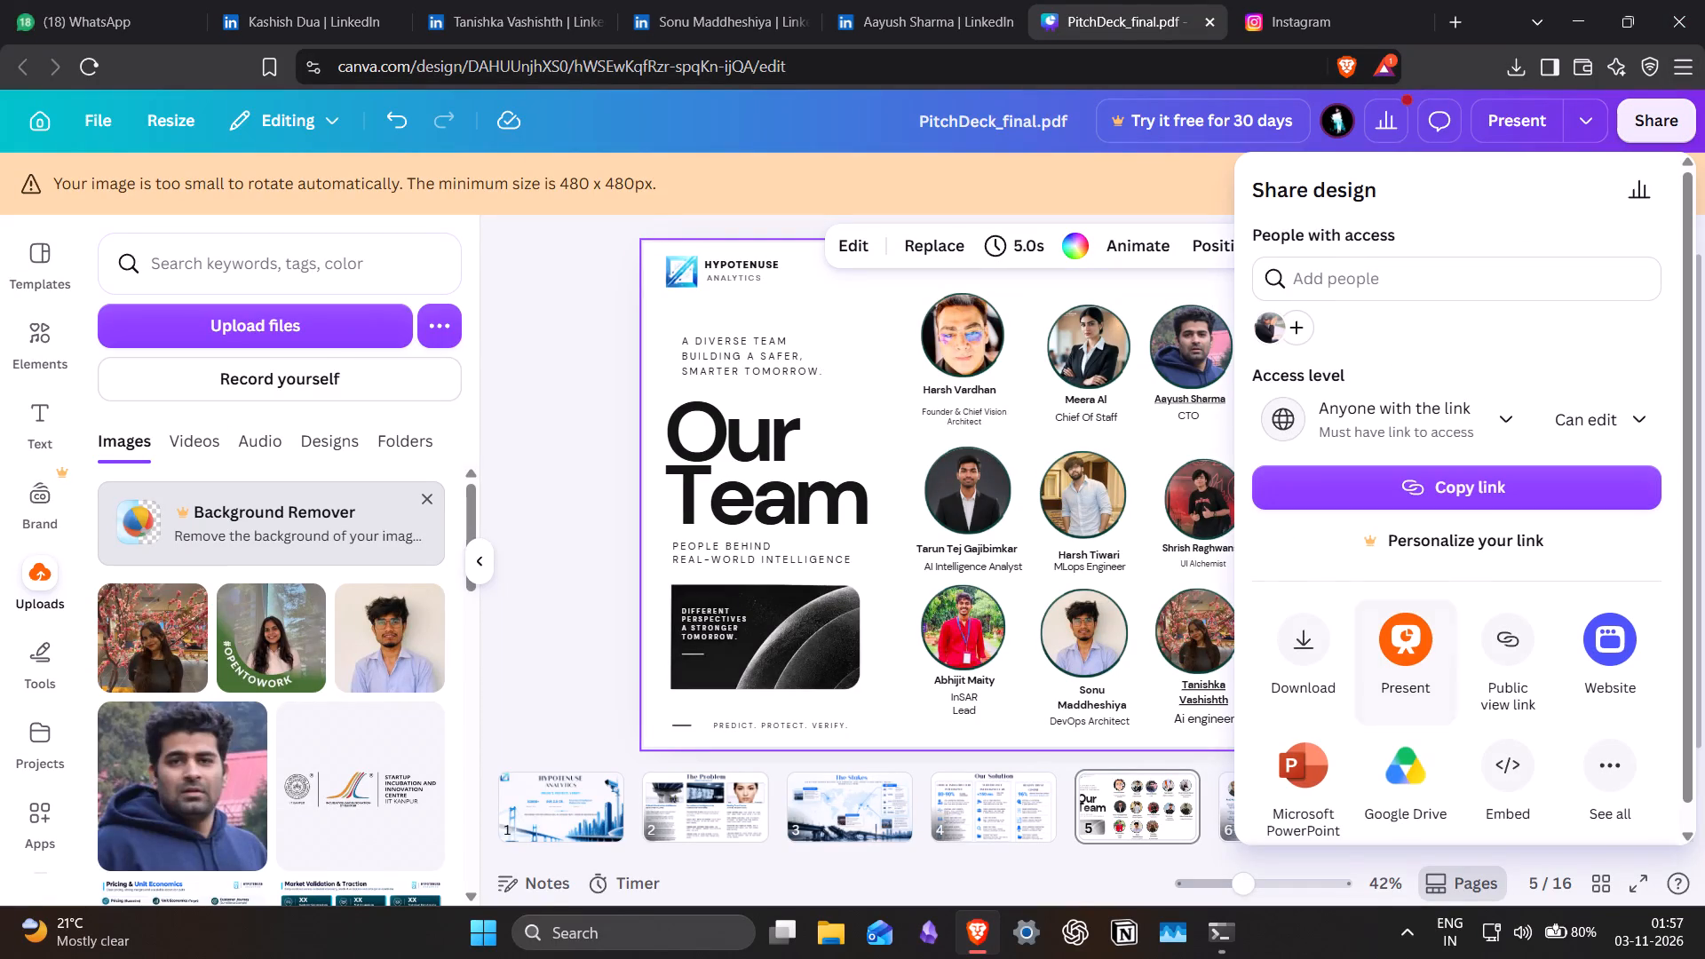
click(1303, 642)
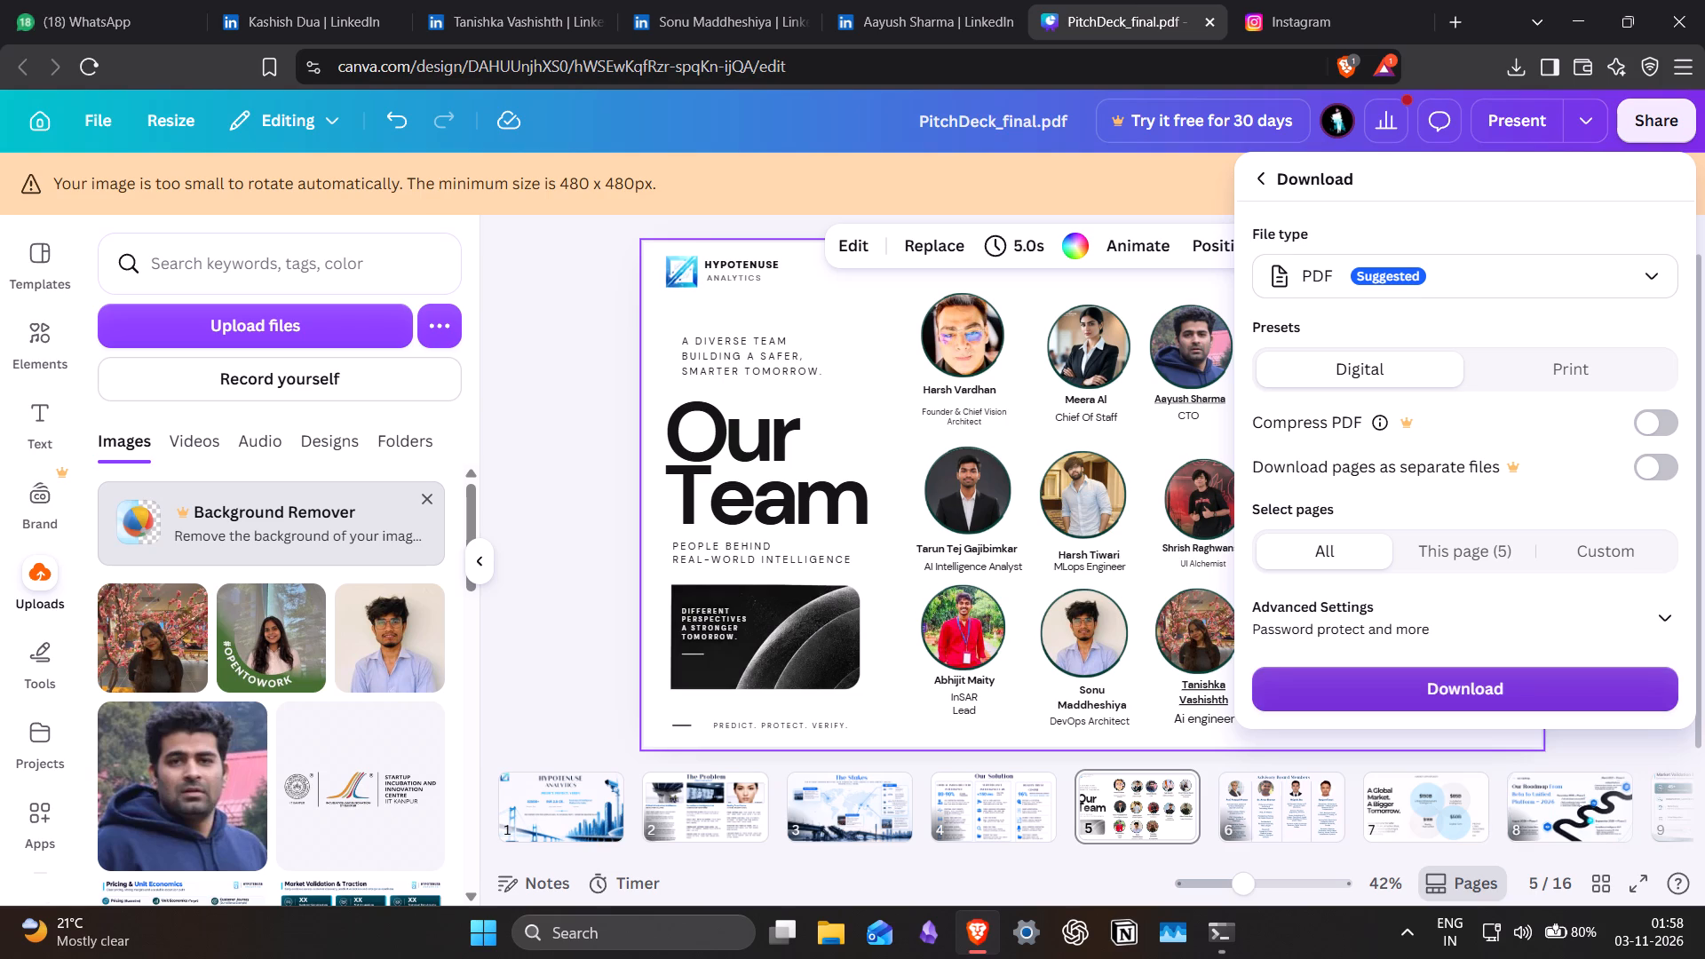
click(1469, 697)
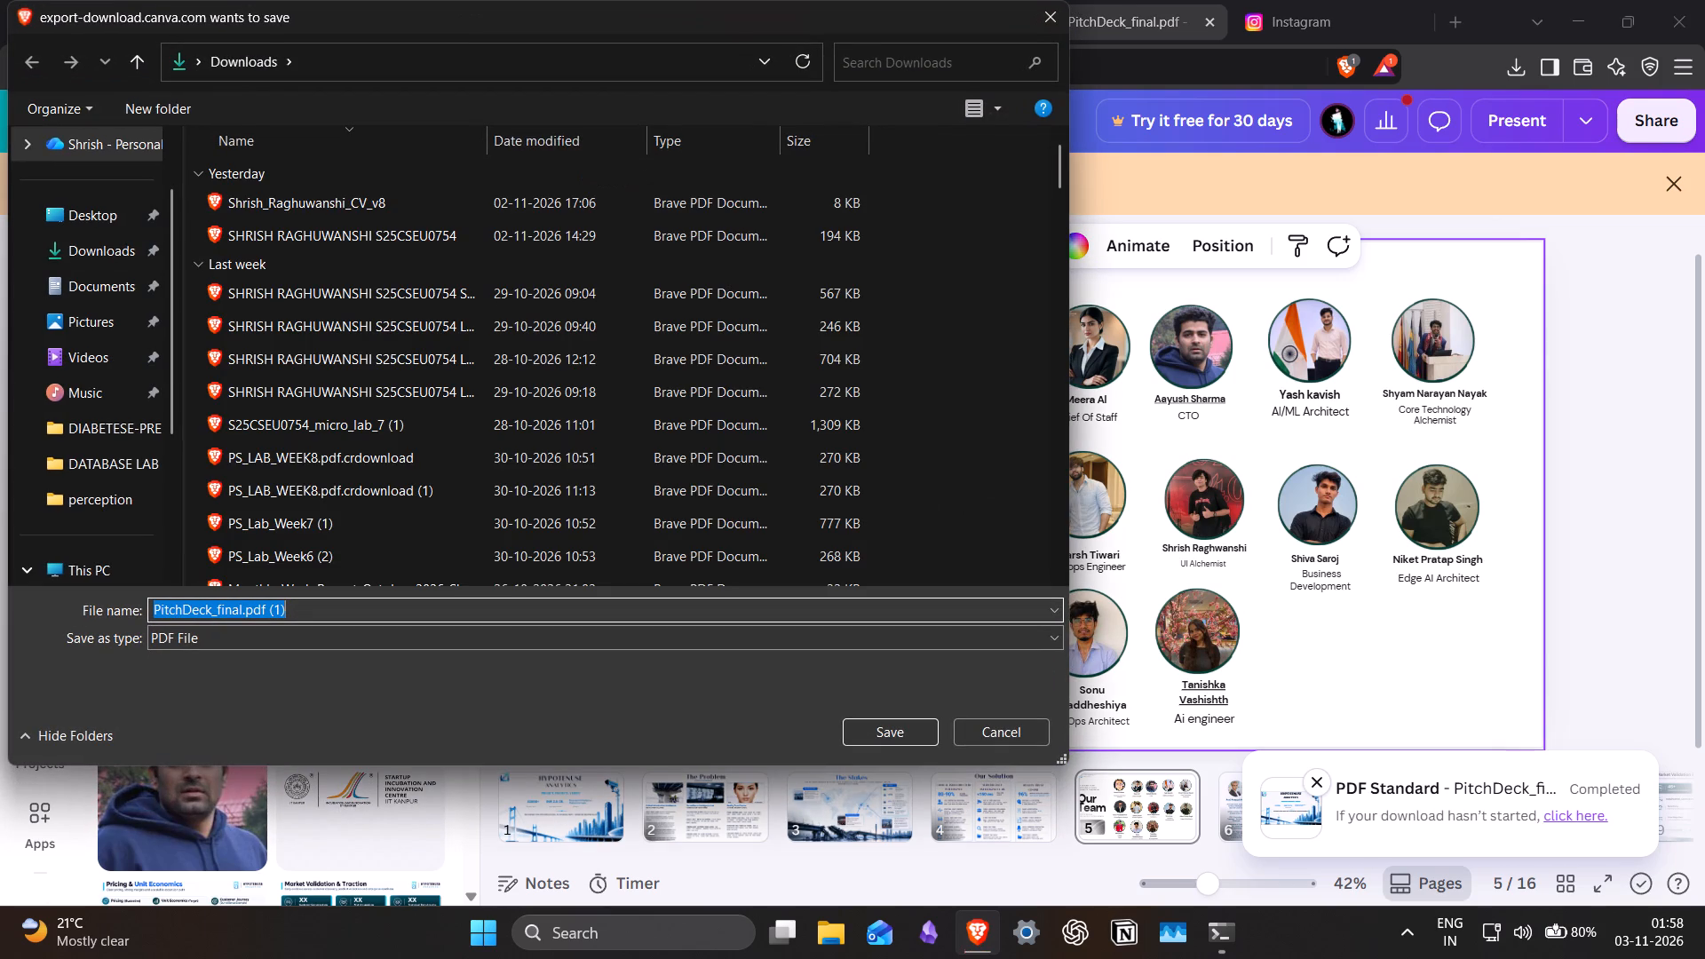
Name the downloaded file PitchDeck_final_updated.pdf in the Downloads folder.
click(336, 610)
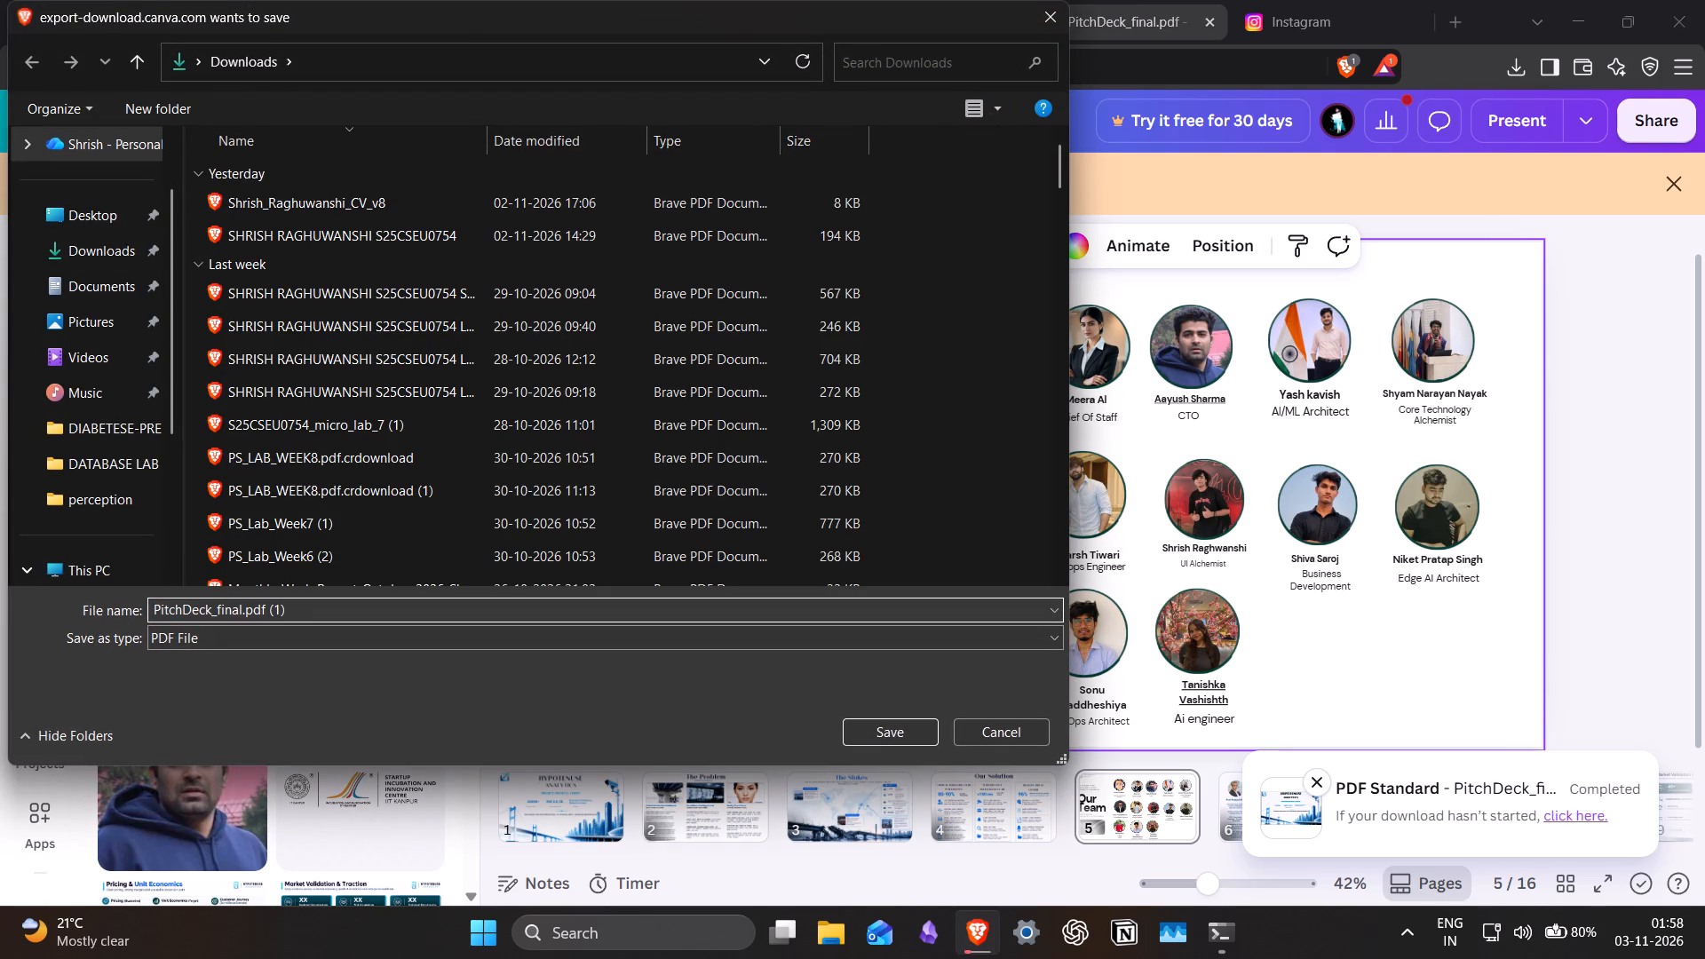
key(BackSpace)
key(BackSpace)
key(BackSpace)
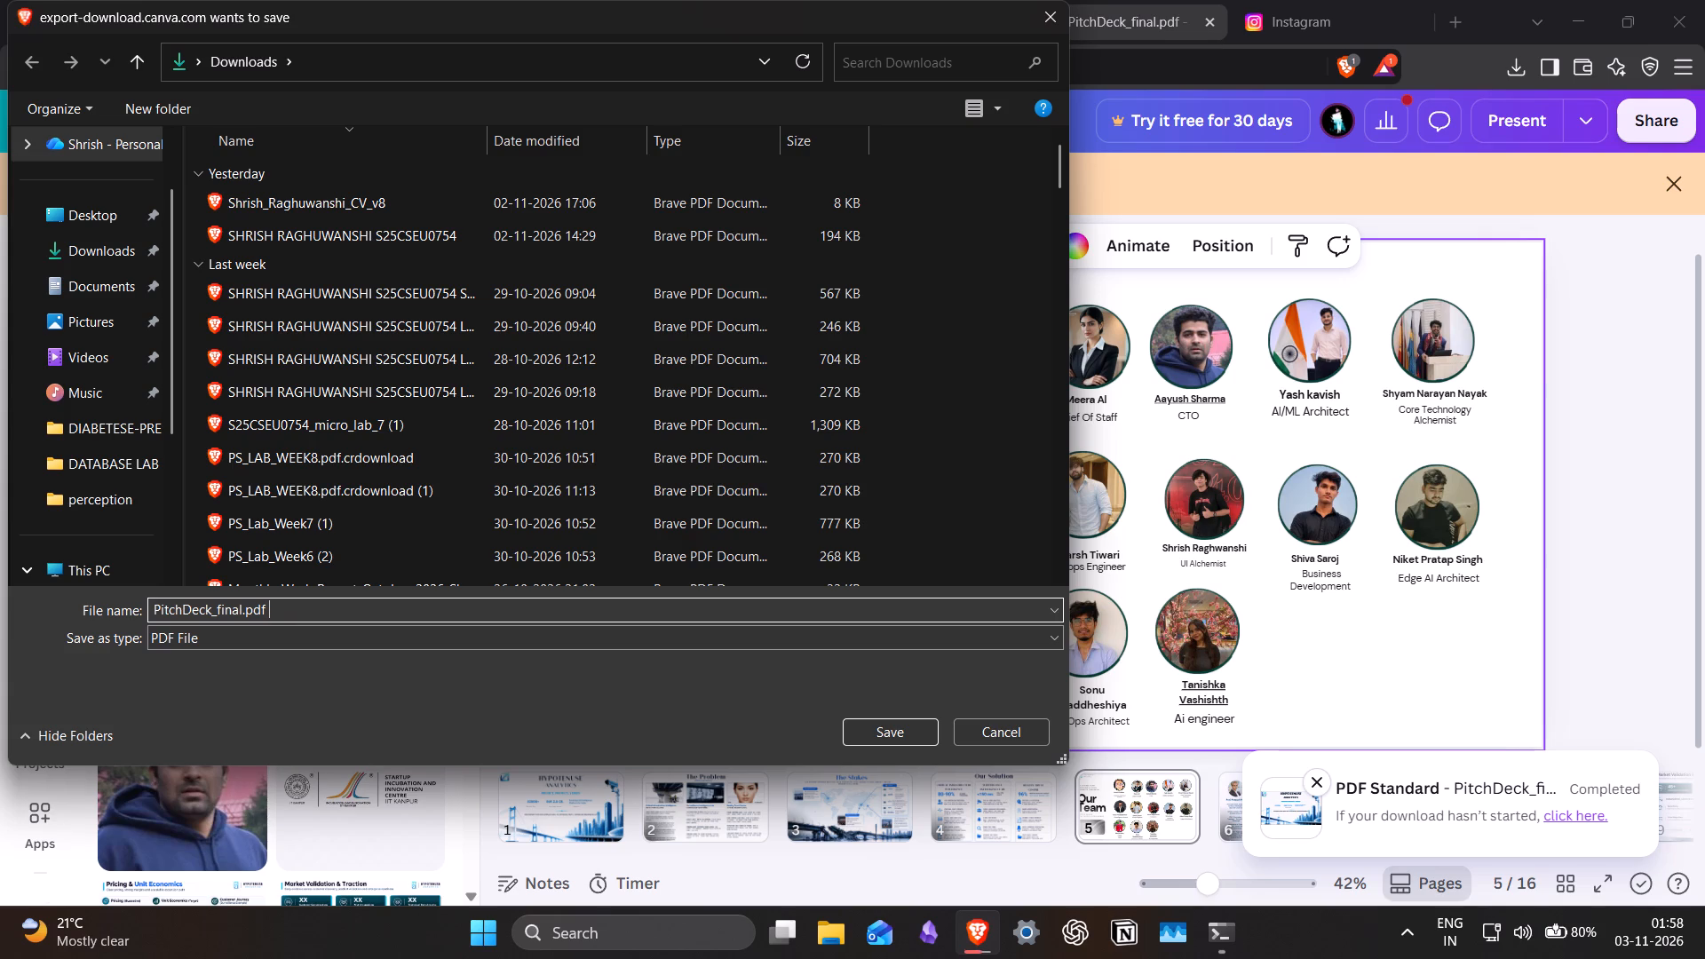
key(Left)
key(Left)
key(Left)
key(Left)
key(Left)
key(shift+underscore)
text(updated)
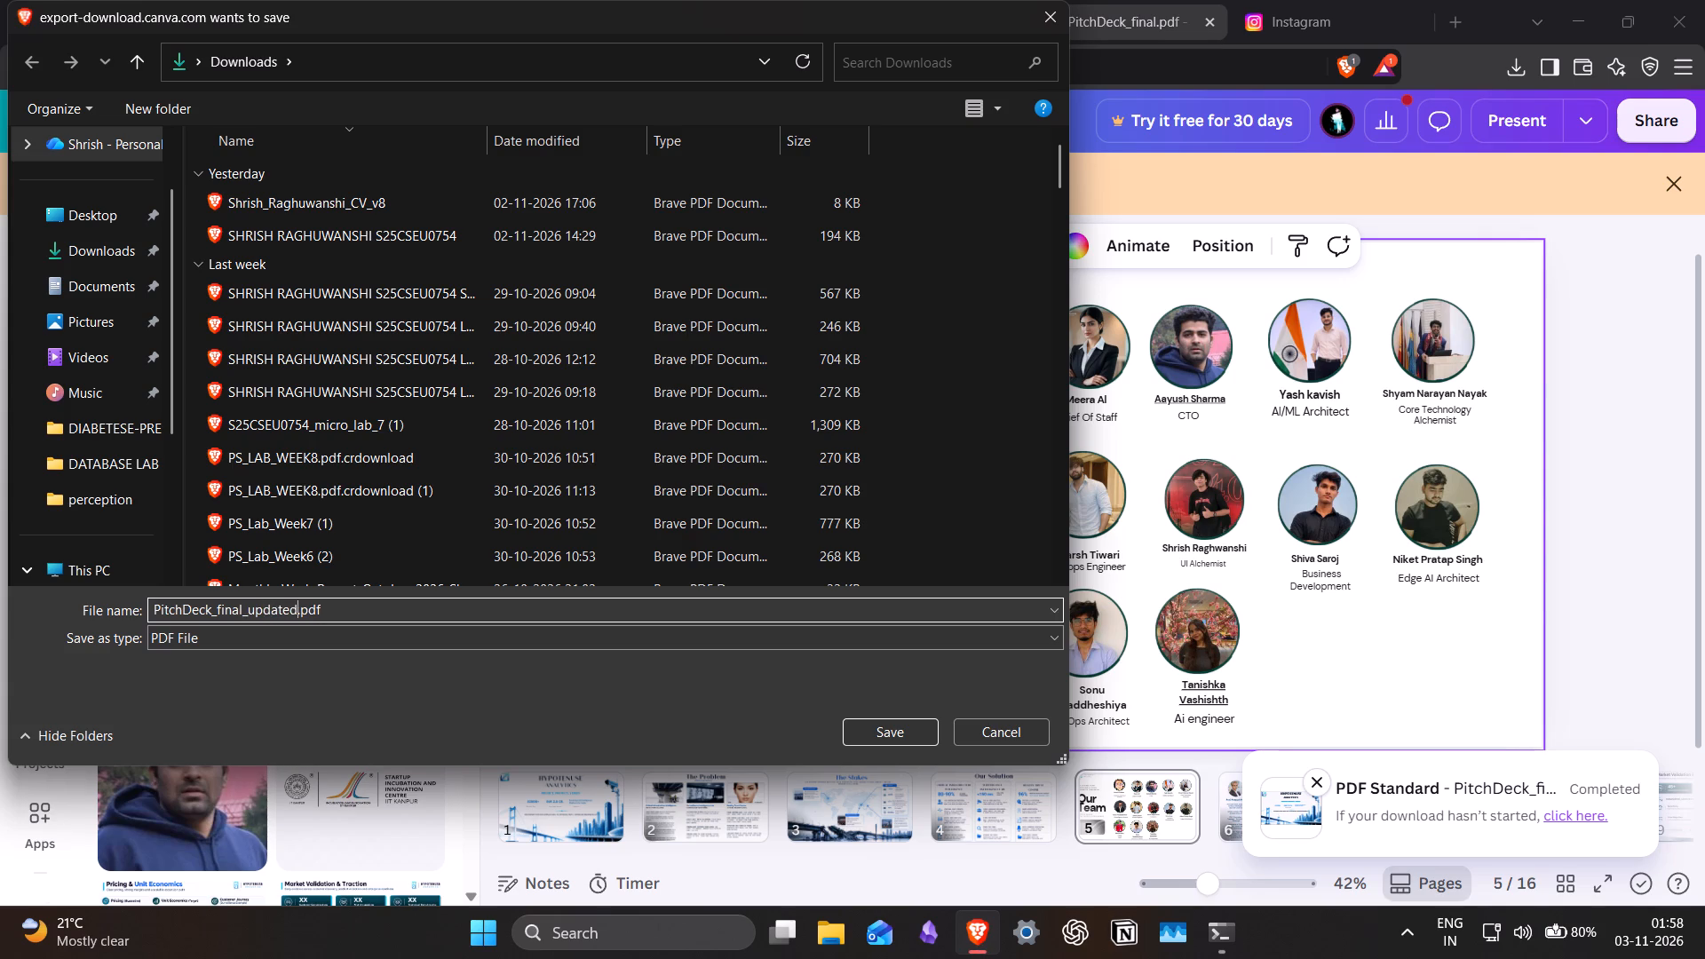
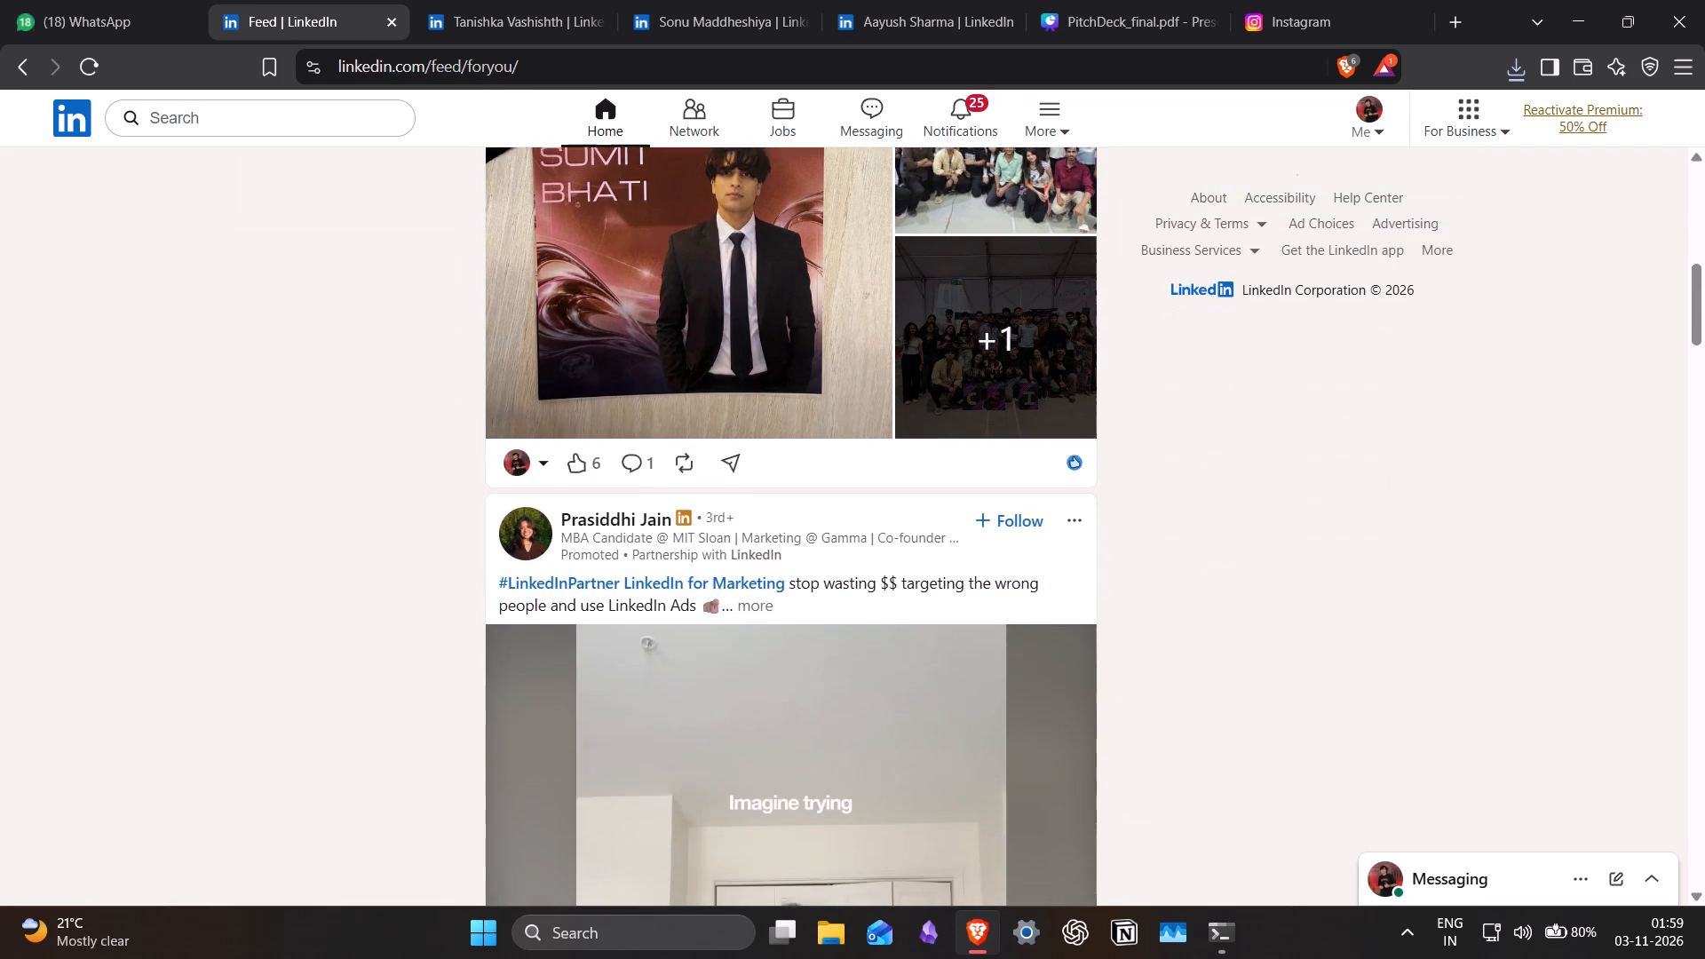
Close the LinkedIn feed, the three team members' LinkedIn profiles and the PitchDeck_final.pdf design, keeping WhatsApp and Instagram open.
scroll(456, 440, down, 3)
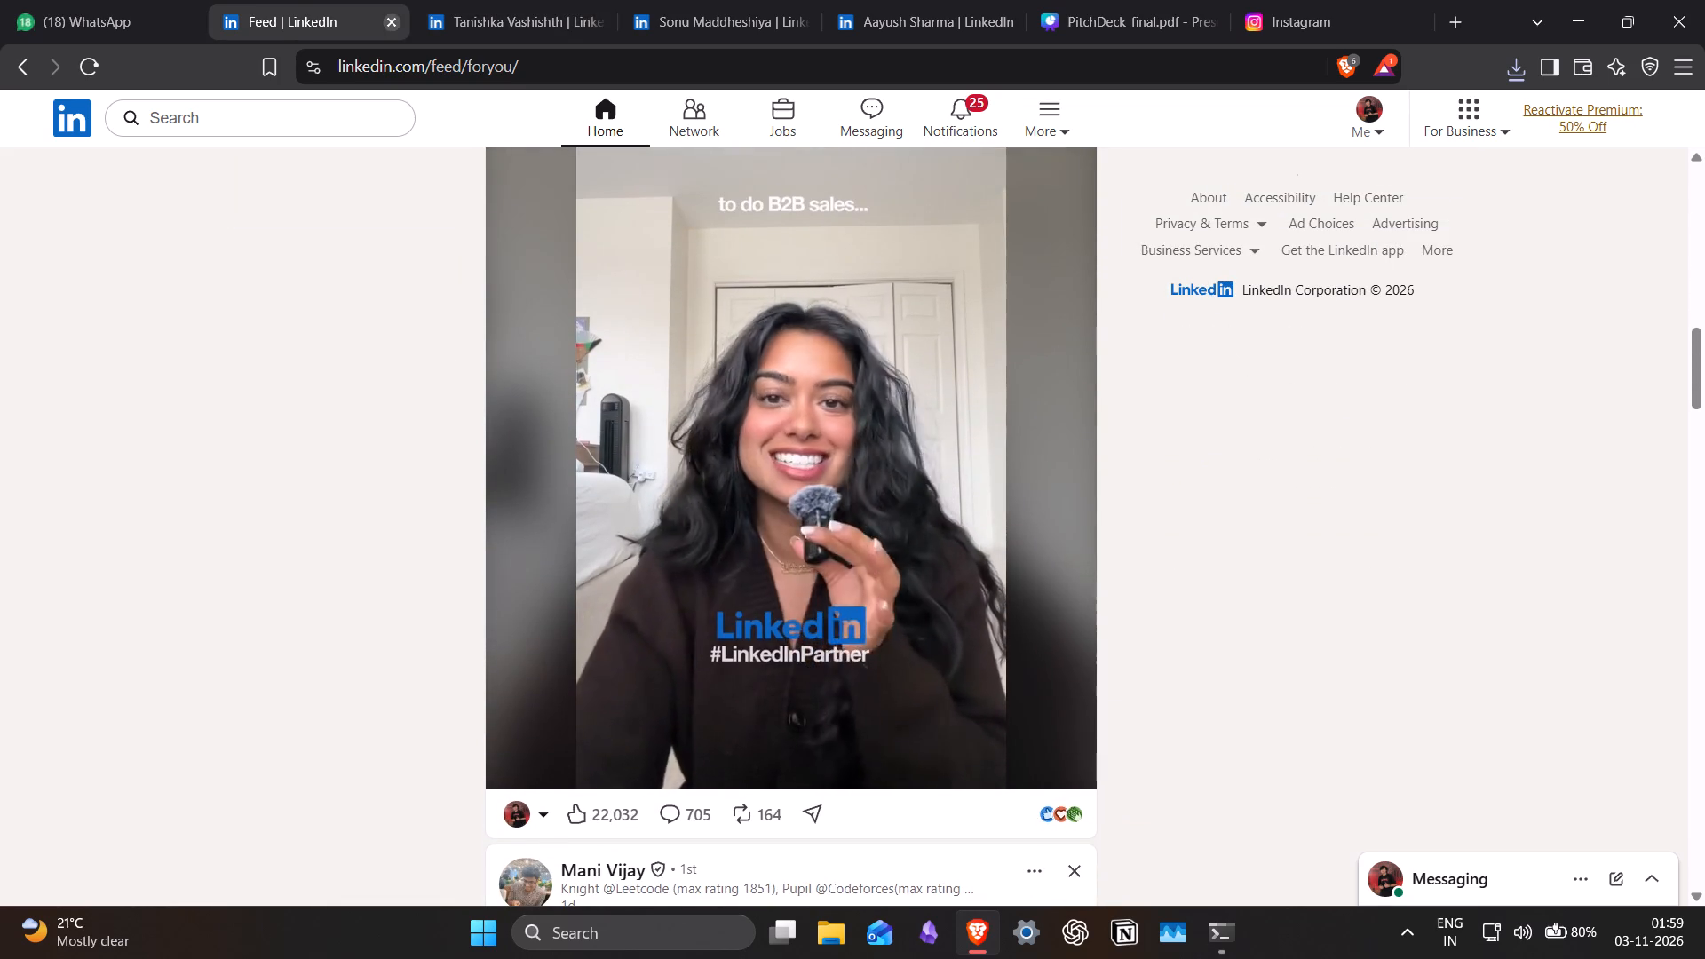
click(393, 20)
click(393, 20)
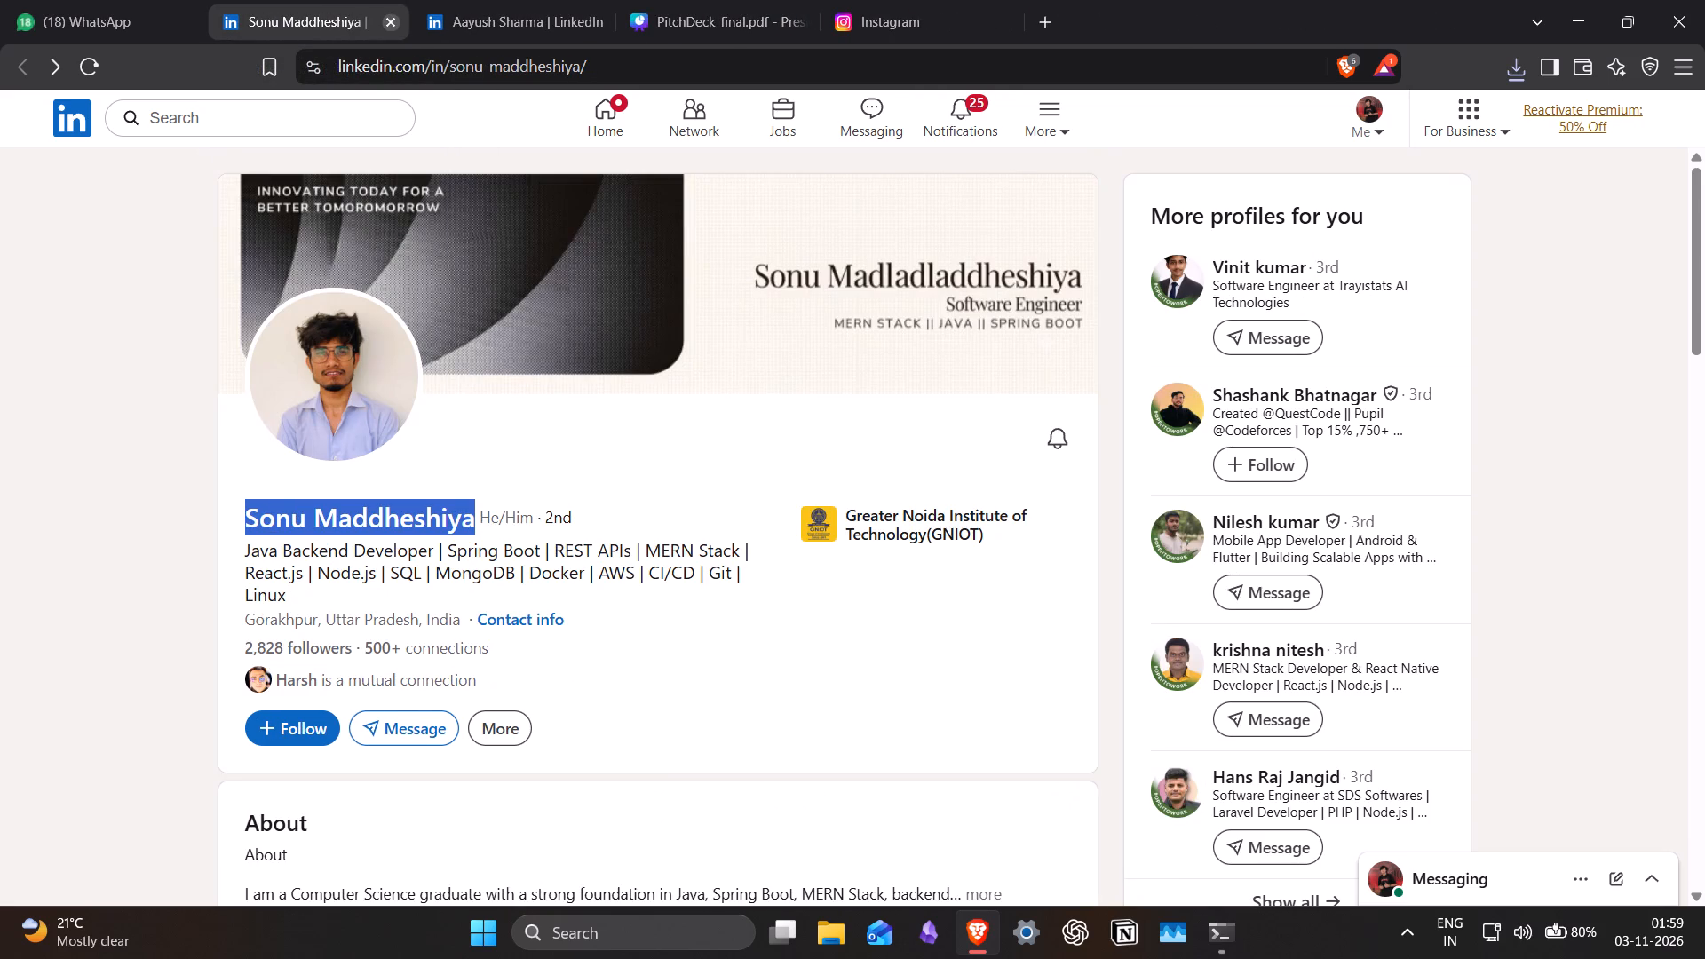
click(393, 20)
click(393, 20)
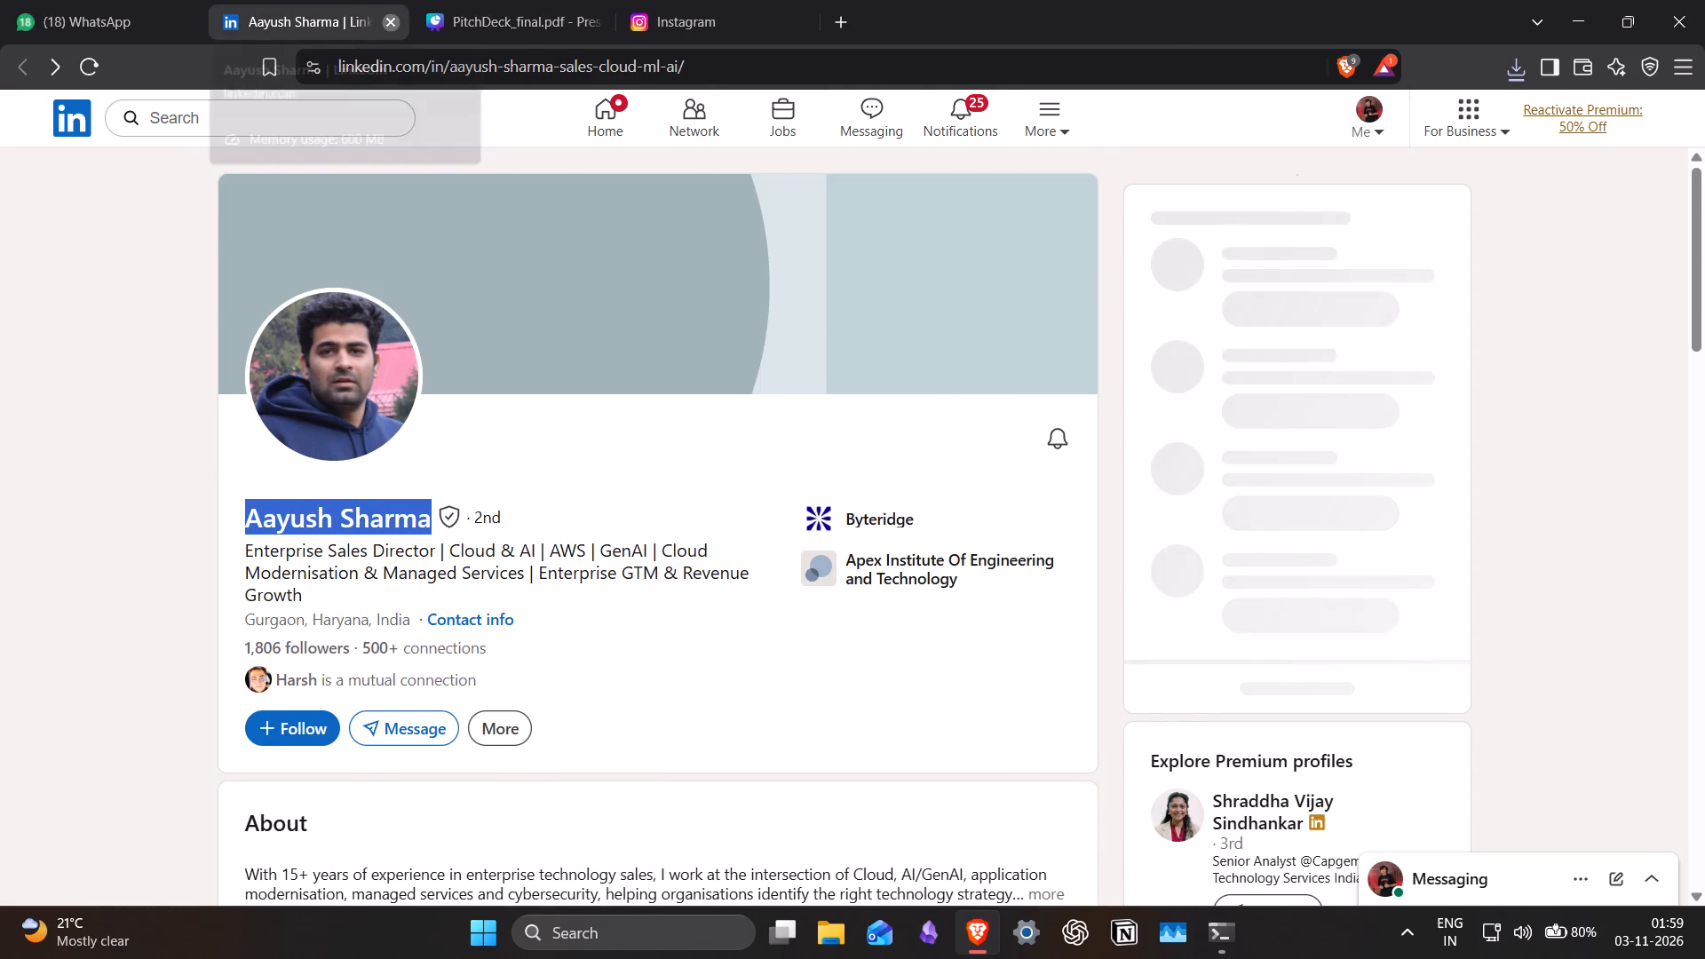
click(393, 23)
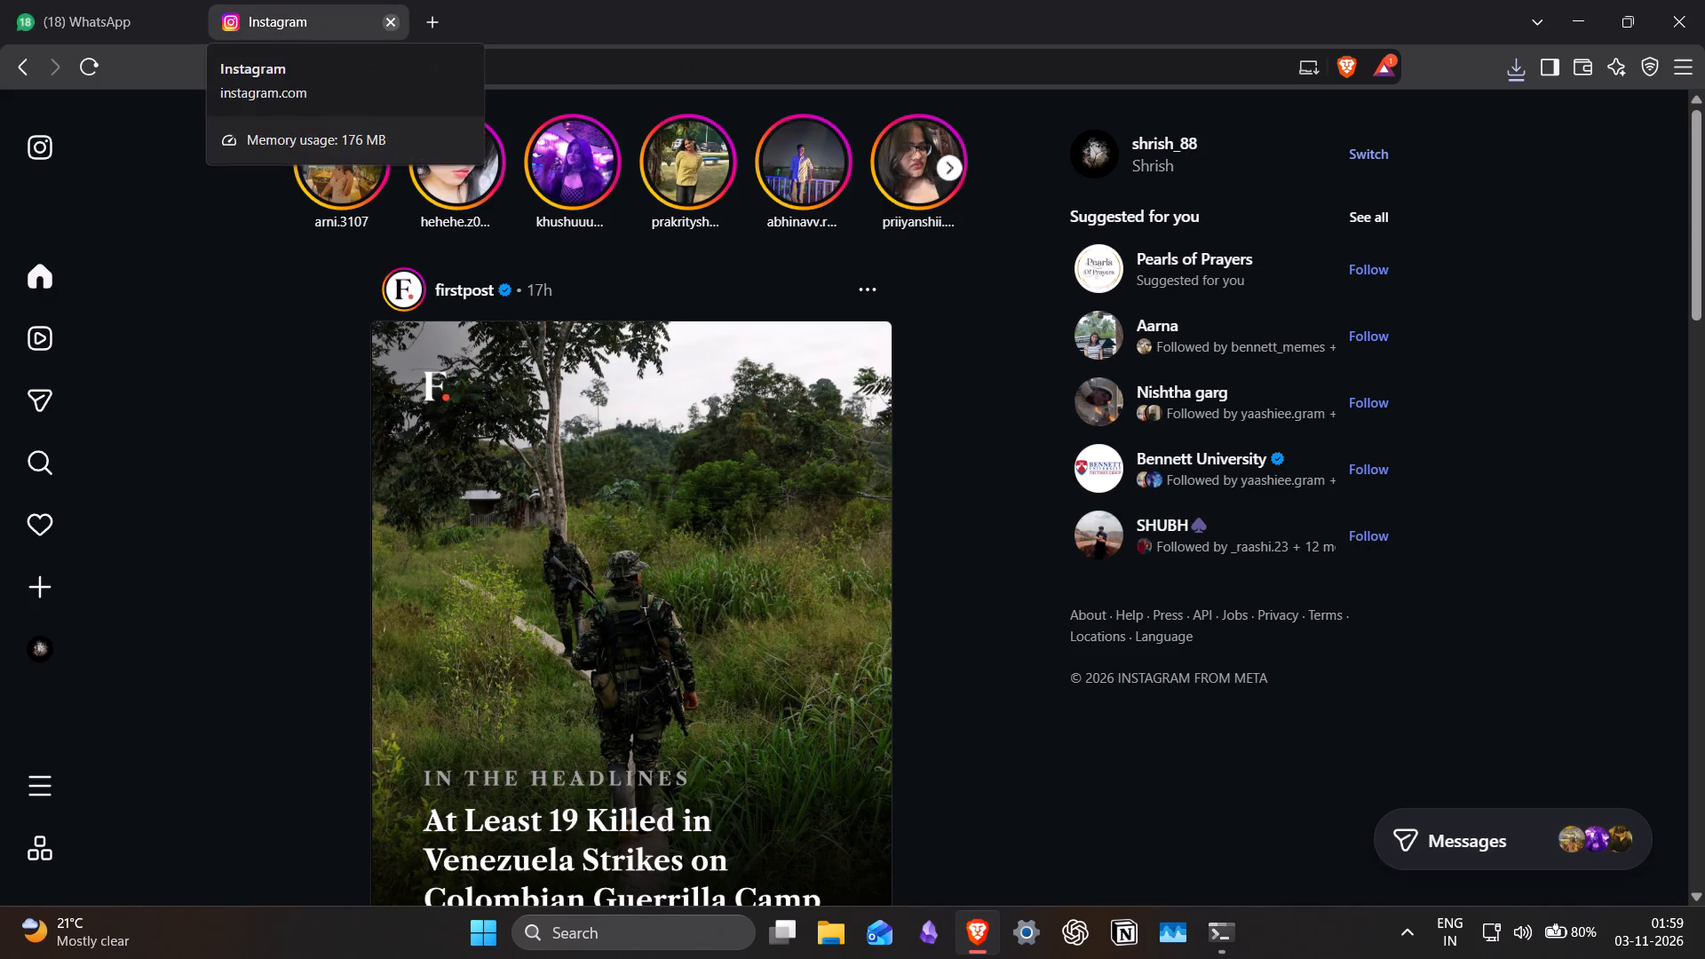